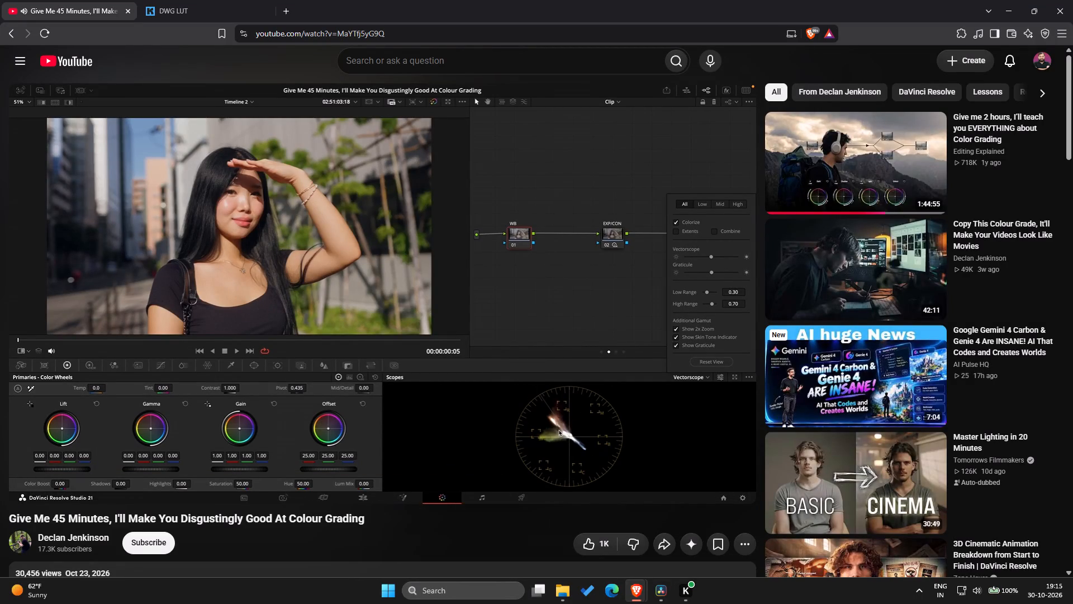
Skip ahead in the colour grading tutorial to the enlarged vectorscope view and pause playback at about 28:13.
key(Right)
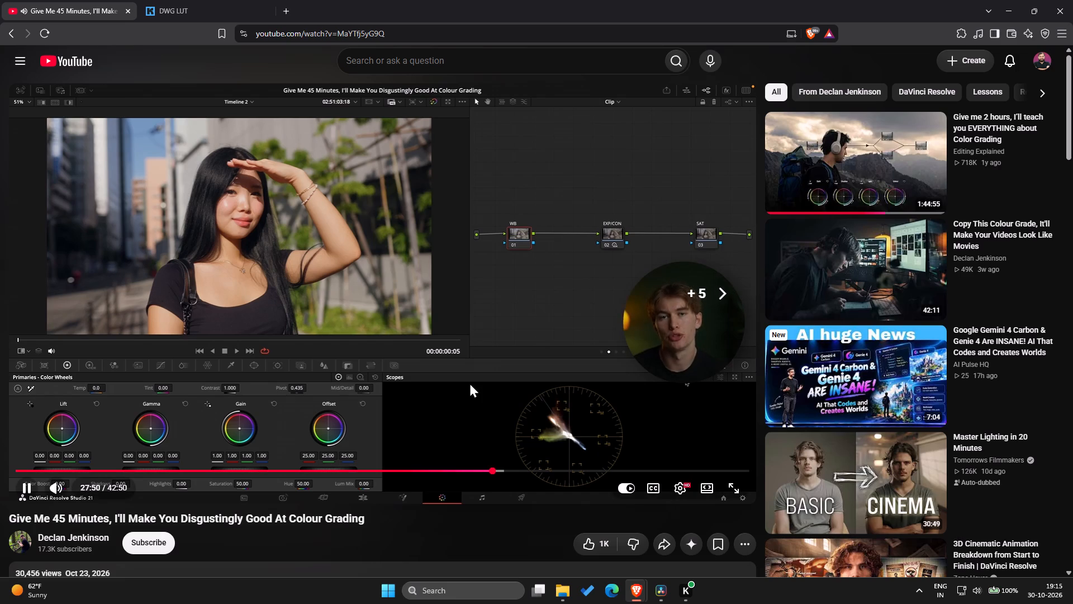
key(Right)
key(Right)
key(Right)
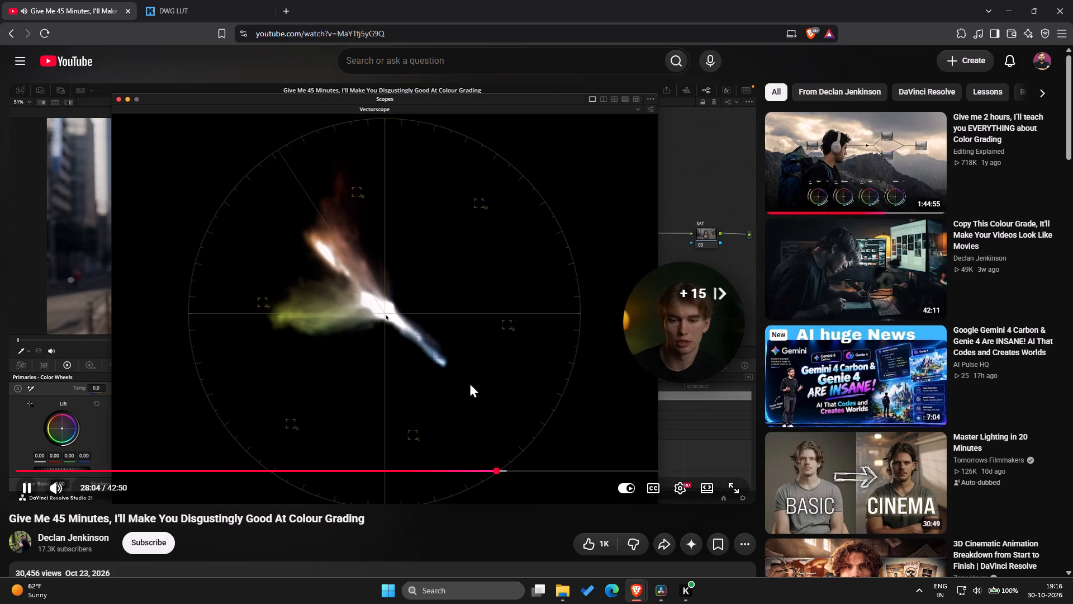
key(space)
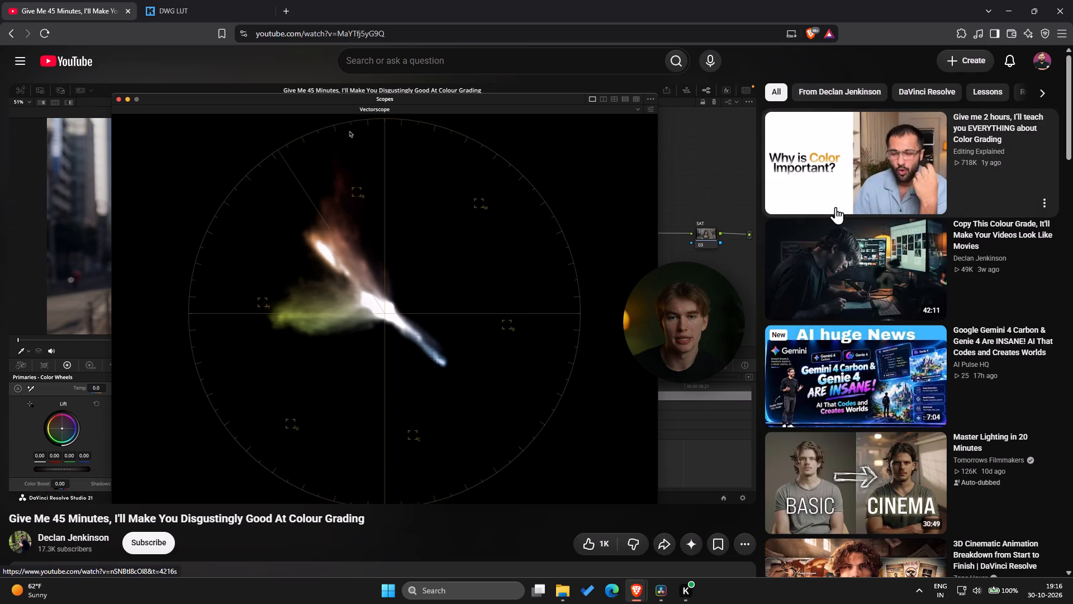
Search YouTube for "COLOR GRADE PROFESSIONAL".
scroll(835, 244, down, 3)
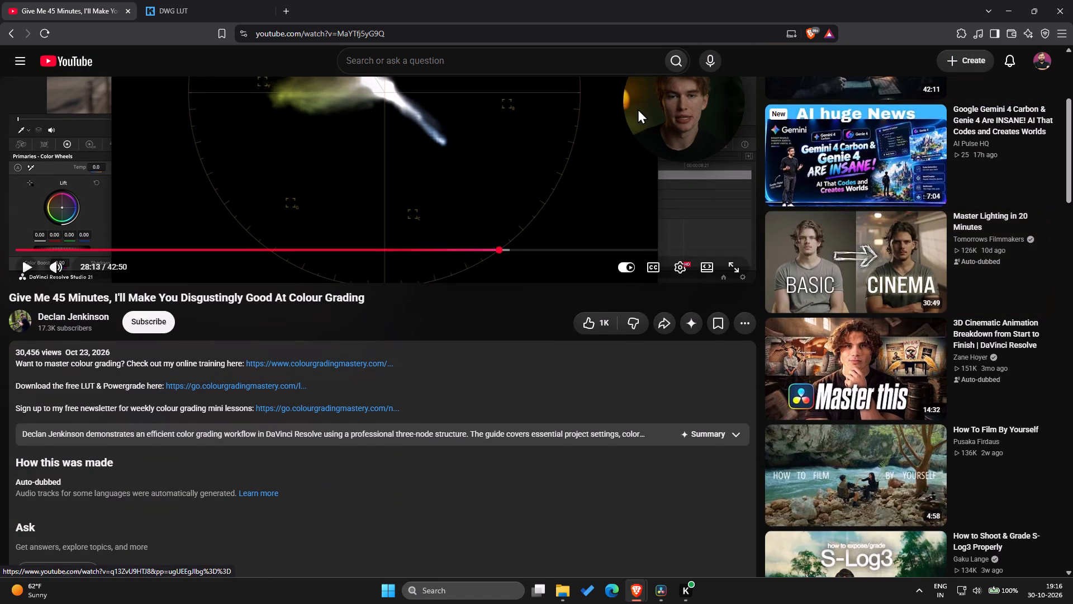
click(498, 67)
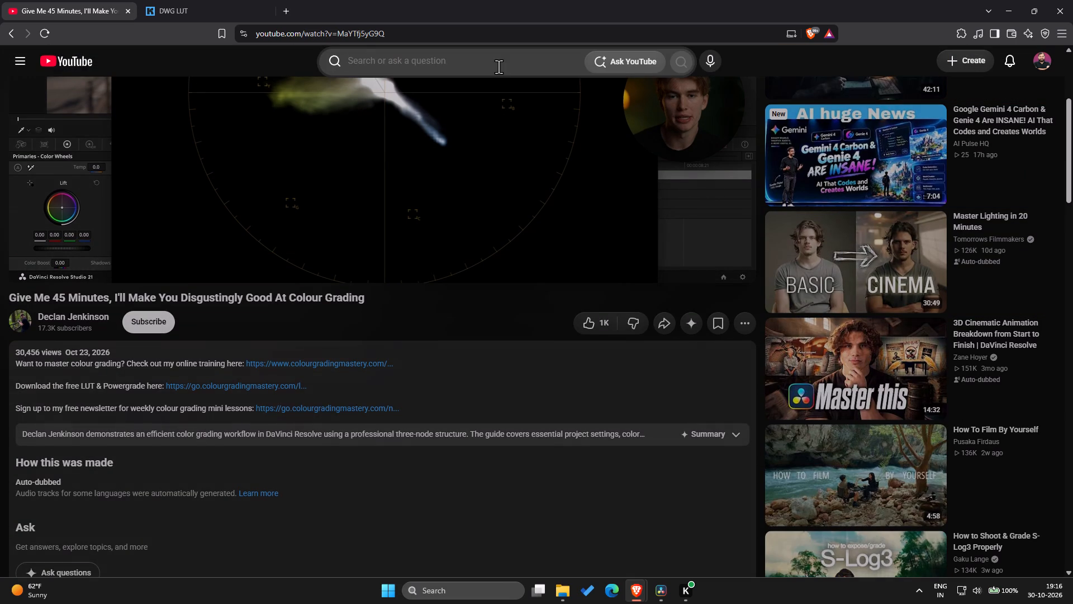
text(COLOR)
key(space)
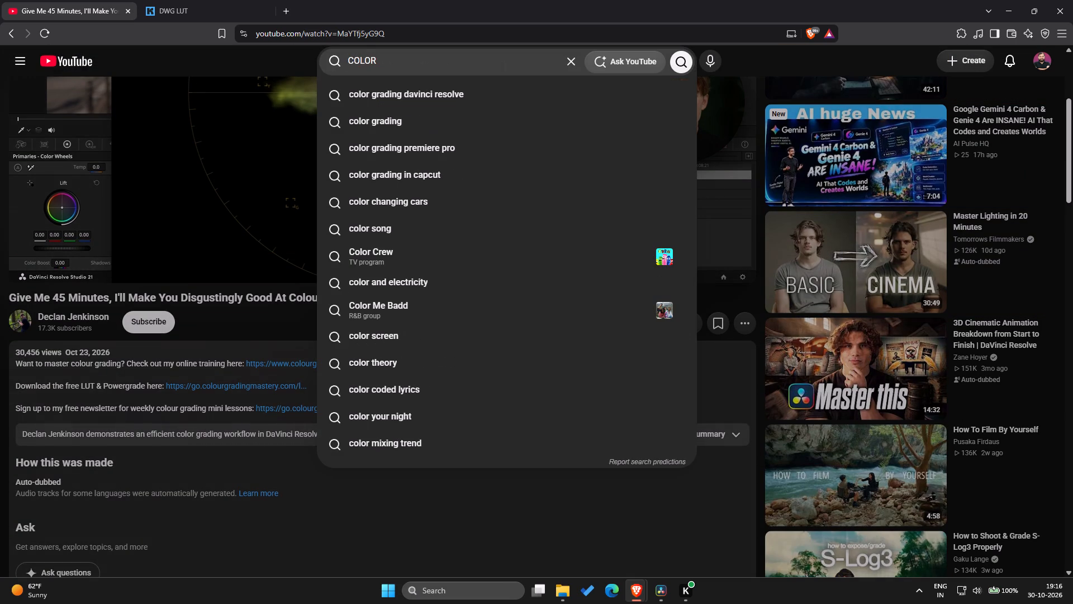
text(GRADE)
key(space)
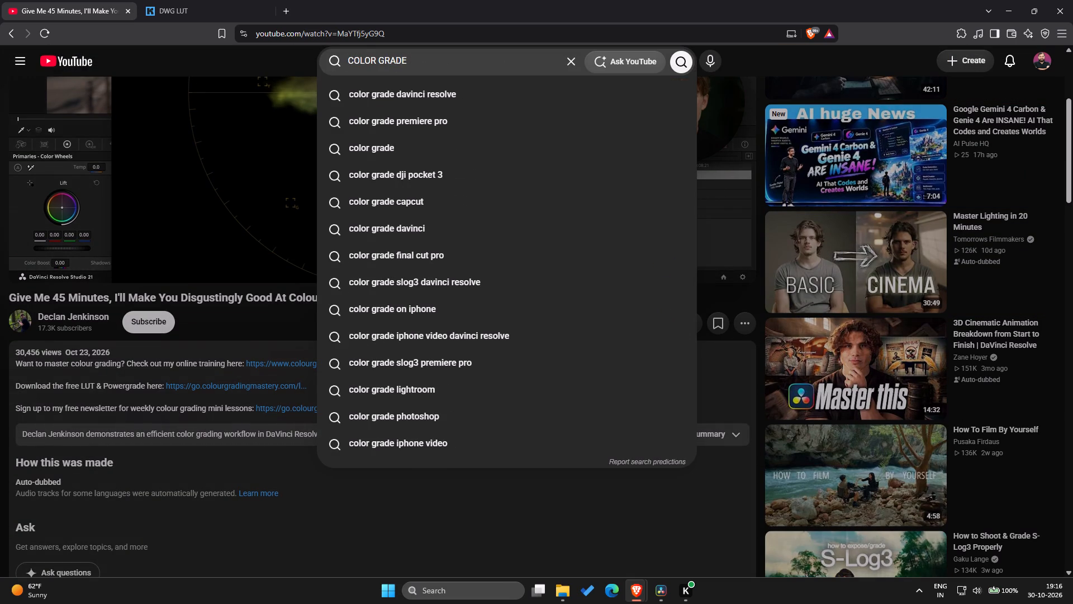
text(PROFESSIONAL)
key(Return)
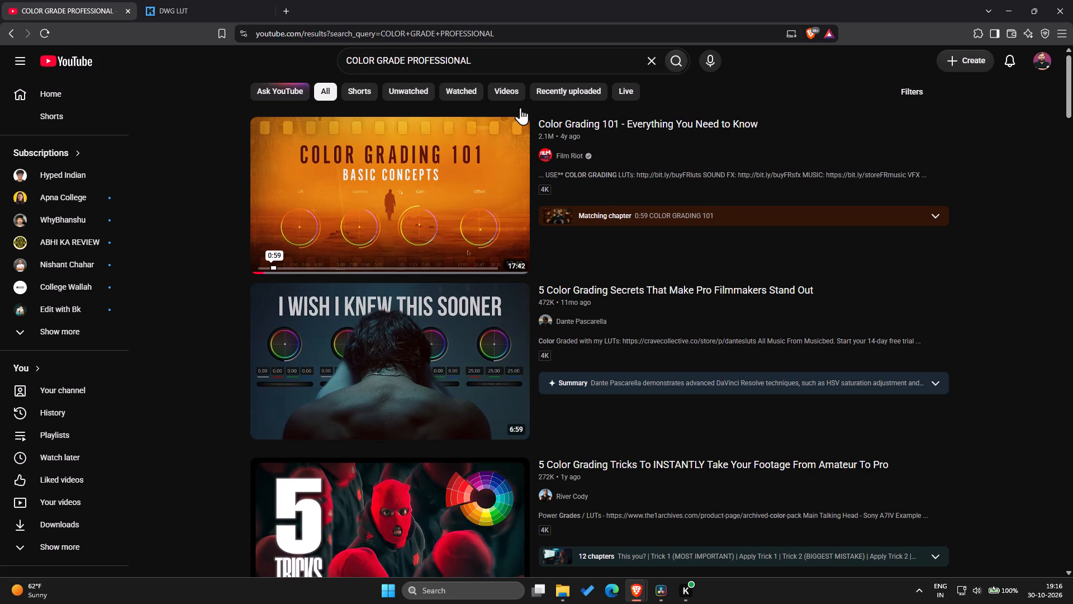
Look through the search results for a suitable professional color grading tutorial.
scroll(572, 252, down, 4)
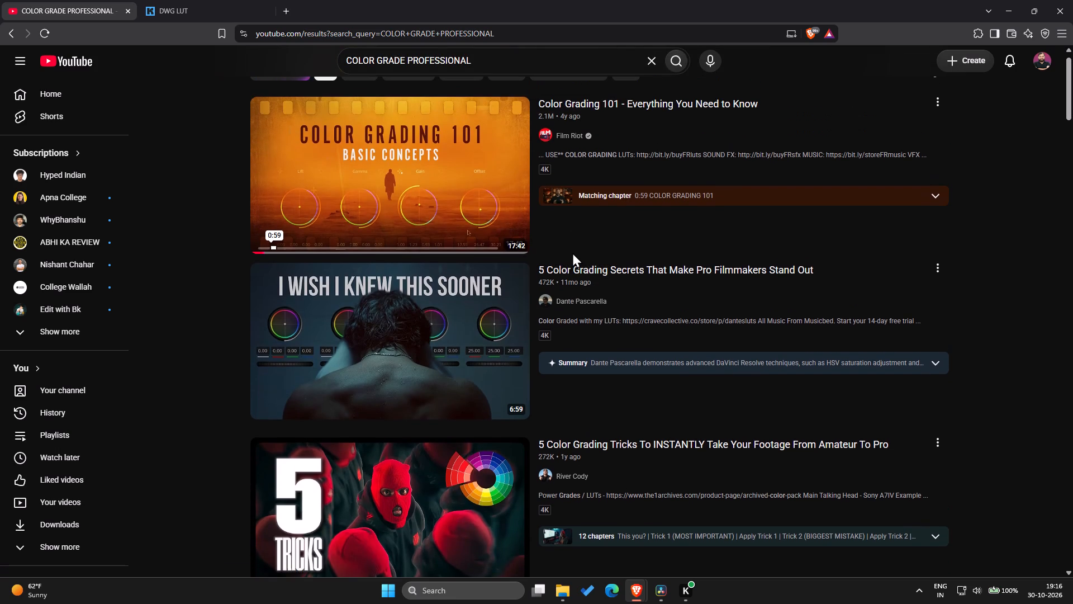
scroll(572, 252, down, 5)
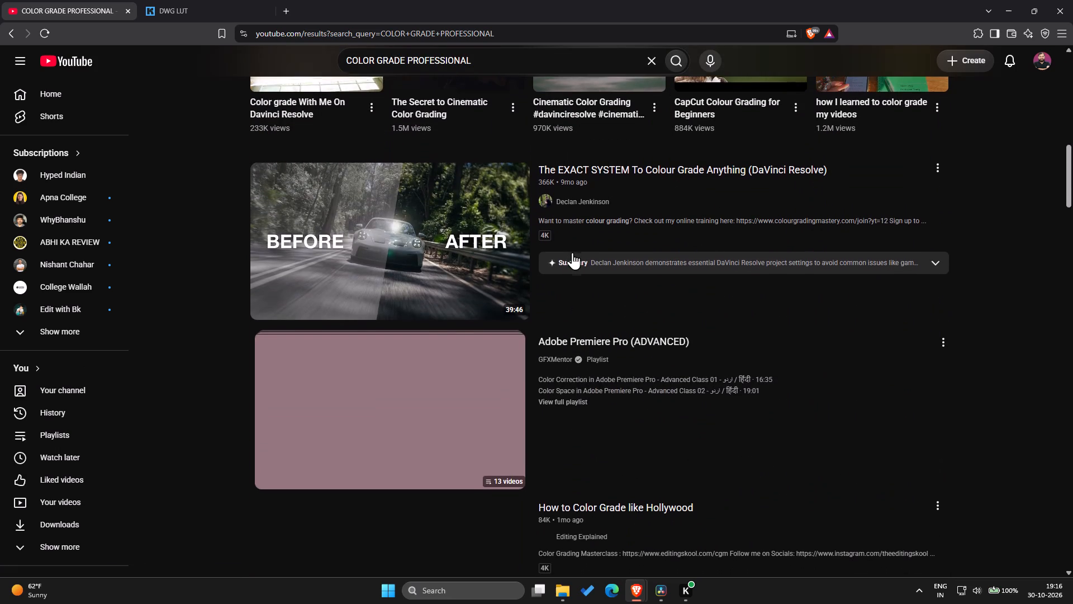
scroll(572, 252, down, 2)
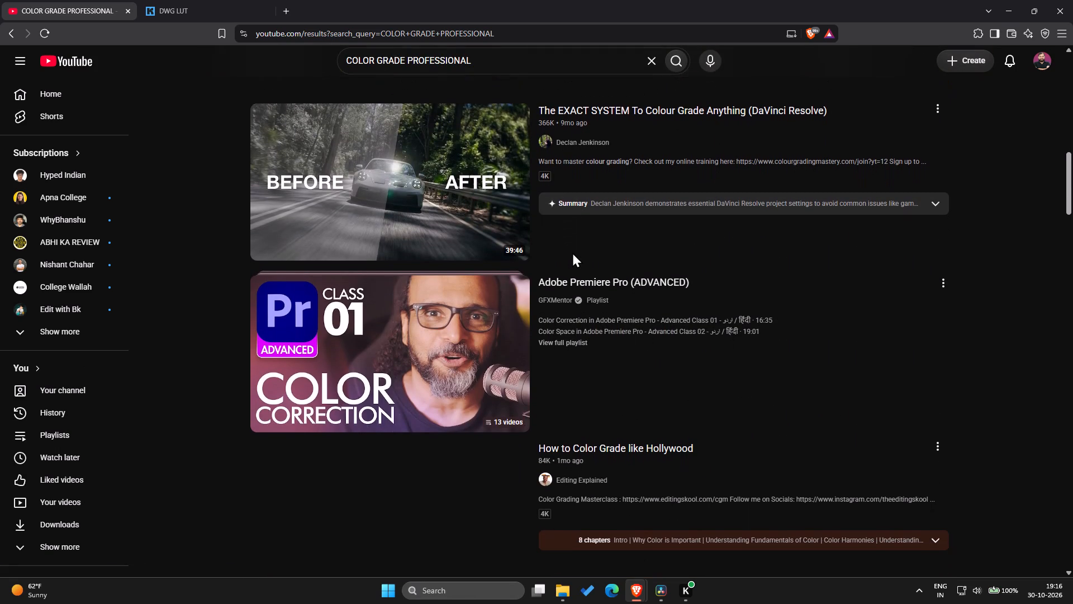
scroll(572, 252, down, 1)
scroll(571, 304, down, 1)
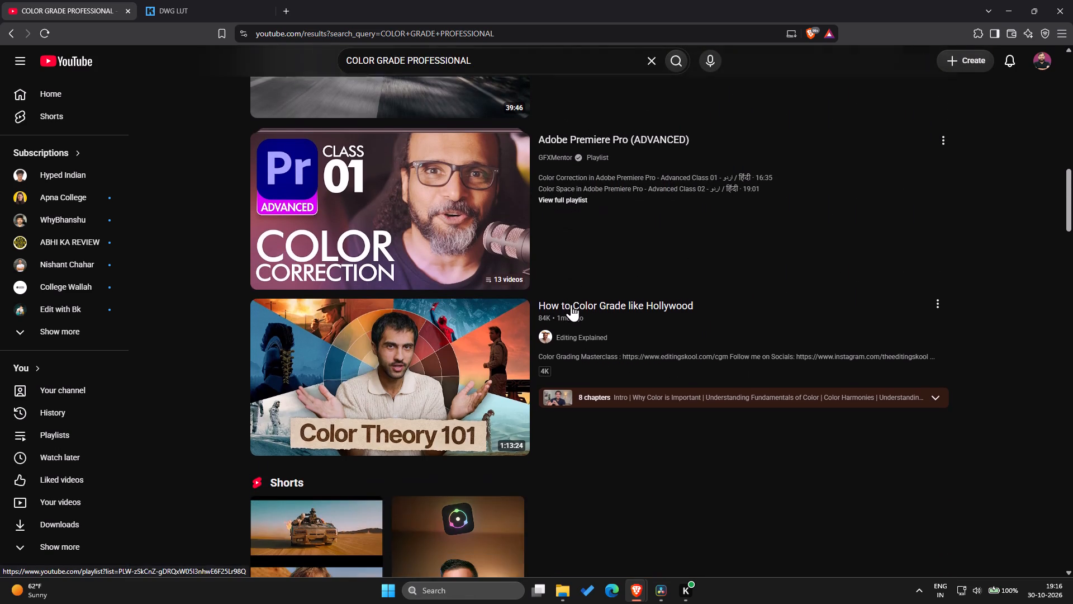
scroll(571, 304, down, 1)
Refine the video search to "COLOR GRADE PROFESSIONAL DAVINCI".
click(496, 58)
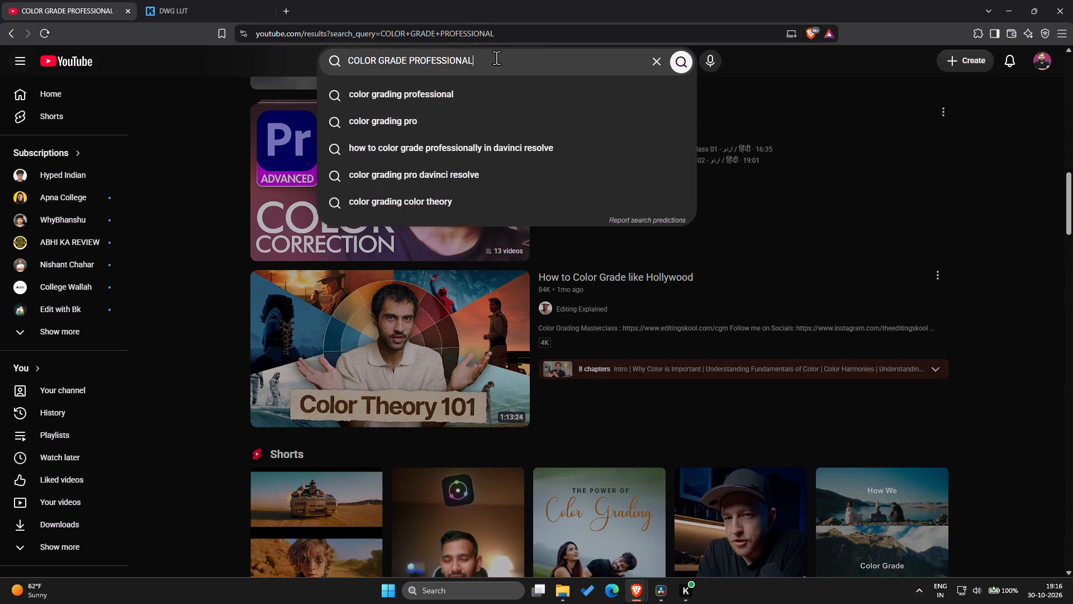
key(space)
text(DAVI)
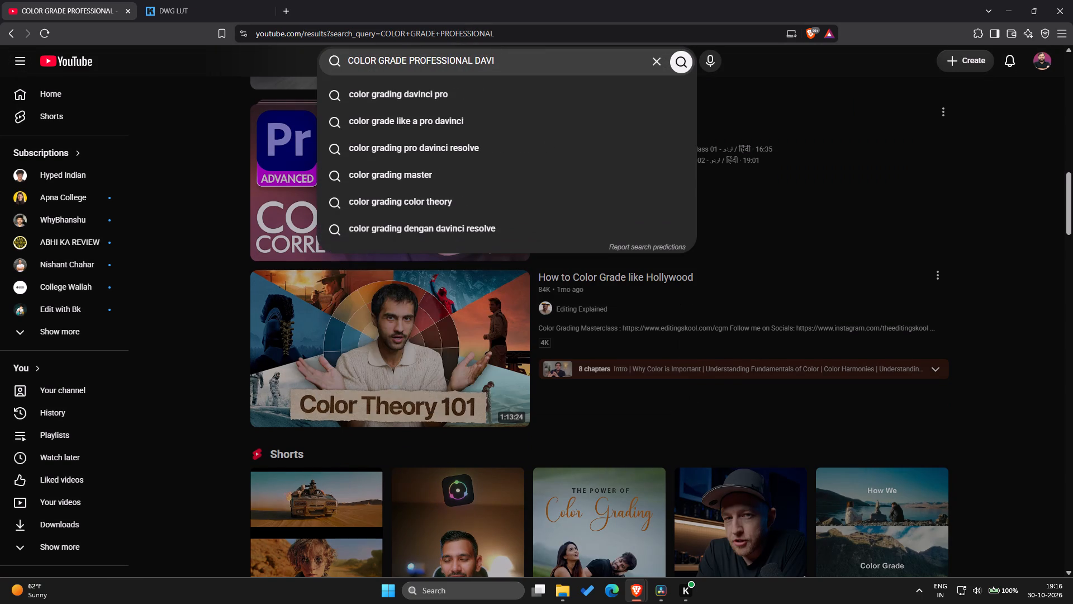
text(NCI)
key(Return)
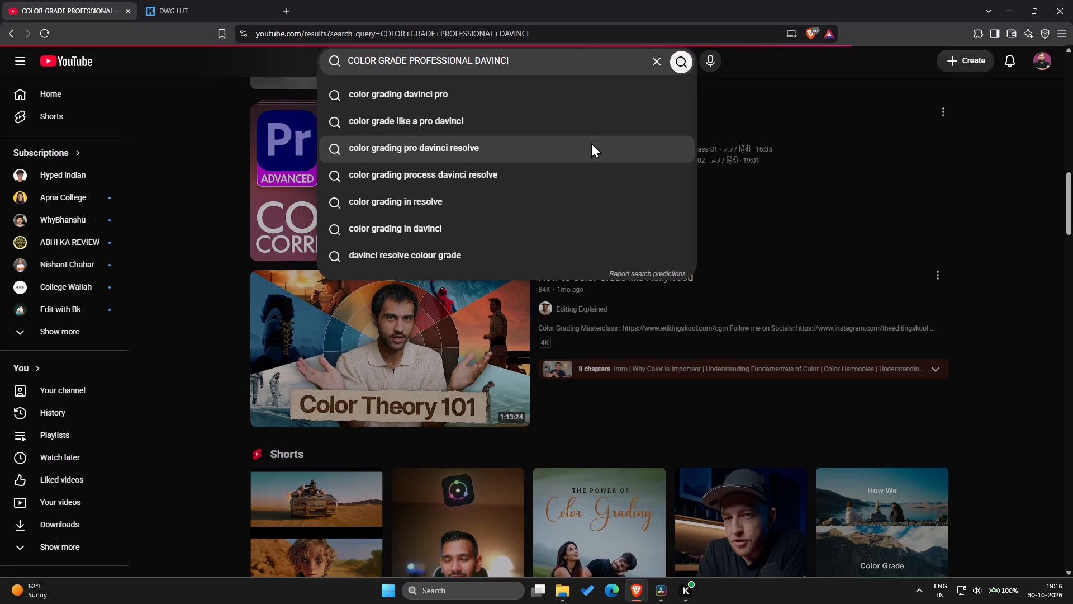
Browse the refined results and open the video "Turn Any Footage Cinematic in Davinci Resolve - Only 3 Nodes!".
scroll(640, 348, down, 5)
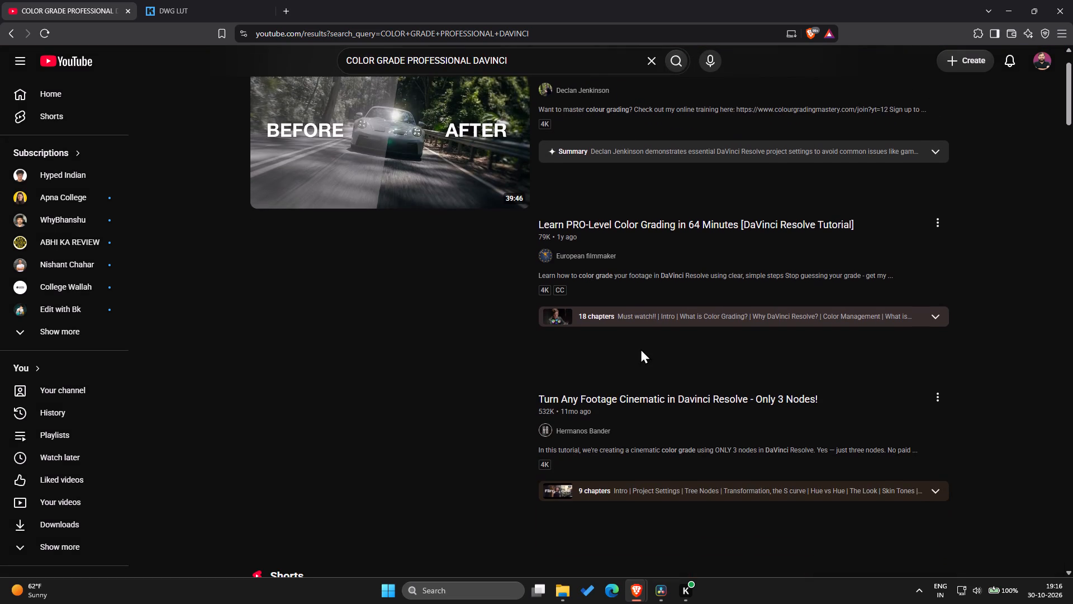
scroll(640, 348, down, 2)
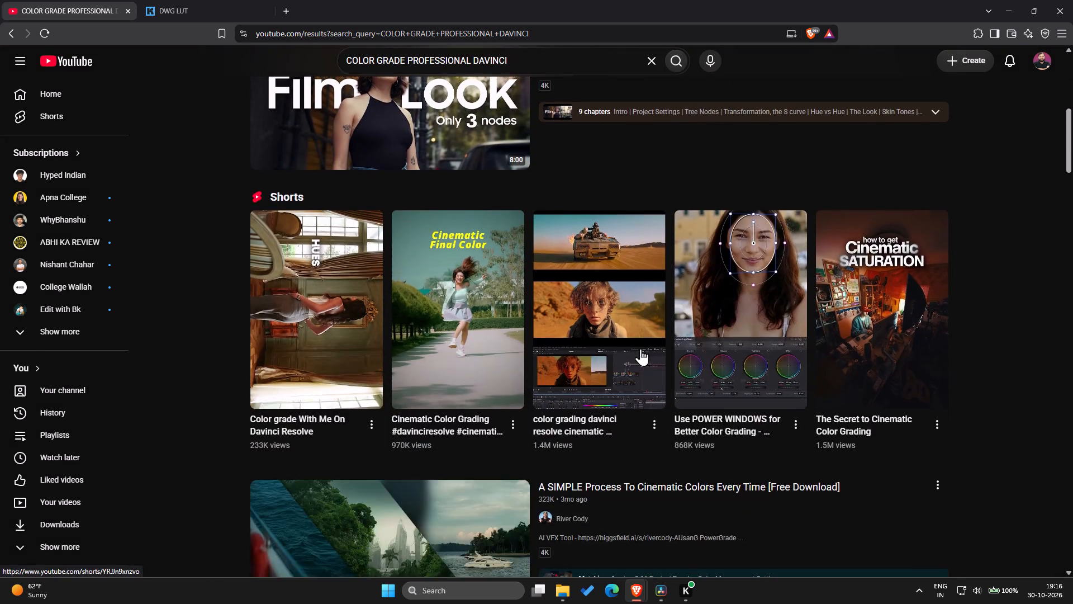
scroll(640, 348, down, 2)
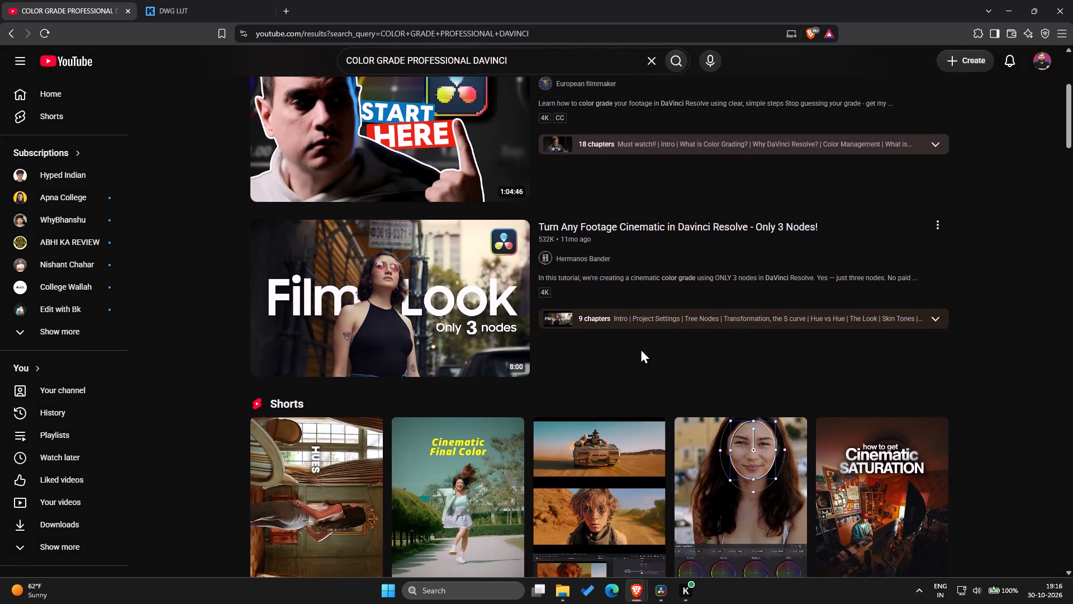
scroll(640, 348, down, 4)
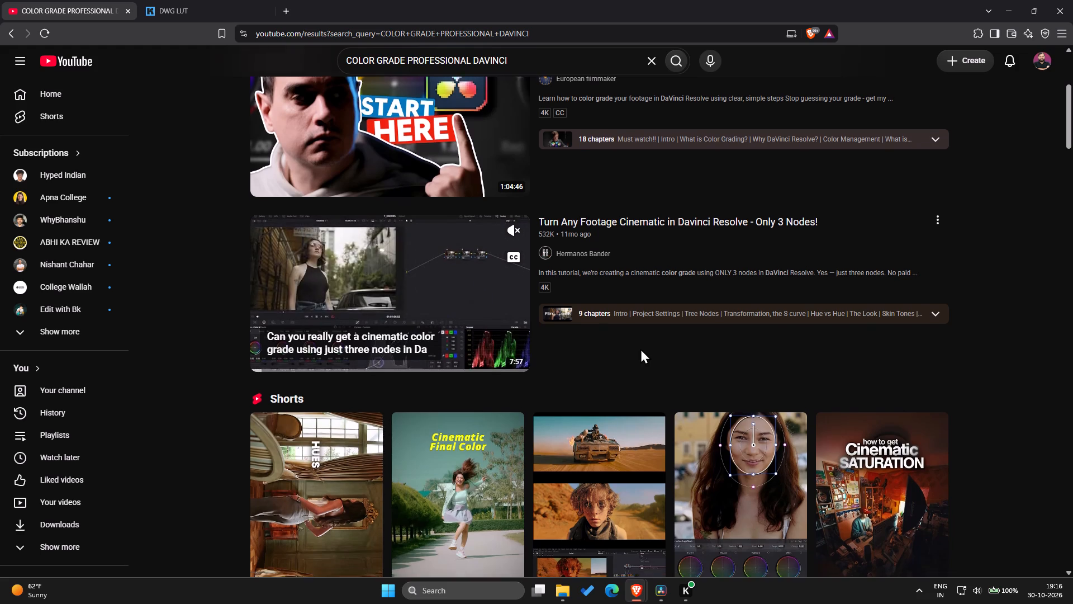
scroll(640, 348, down, 1)
scroll(640, 348, up, 1)
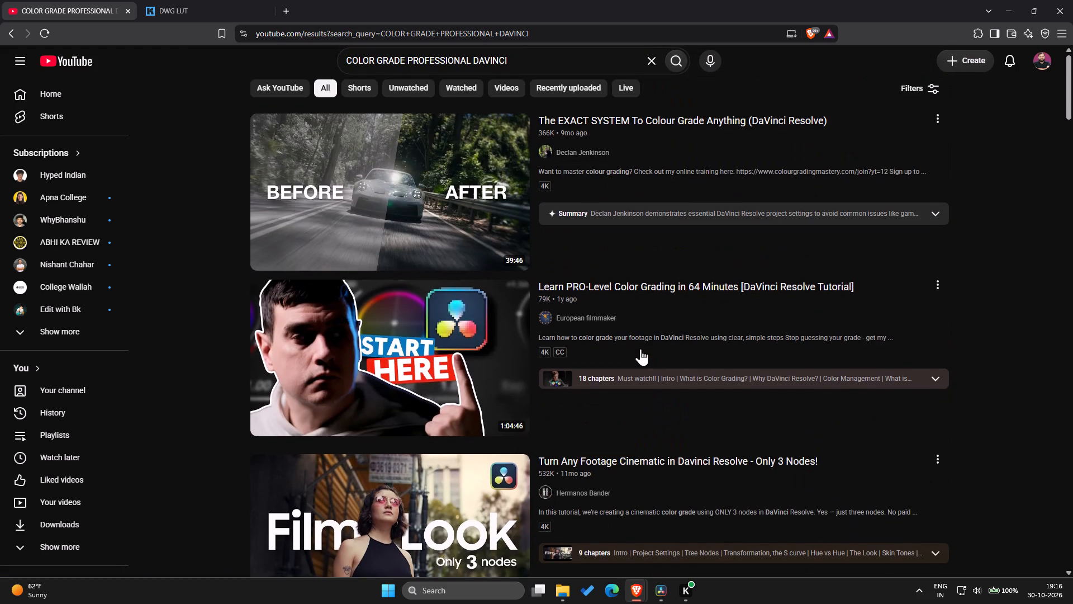
scroll(640, 348, down, 3)
click(432, 442)
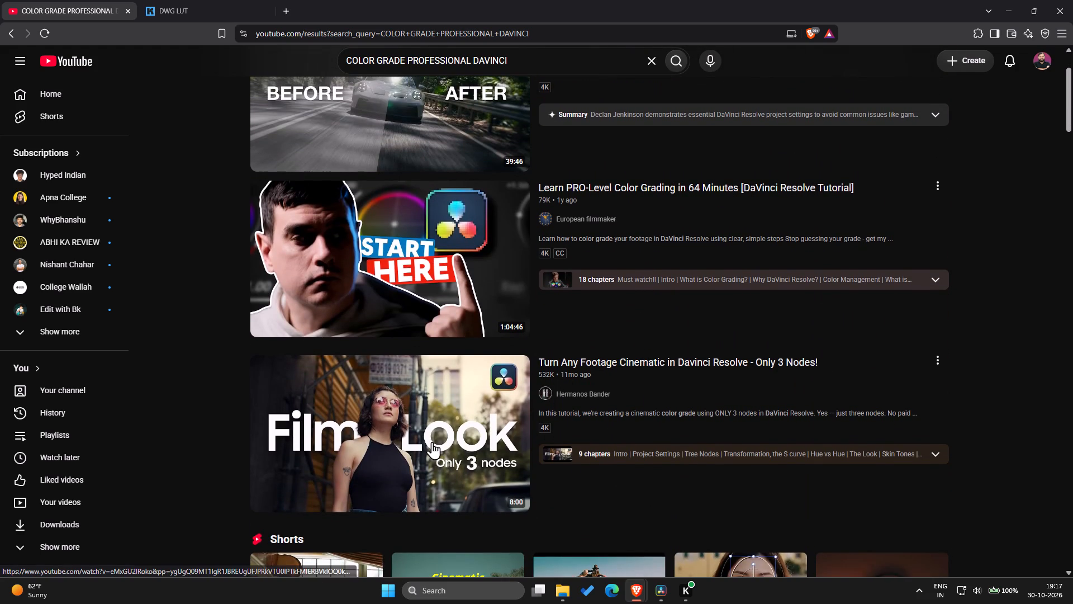
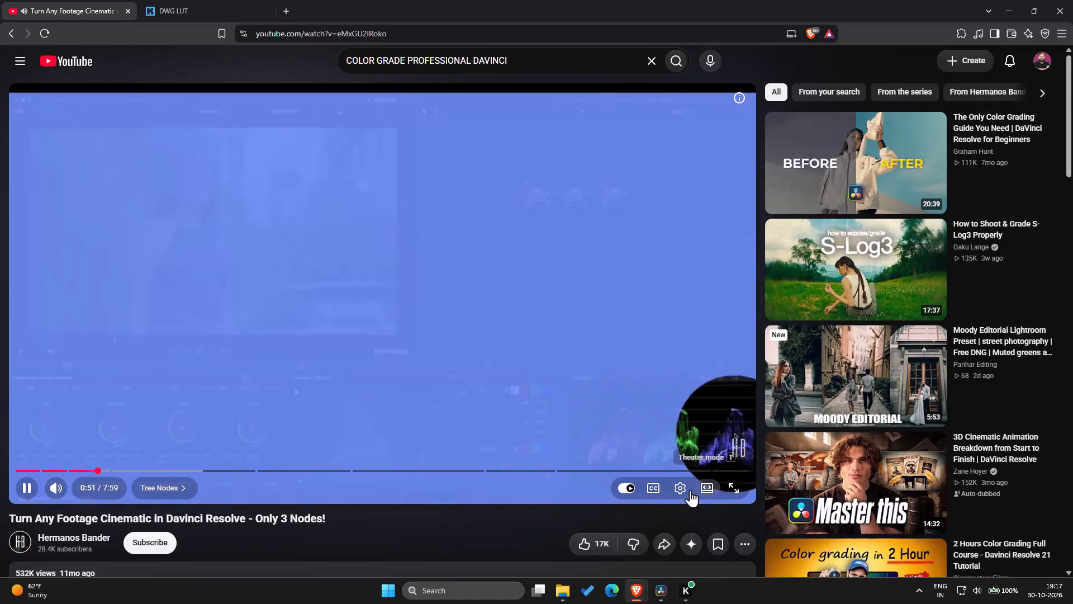
Set the tutorial video's playback quality to 1080p HD.
click(689, 489)
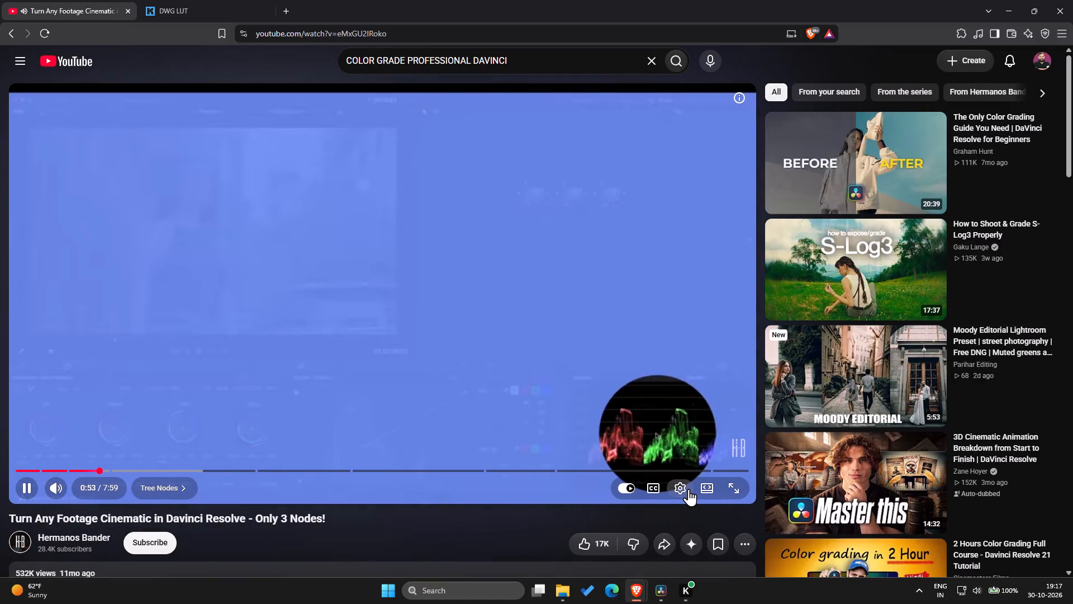
click(724, 427)
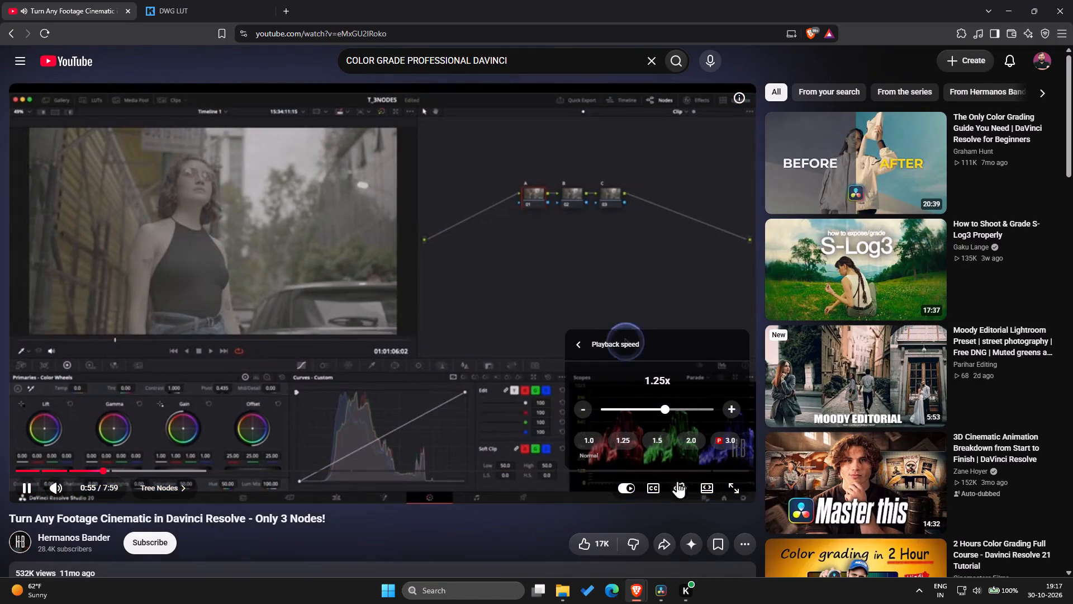
click(672, 488)
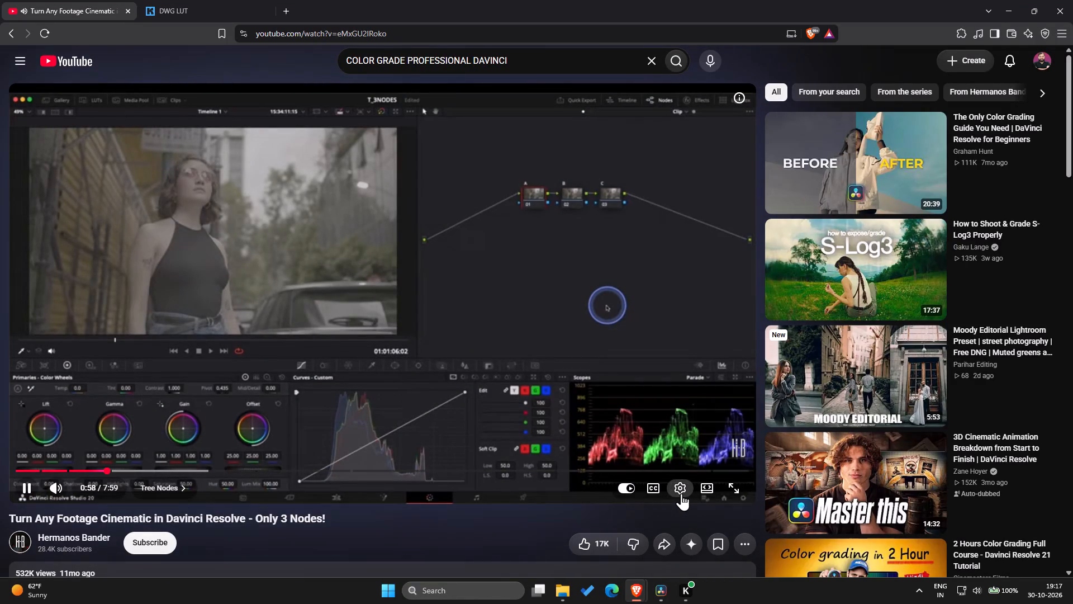
click(681, 493)
click(719, 447)
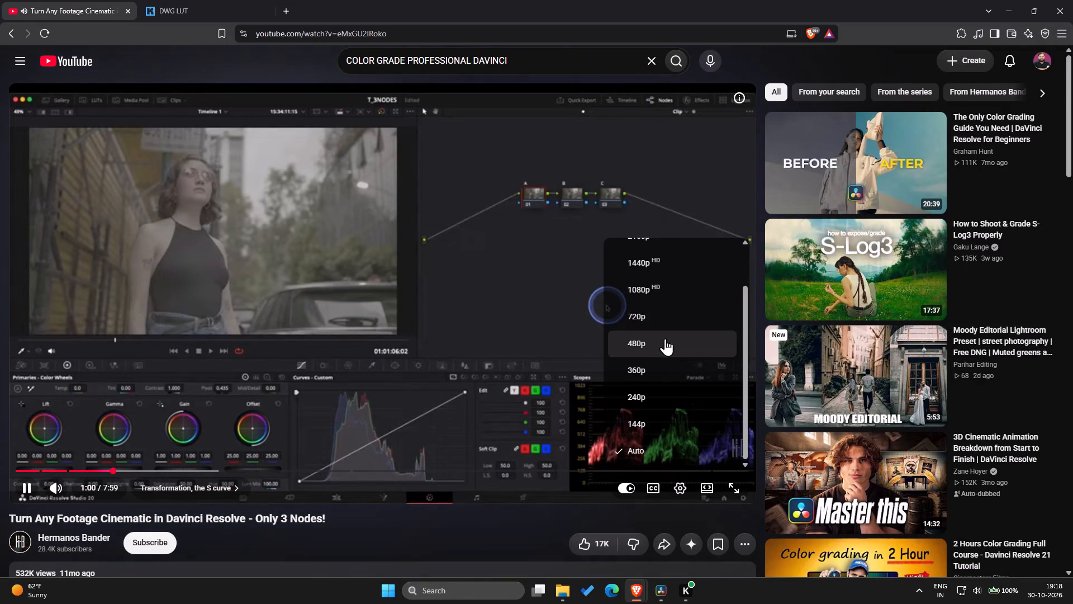
click(664, 299)
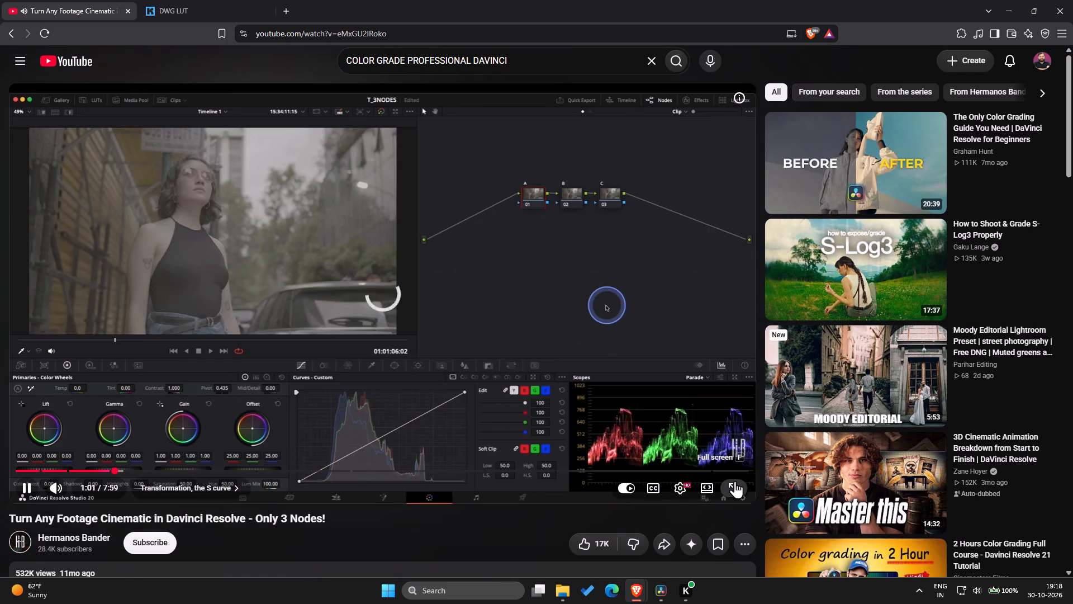
Watch the three-node color grading tutorial in full screen and pause it when node 02 is selected.
click(735, 481)
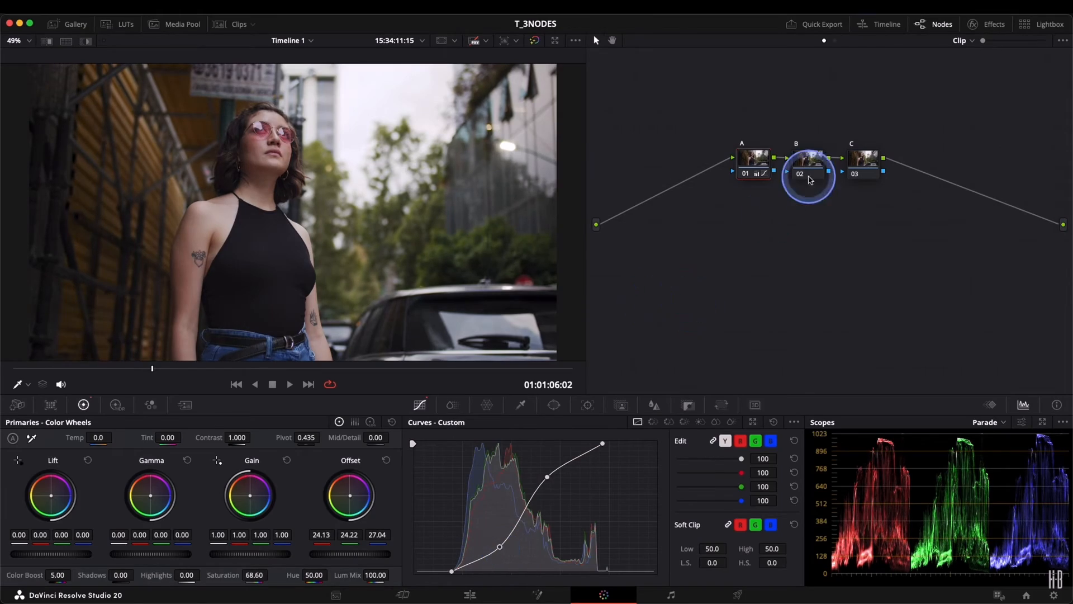
key(space)
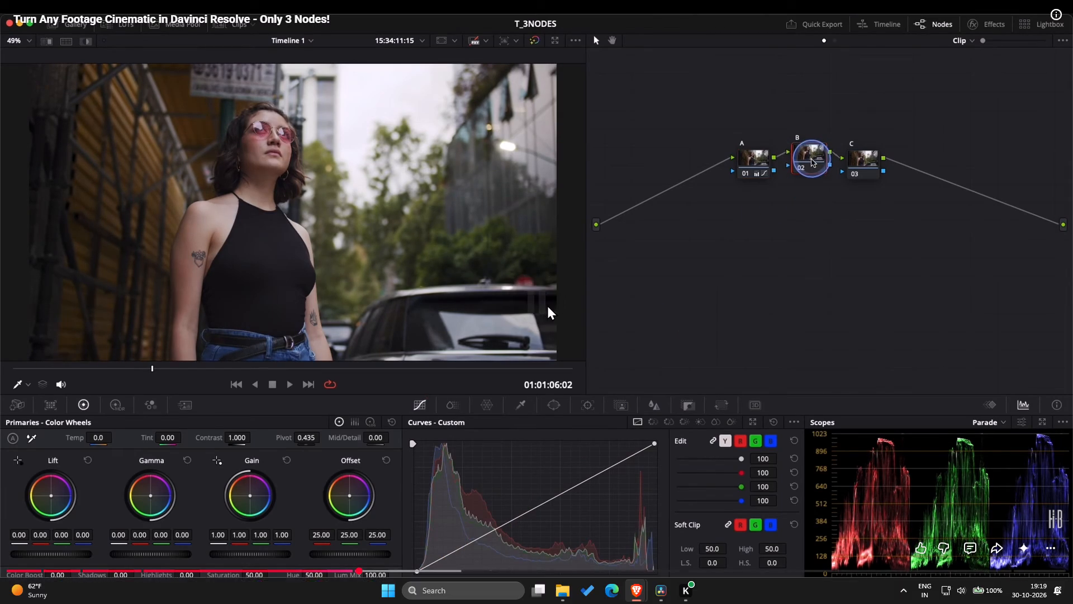
Switch to DaVinci Resolve, close it with Untitled Project 3 open, and relaunch it.
click(450, 147)
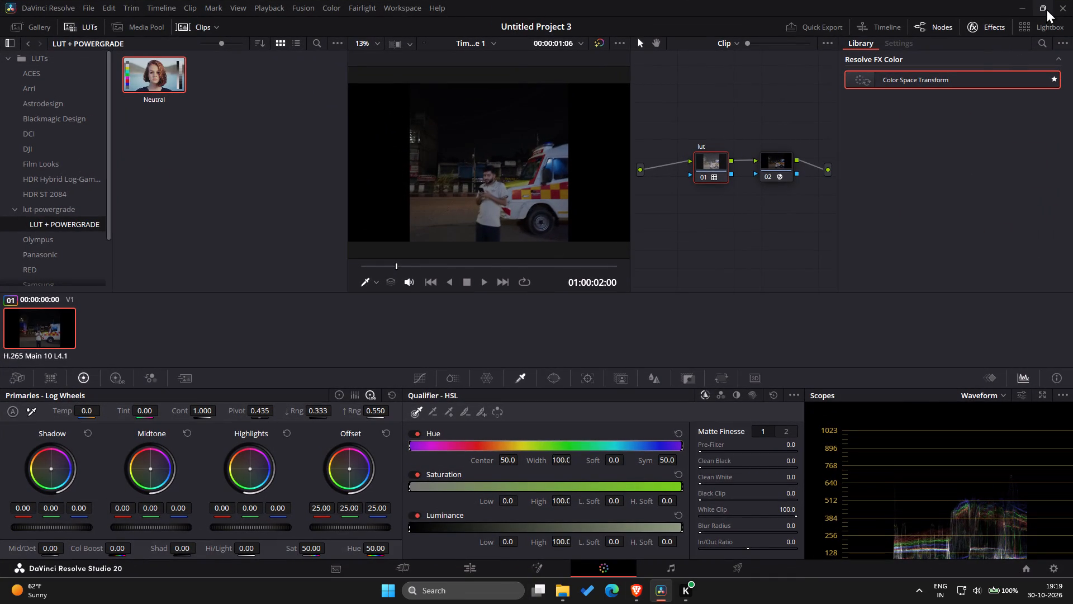
click(1052, 8)
click(1063, 8)
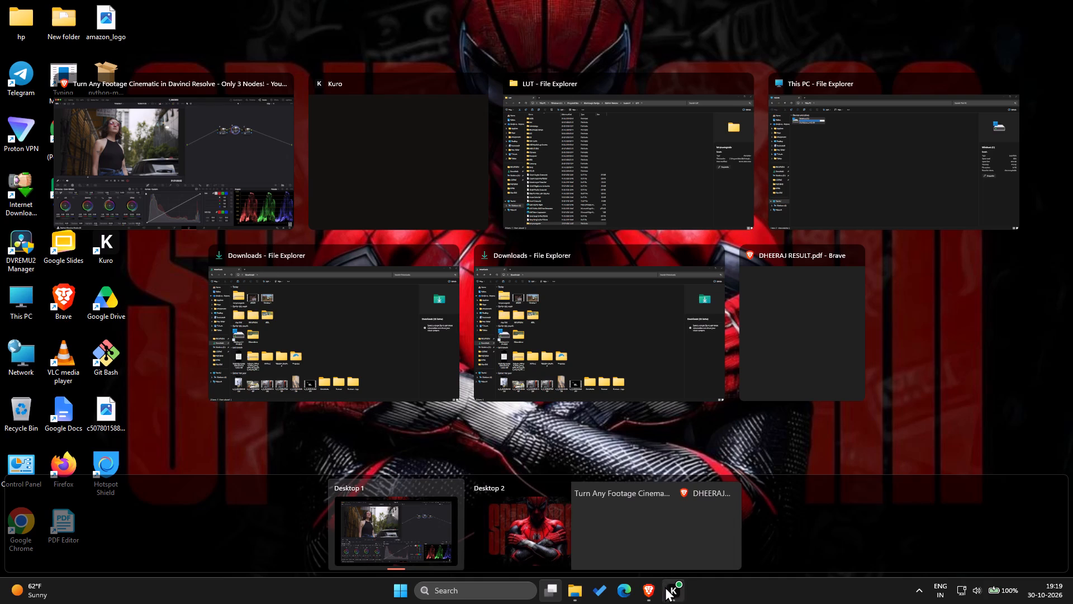
click(407, 592)
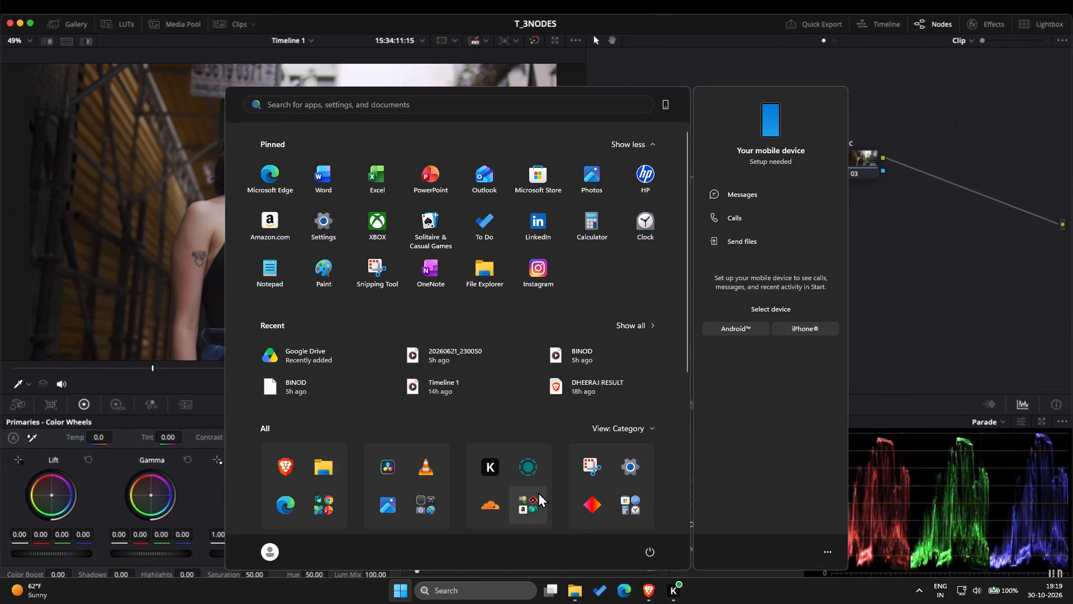
click(400, 470)
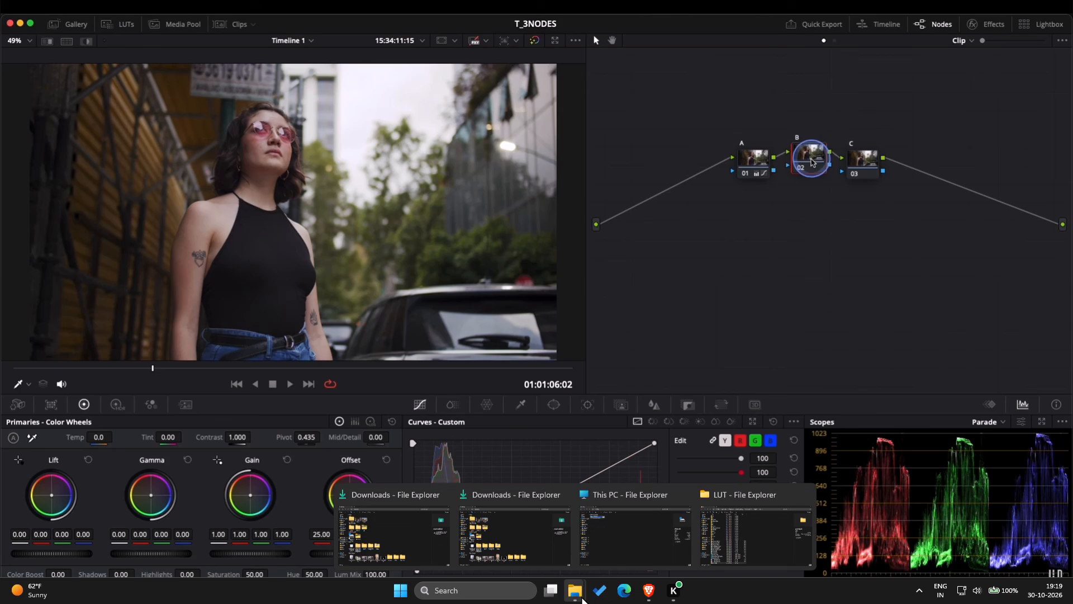
Switch to File Explorer and open the drone folder on the Windows (C:) drive.
click(404, 594)
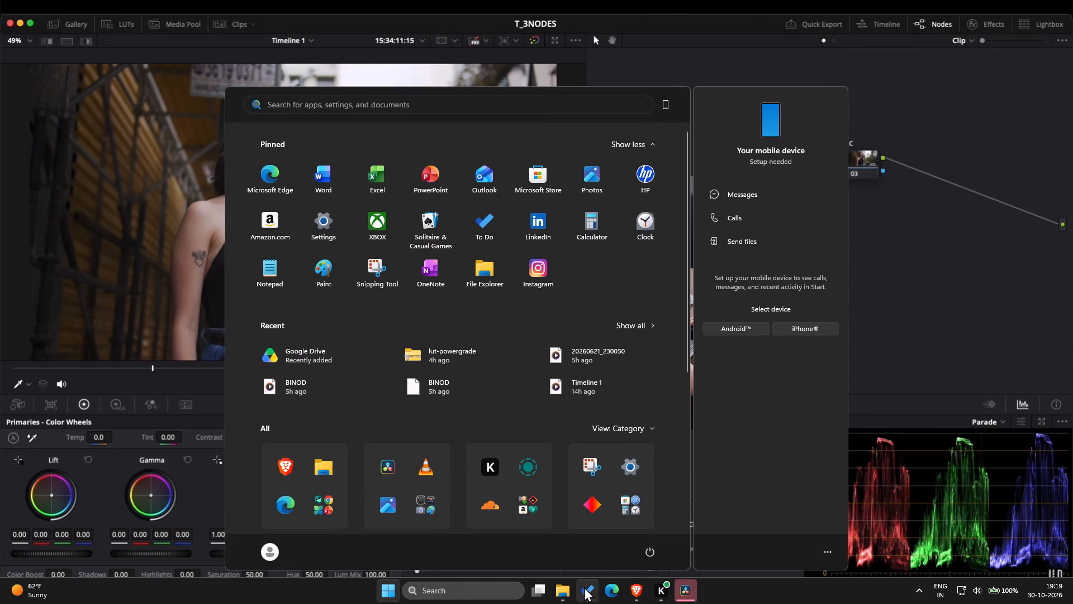
click(525, 536)
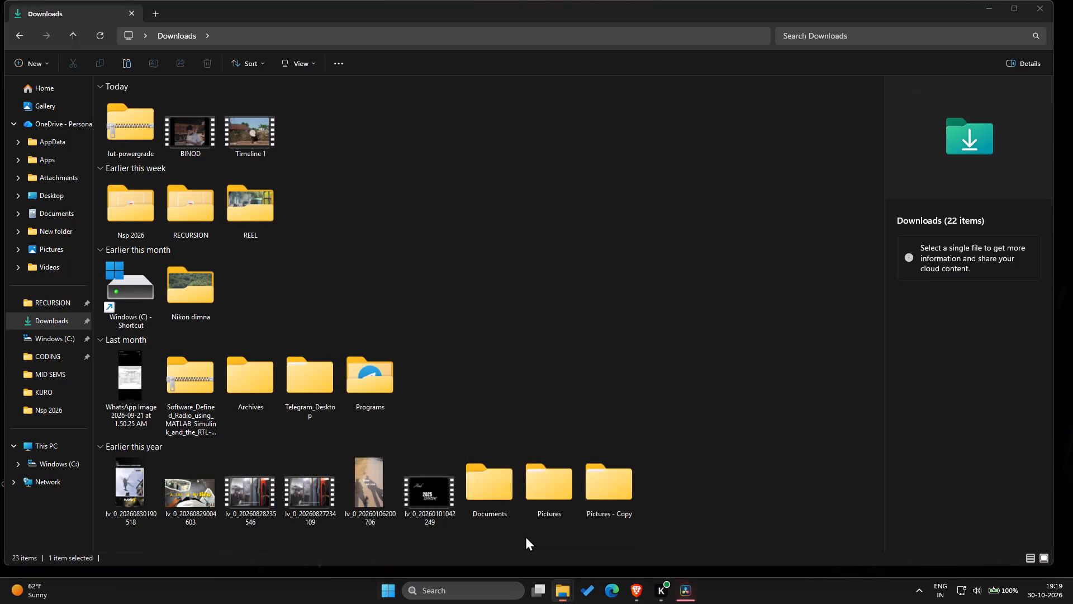
click(53, 457)
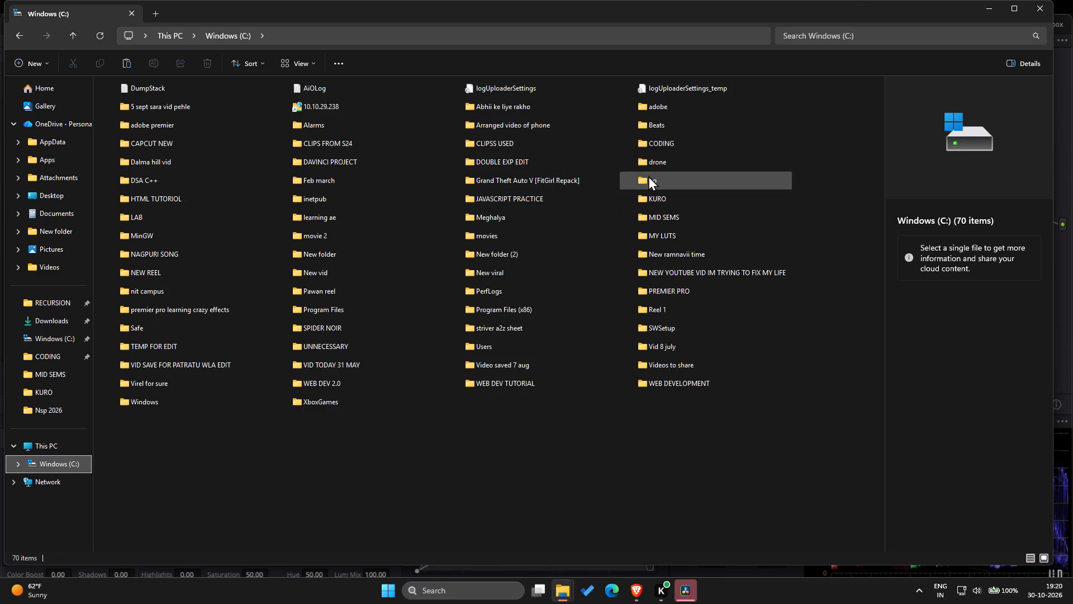
double_click(670, 155)
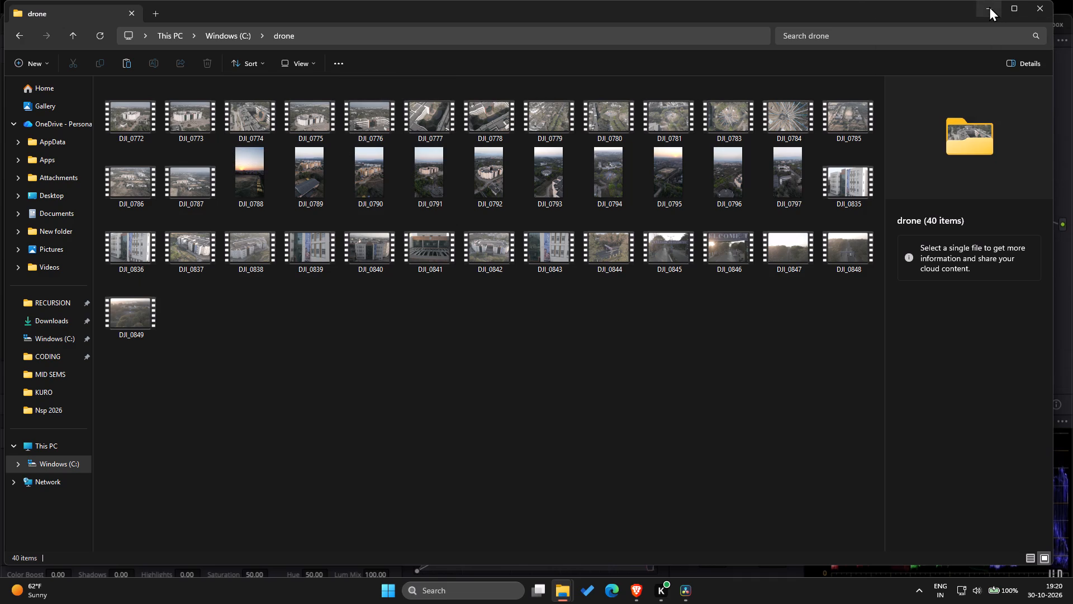
Move the drone folder window aside and create a new DaVinci Resolve project with the default name.
drag(935, 7, 721, 287)
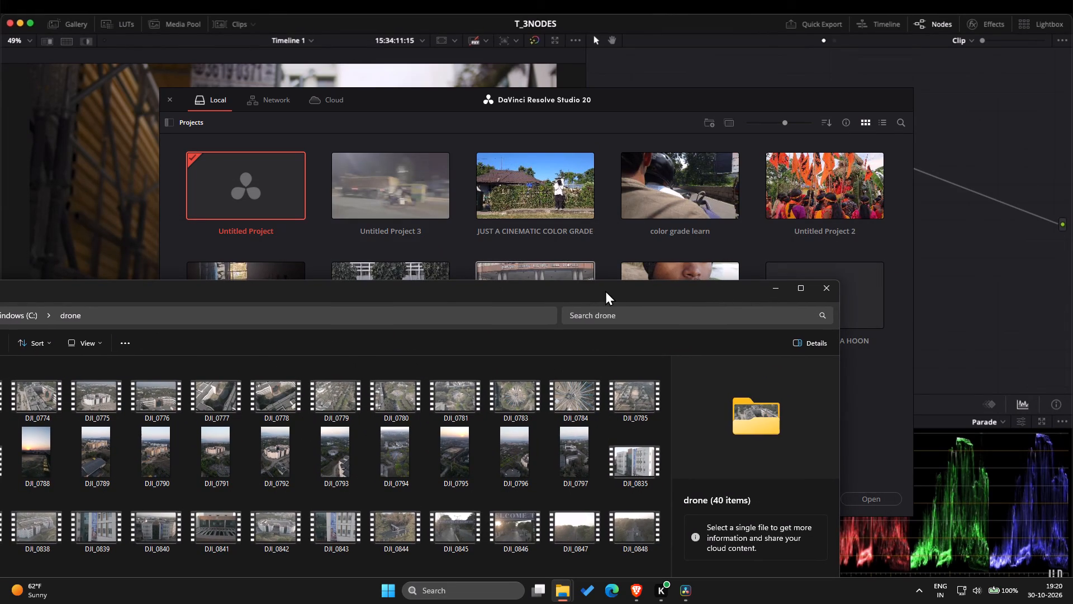
drag(609, 290, 393, 162)
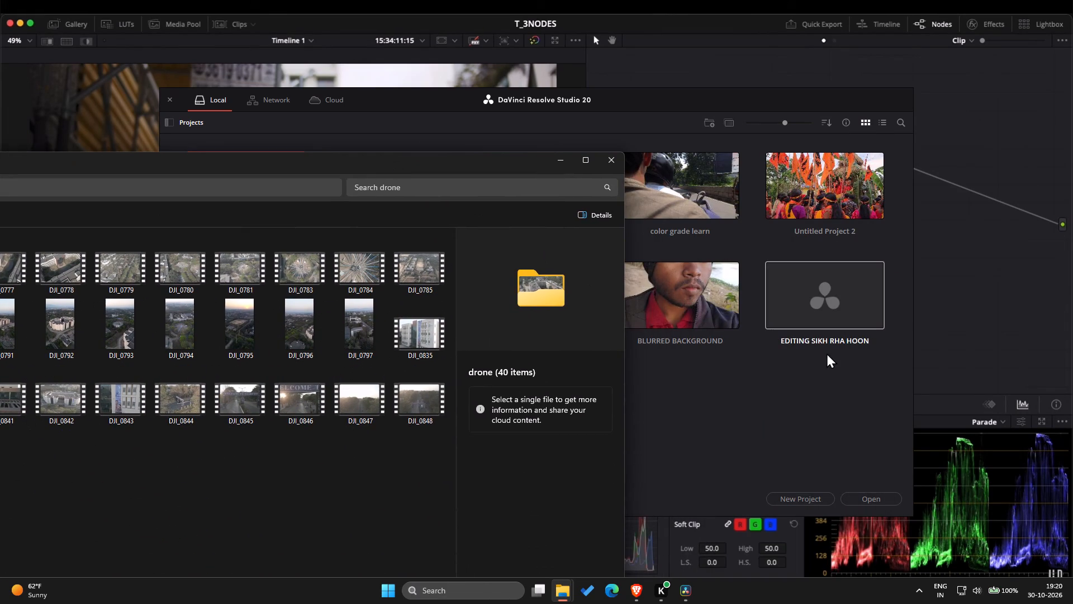
click(874, 496)
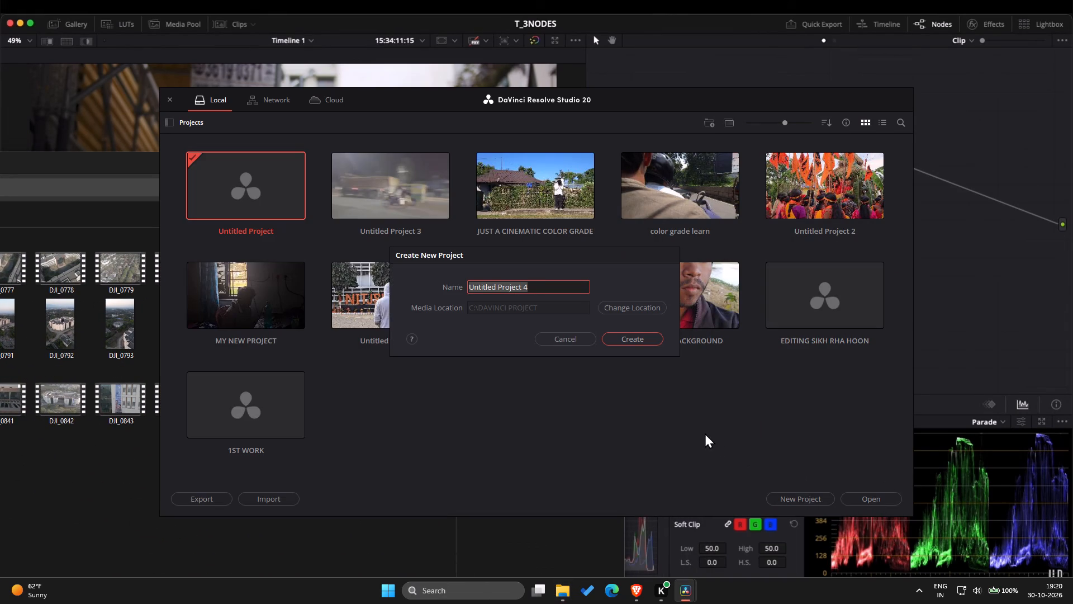
click(634, 335)
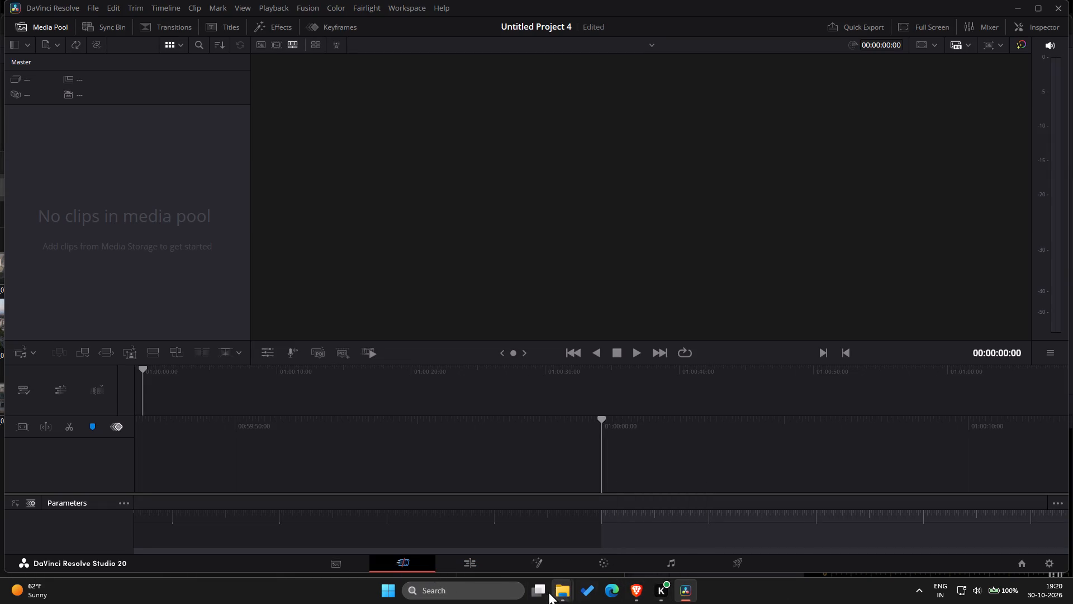
Add the clip DJI_0837 from the drone folder to the new project's timeline.
click(519, 546)
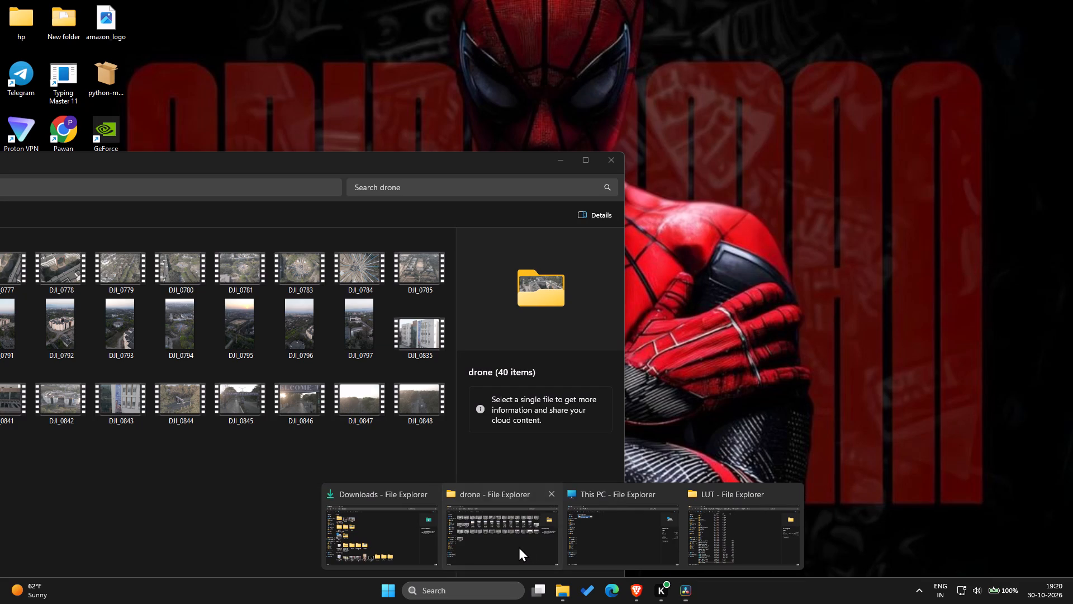
scroll(117, 303, right, 1)
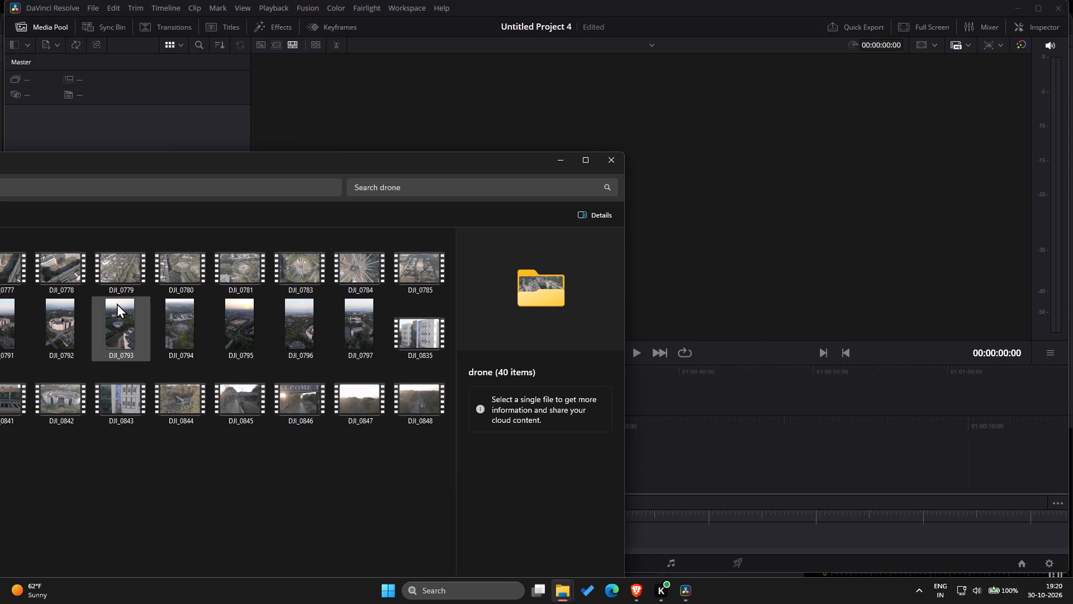
scroll(117, 303, right, 1)
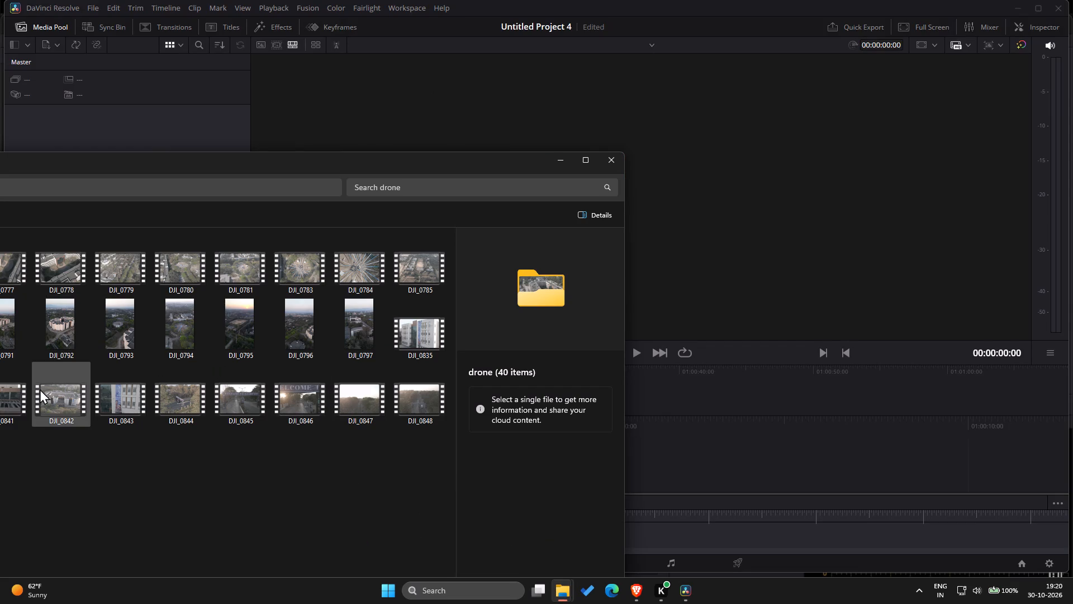
drag(217, 164, 418, 49)
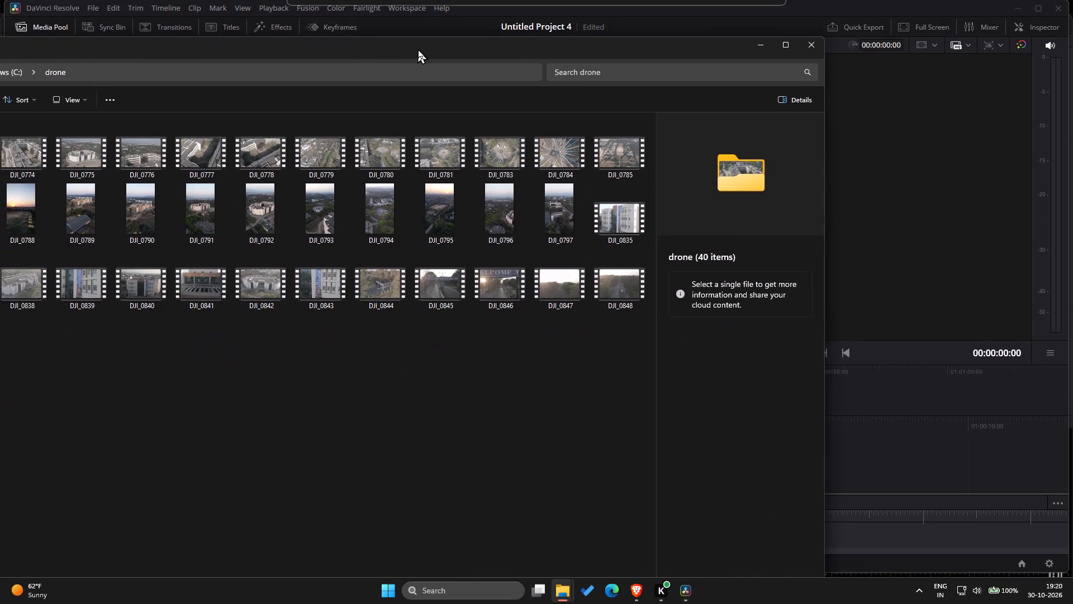
drag(418, 49, 336, 25)
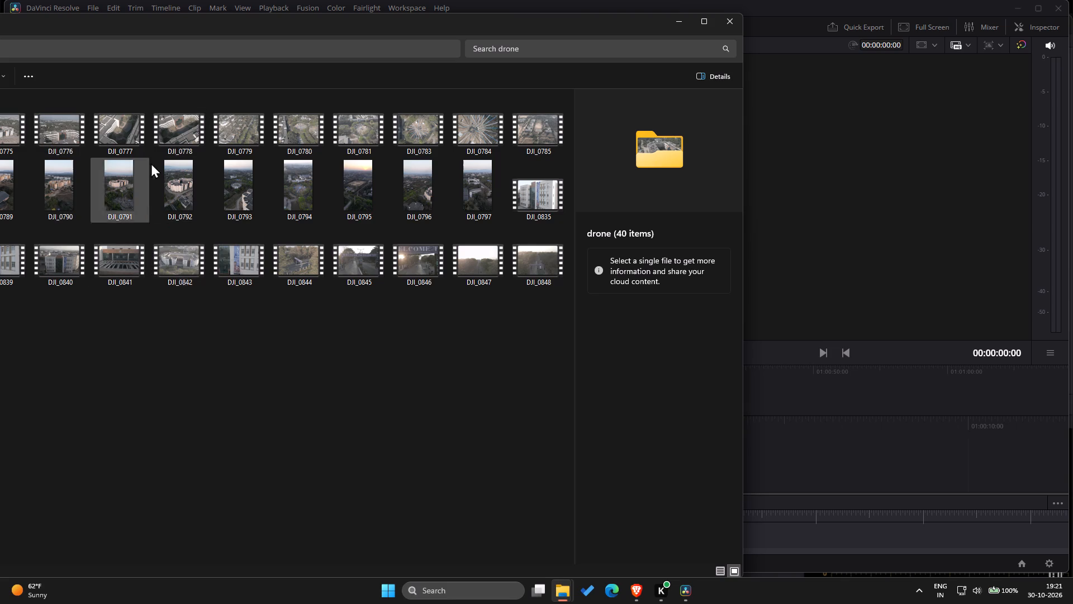
drag(149, 72, 303, 65)
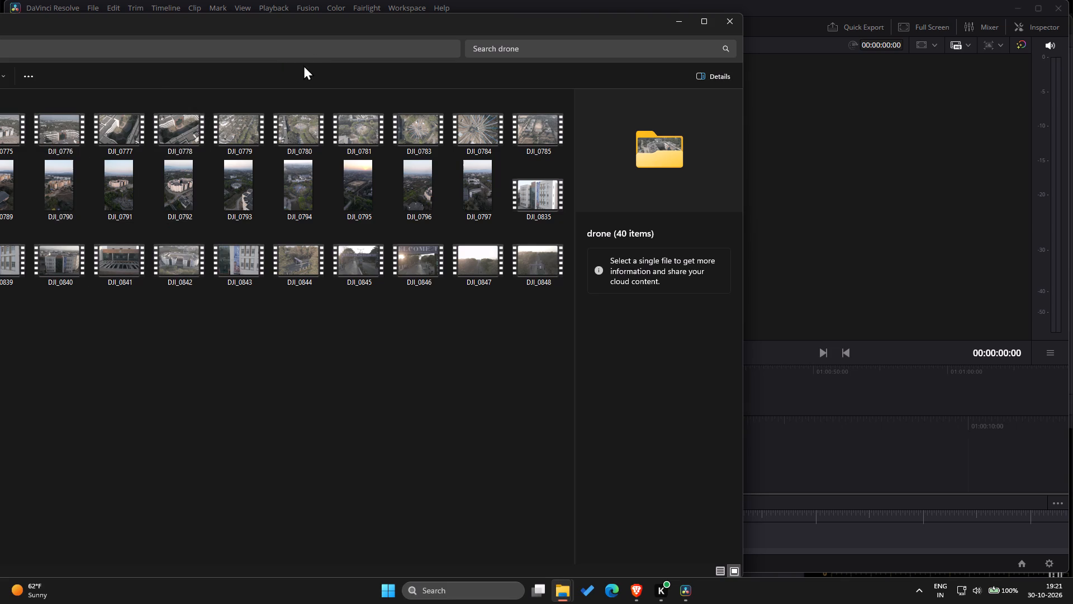
drag(303, 65, 349, 74)
drag(349, 74, 416, 70)
drag(314, 18, 446, 25)
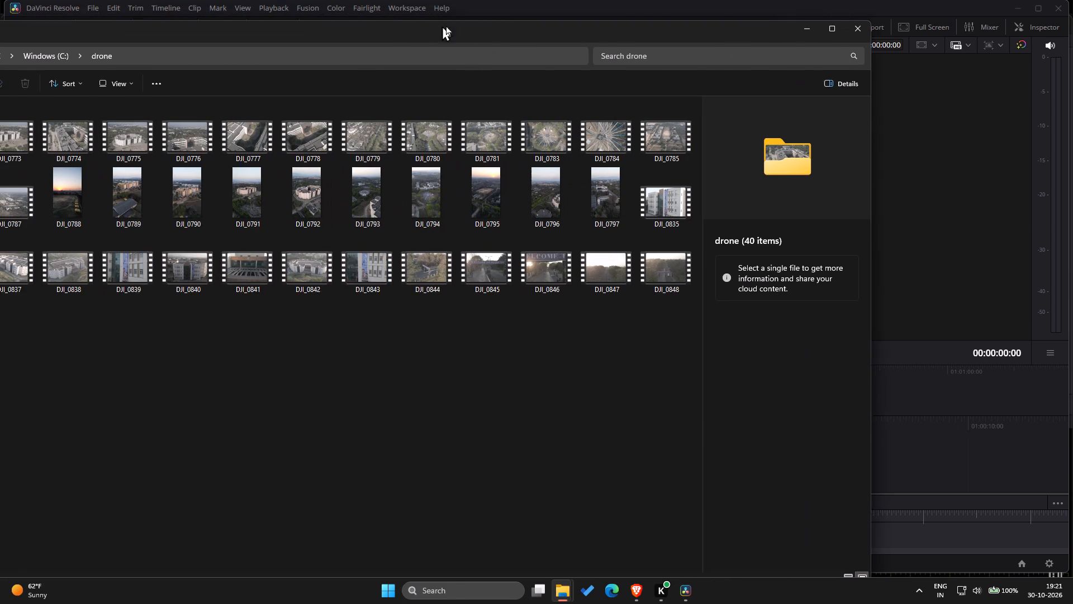
drag(446, 25, 473, 23)
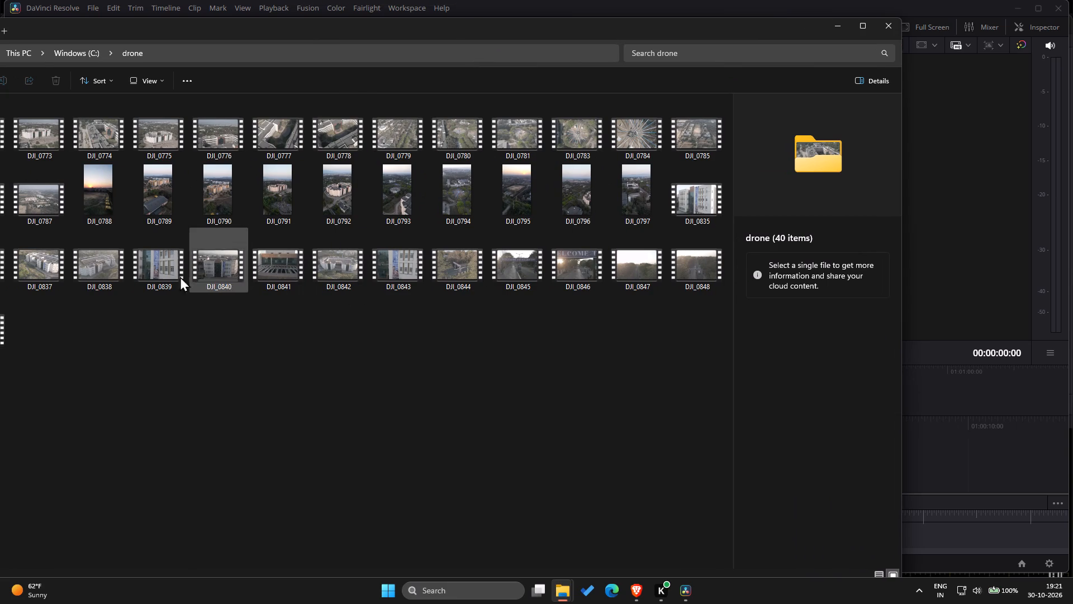
drag(34, 261, 492, 305)
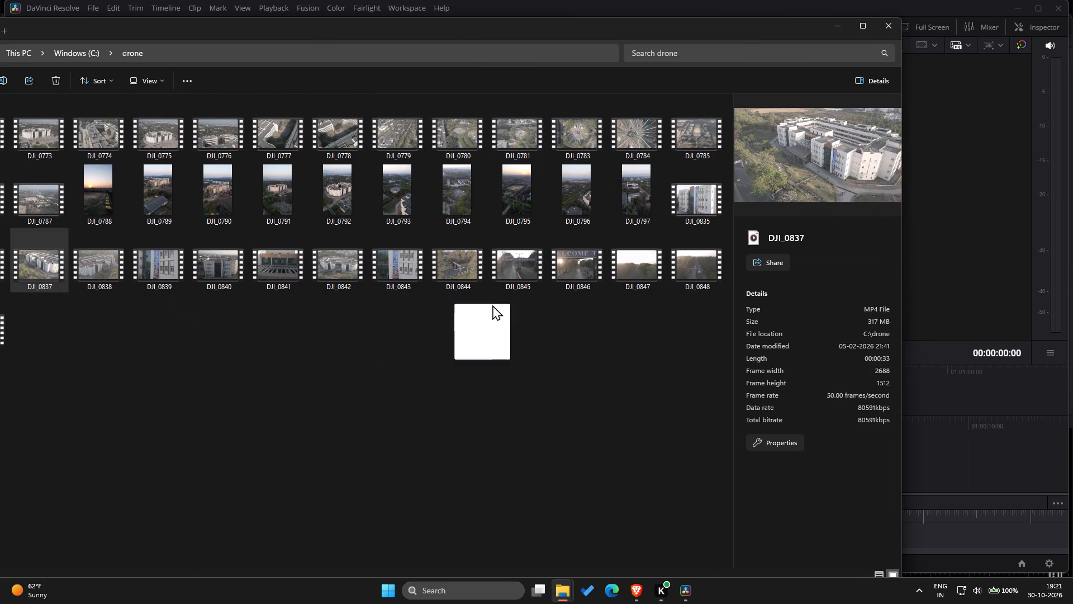
drag(492, 305, 916, 400)
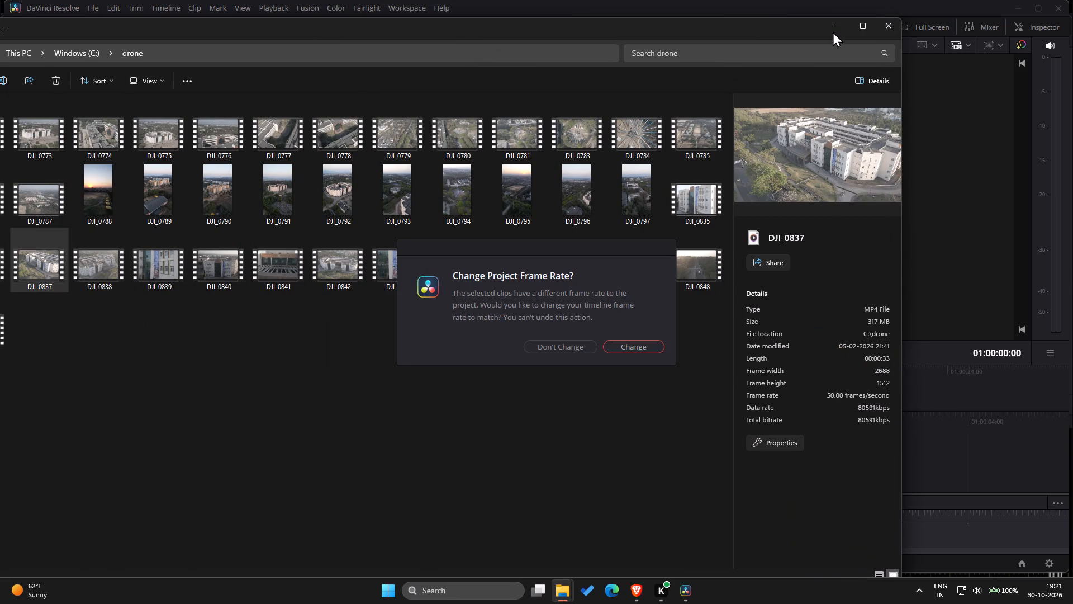
Keep the project's frame rate instead of matching it to the imported clip.
click(837, 25)
click(838, 25)
click(894, 32)
click(891, 27)
click(562, 349)
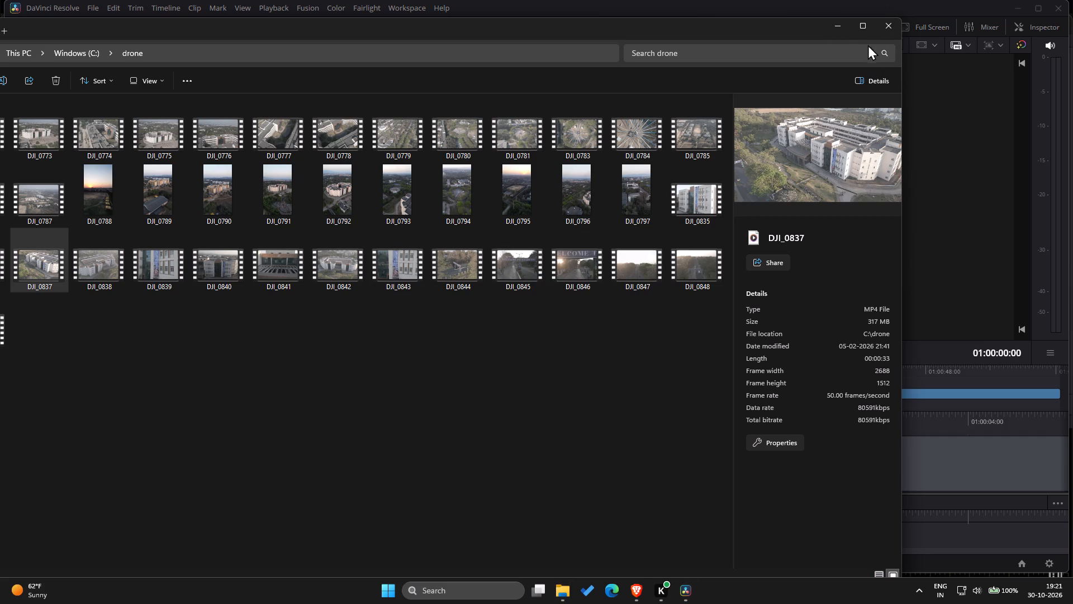
Dismiss the drone folder window and bring the DaVinci Resolve project back to the front.
click(835, 26)
click(835, 23)
click(883, 23)
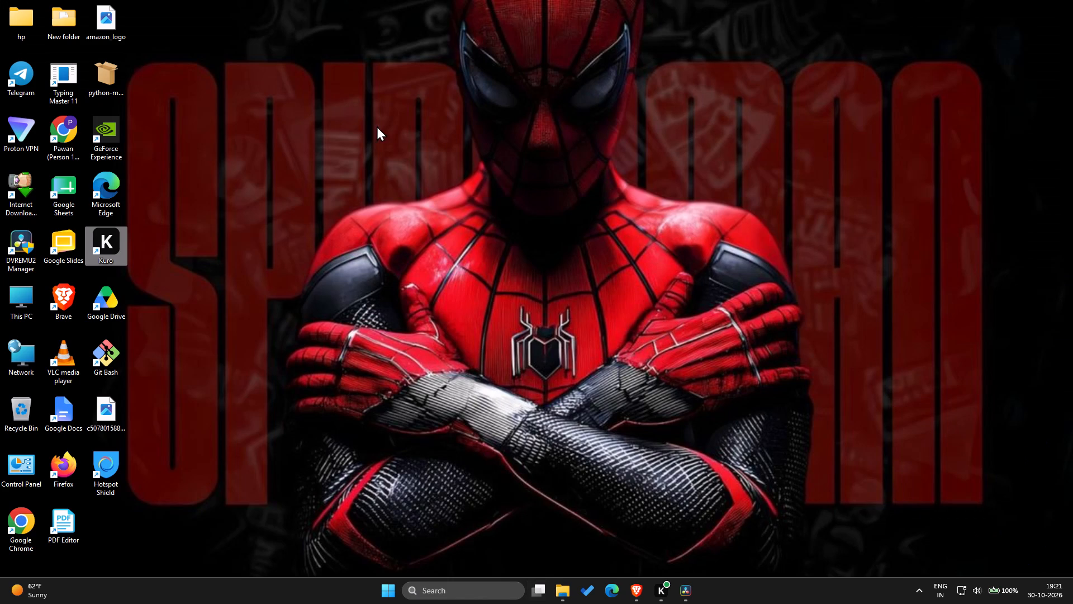
click(678, 531)
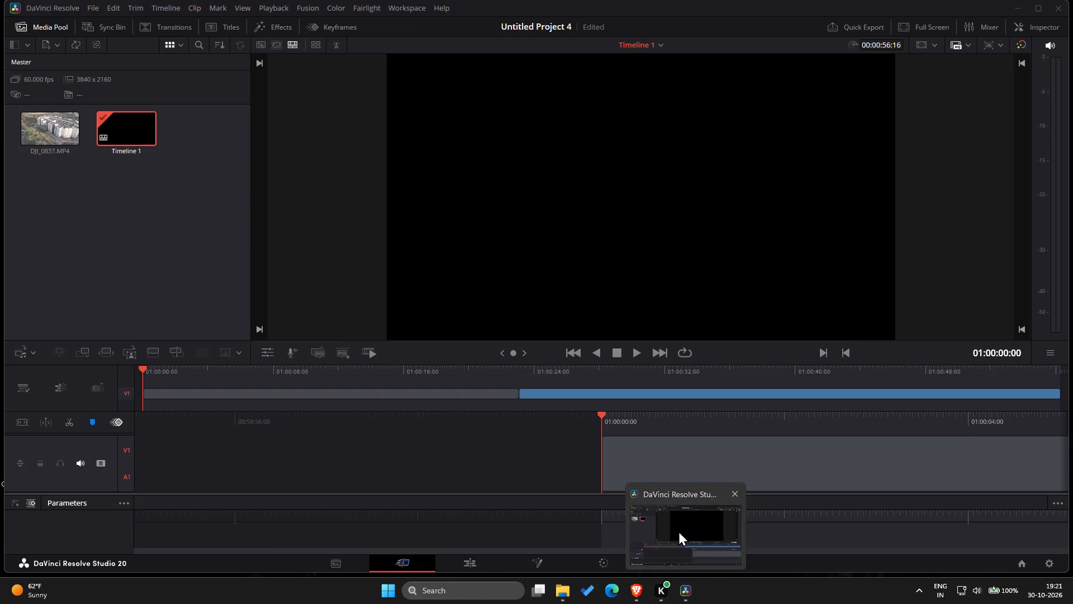
On the Edit page, move the DJI_0837 clip to the very start of the Video 1 track.
click(460, 563)
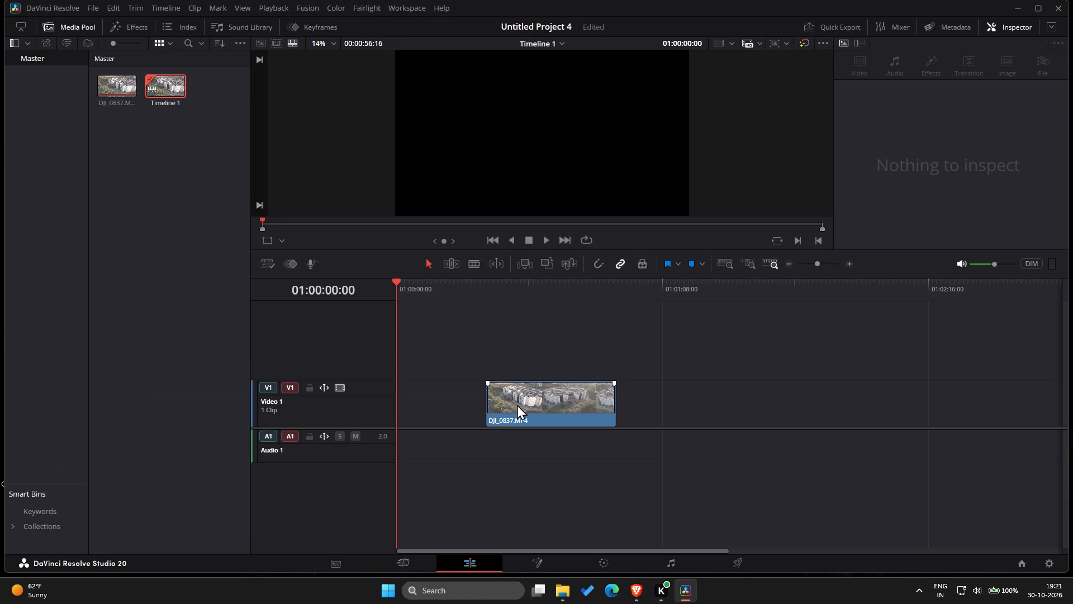
drag(525, 407, 420, 418)
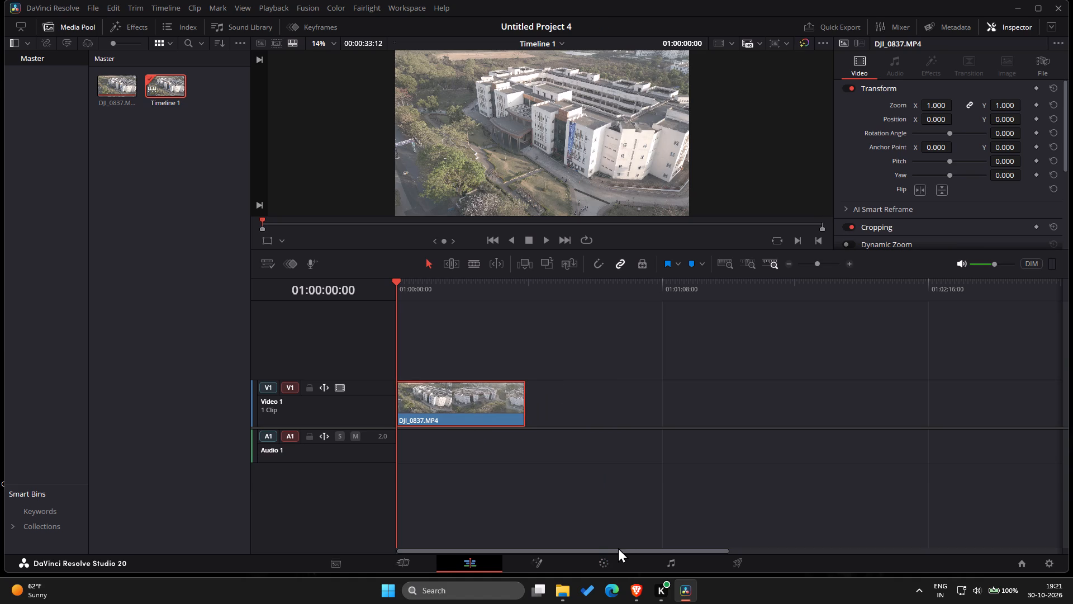
On the Color page, add a corrector node fed by node 01 and remove node 01's direct link to the output.
click(595, 562)
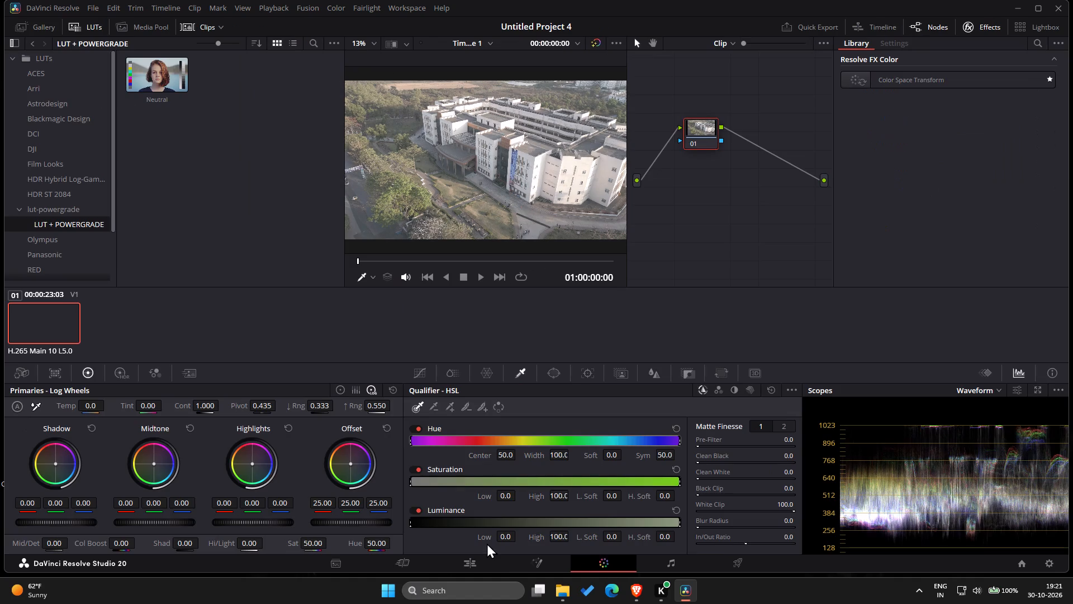
drag(698, 133, 663, 136)
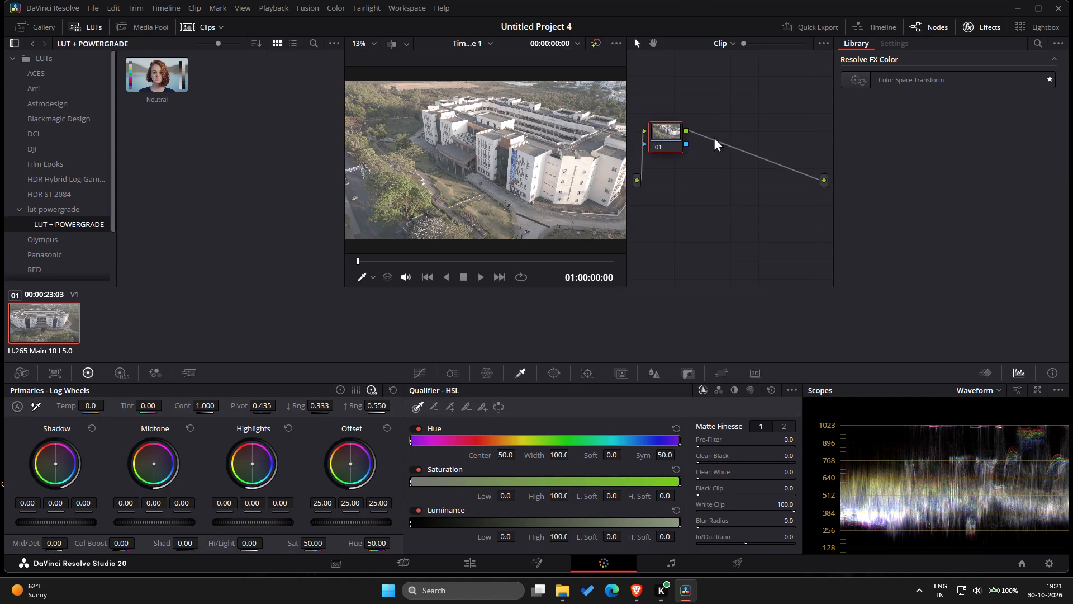
right_click(728, 136)
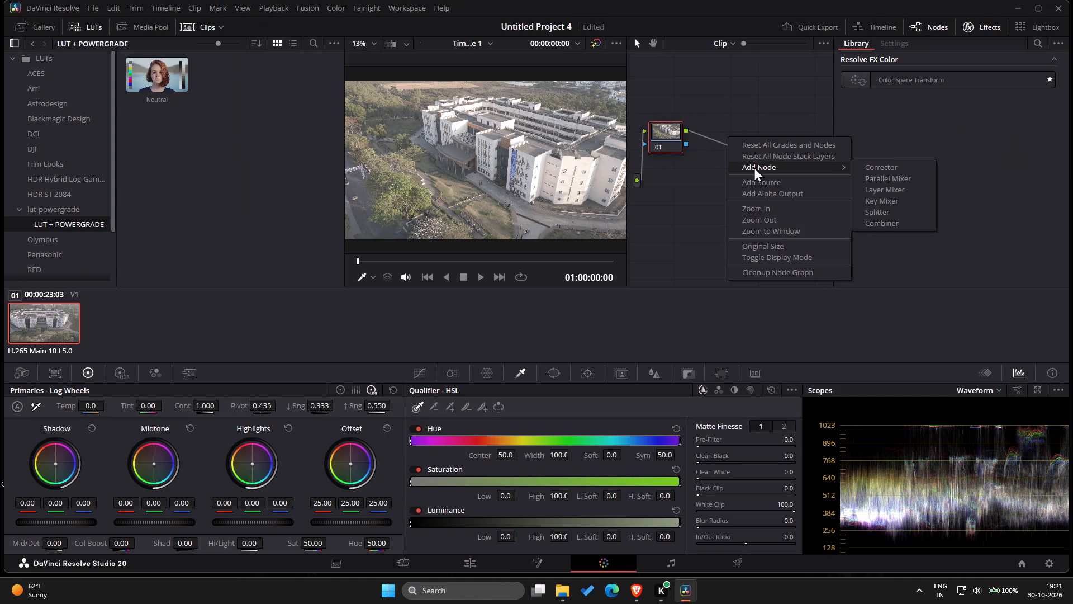
click(877, 171)
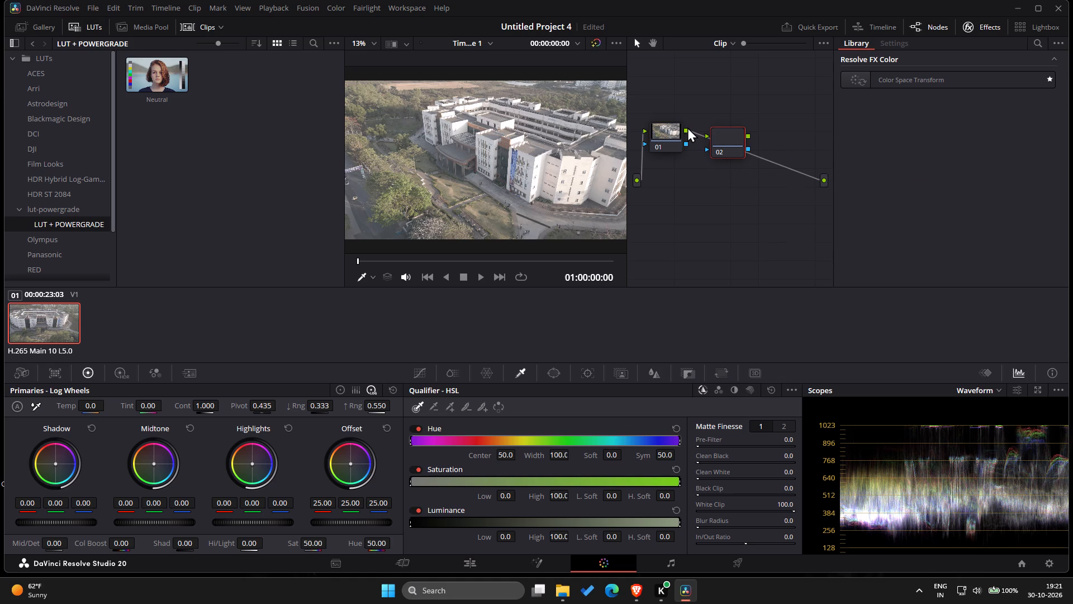
drag(686, 127, 708, 137)
drag(734, 133, 740, 124)
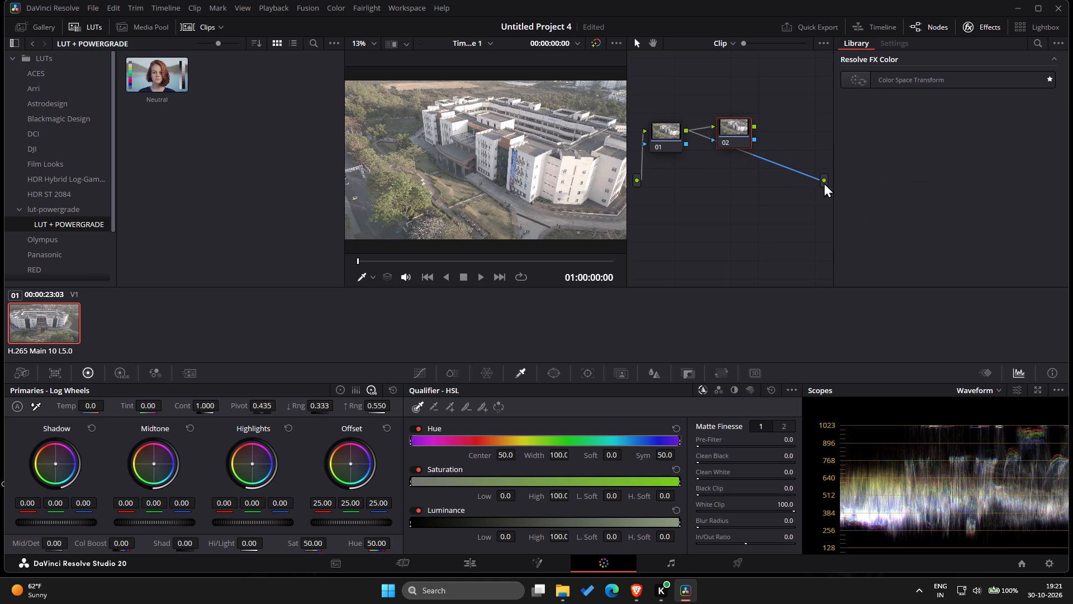
drag(823, 179, 818, 176)
drag(818, 176, 685, 129)
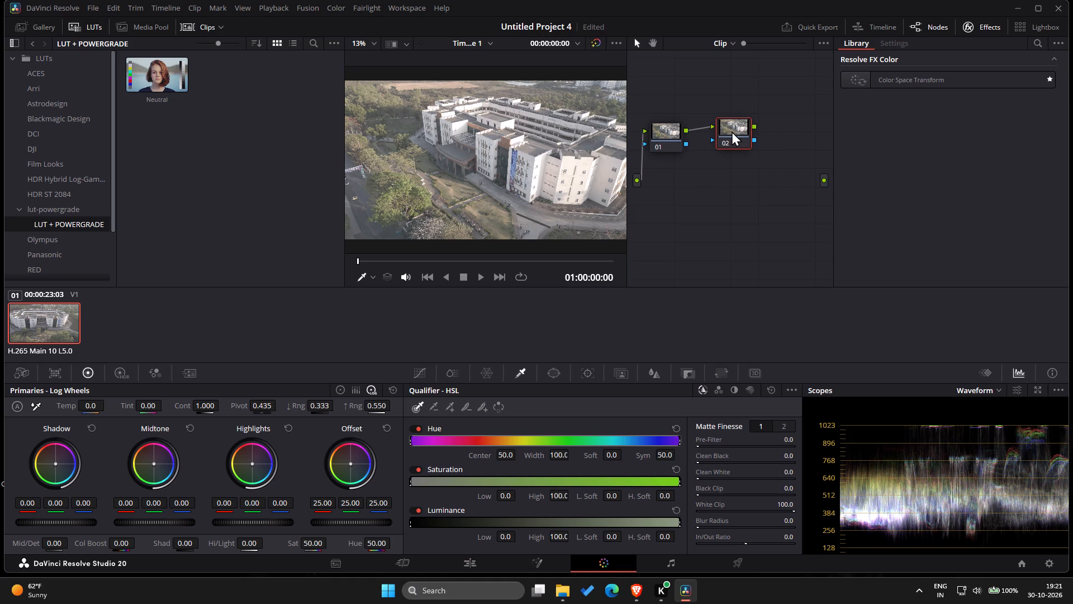
Add a serial node after node 02, connect it to the output, and space the nodes out.
right_click(742, 128)
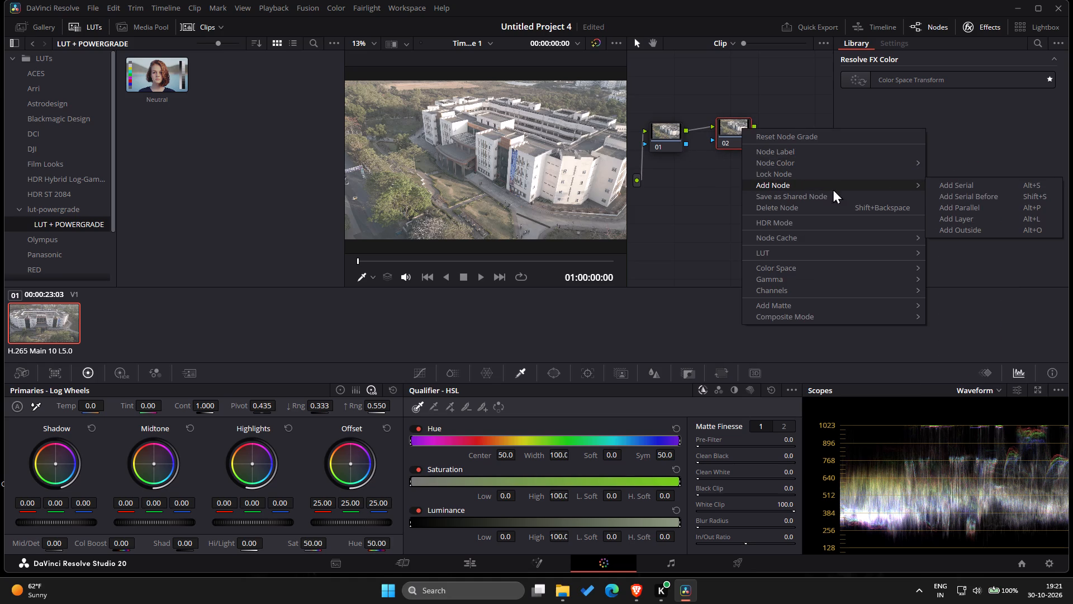
click(956, 186)
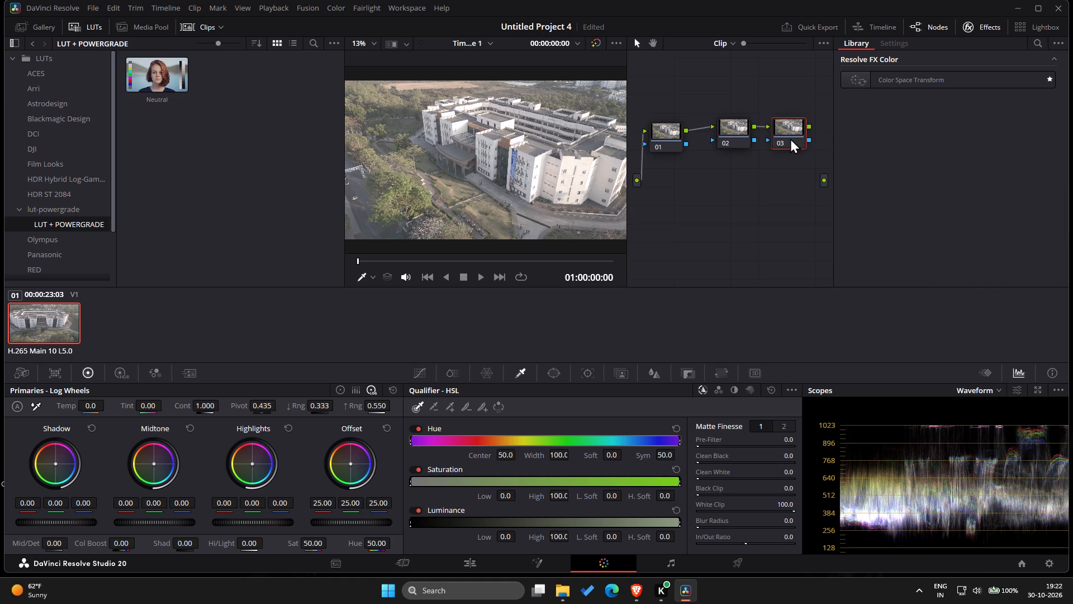
drag(808, 126, 825, 178)
drag(781, 132, 777, 153)
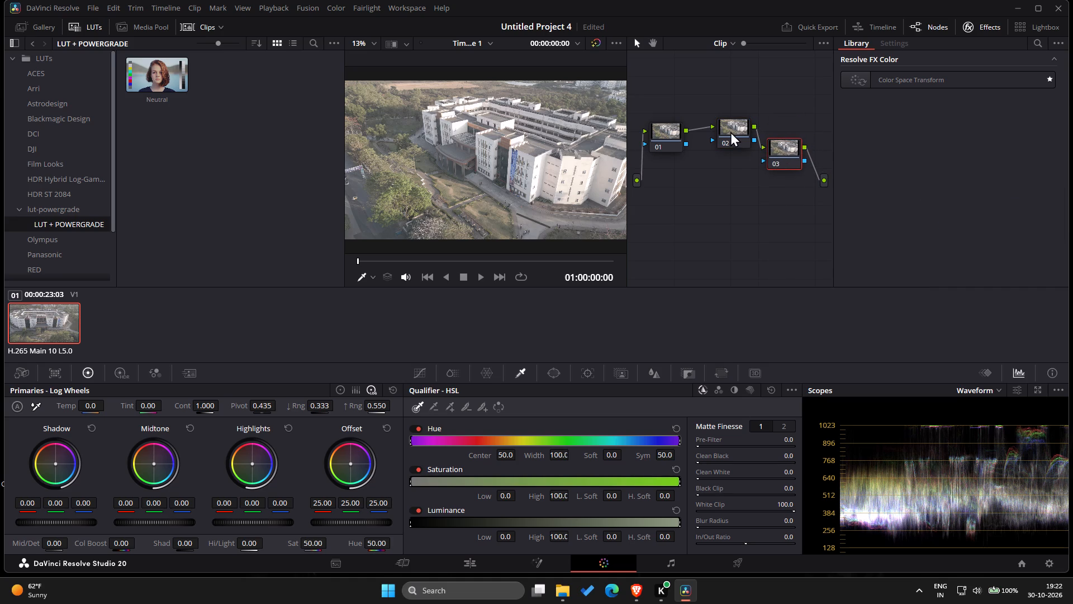
drag(730, 131, 722, 131)
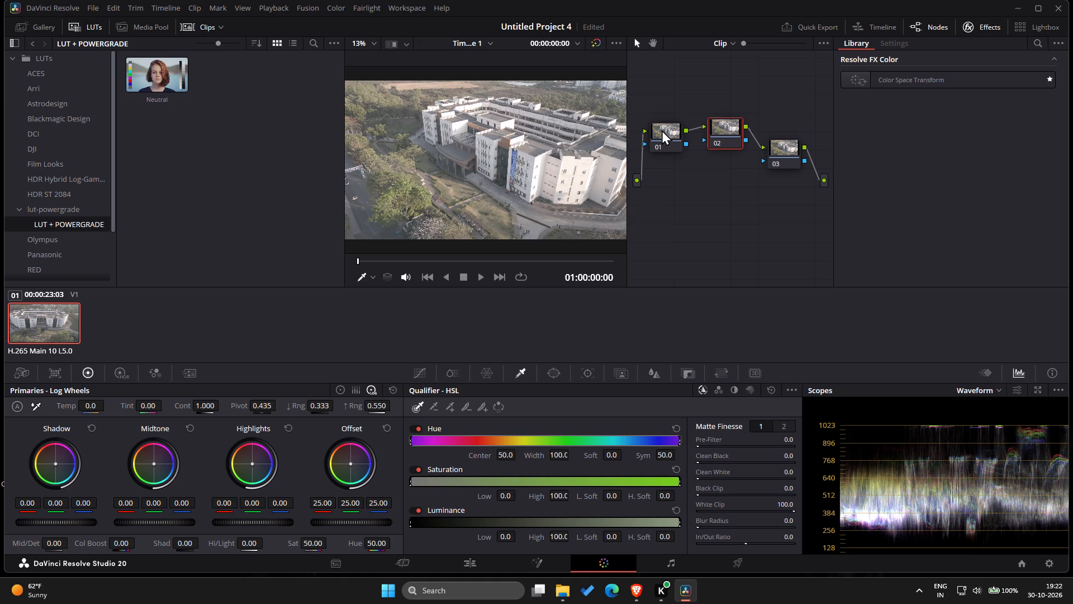
Select node 01 for grading.
click(662, 130)
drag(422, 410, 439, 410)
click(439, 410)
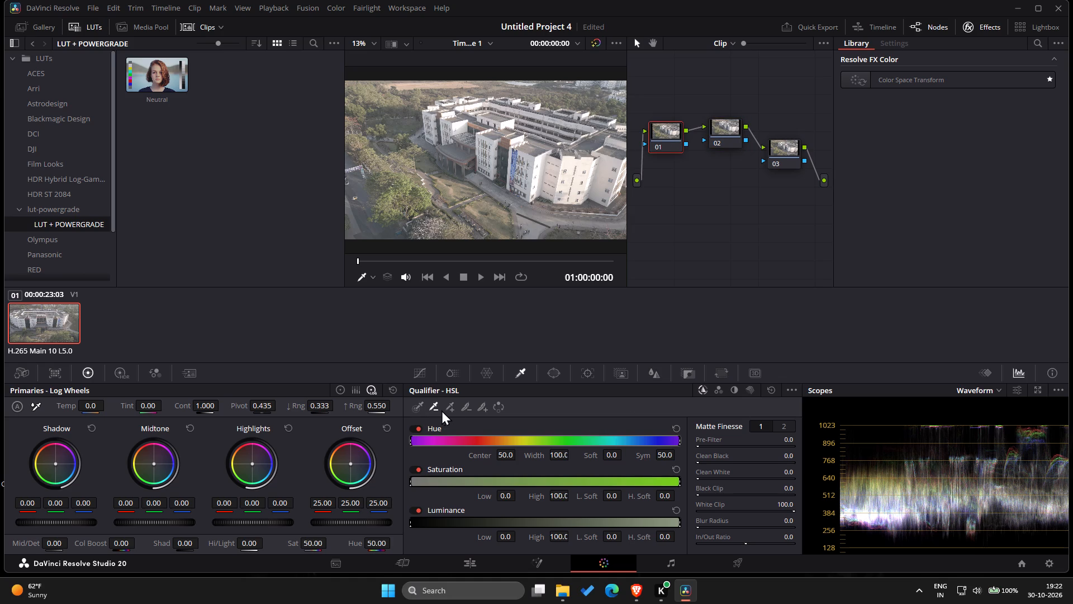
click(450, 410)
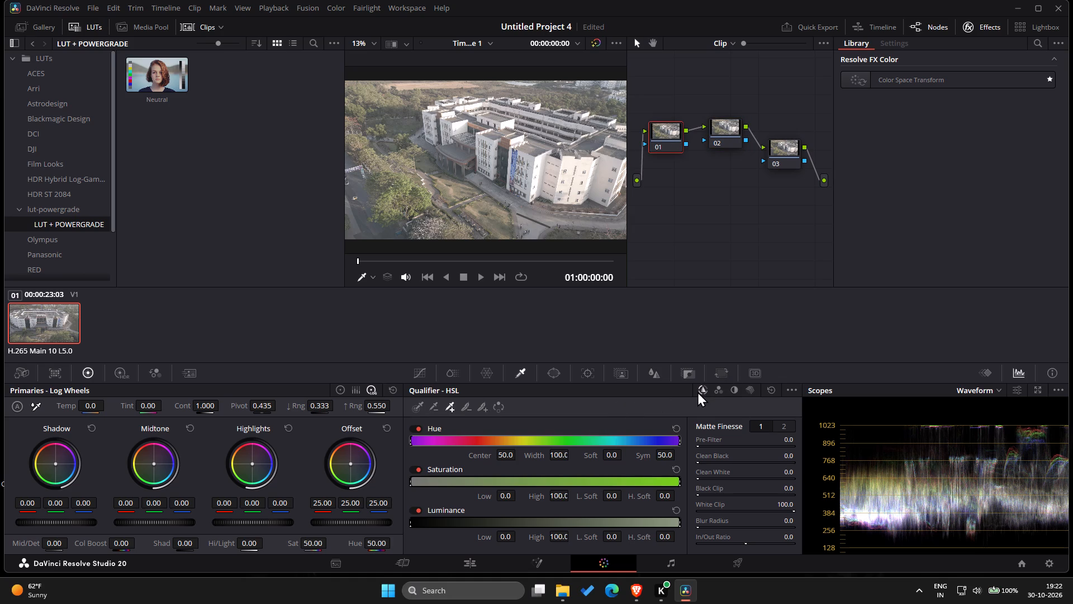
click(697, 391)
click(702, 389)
Examine the clip in the Parade, Vectorscope and Histogram scopes, and return the scope to Waveform.
click(985, 394)
click(984, 418)
drag(980, 394, 980, 408)
click(980, 408)
click(974, 386)
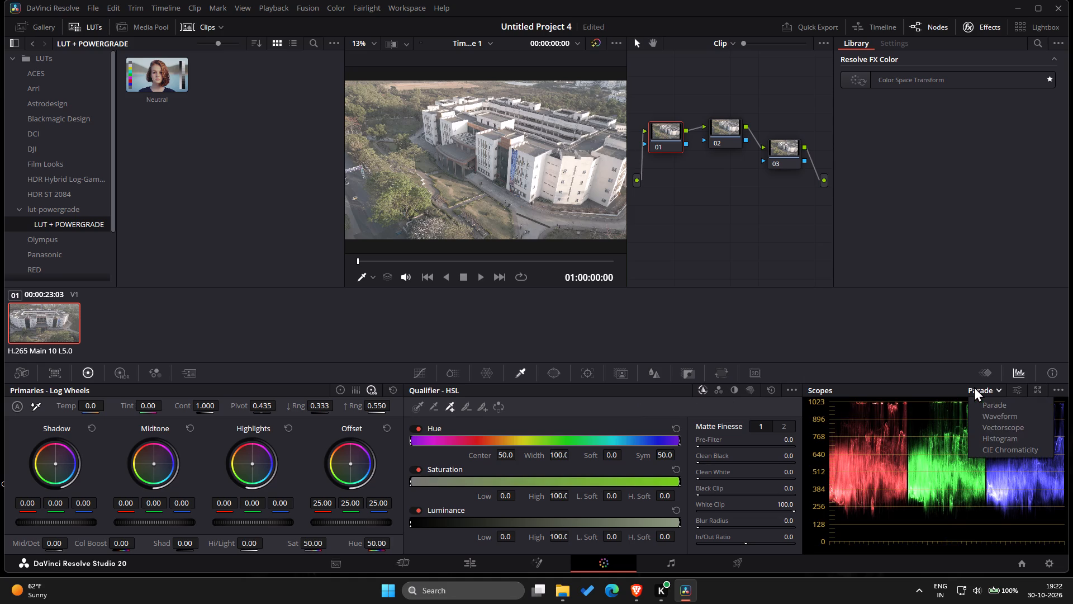
click(985, 430)
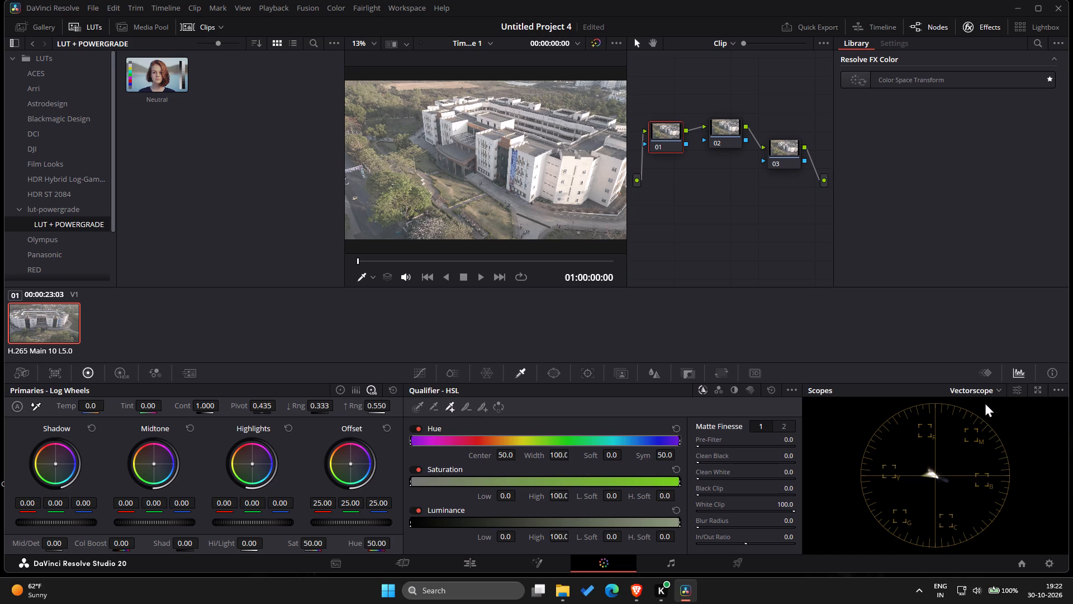
click(985, 391)
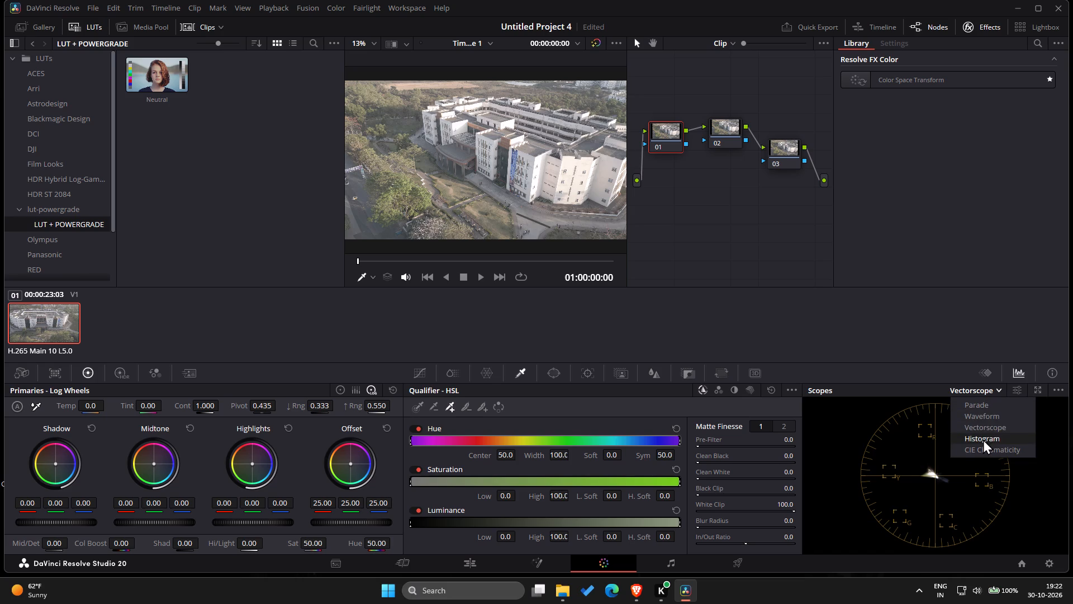
click(983, 439)
click(982, 387)
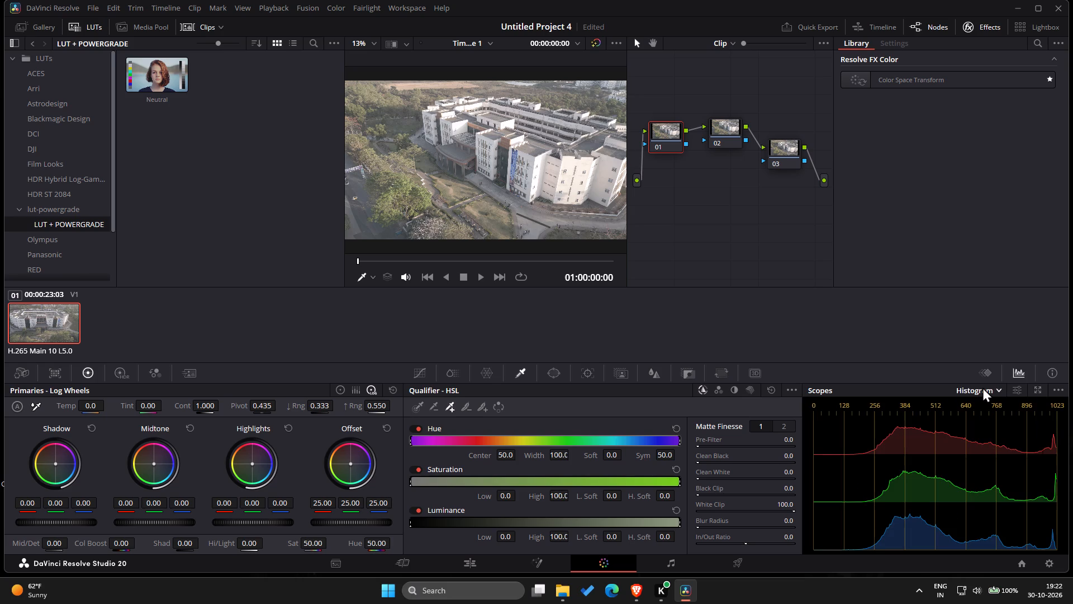
click(980, 414)
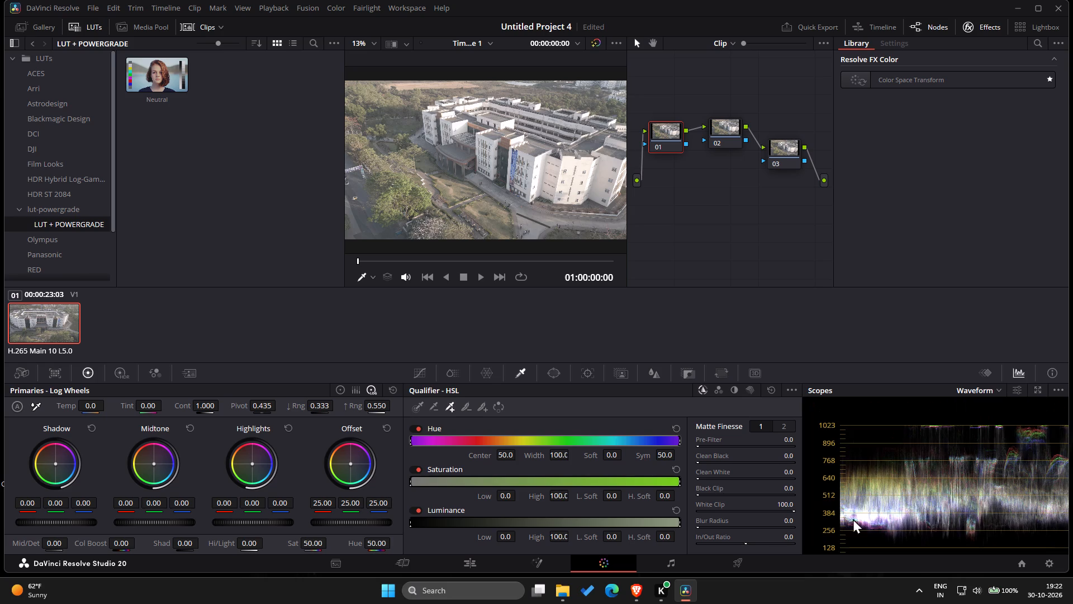
Switch to the YouTube tutorial in Brave and rewind it to the curve adjustment in the "Transformation, the S curve" chapter.
click(620, 541)
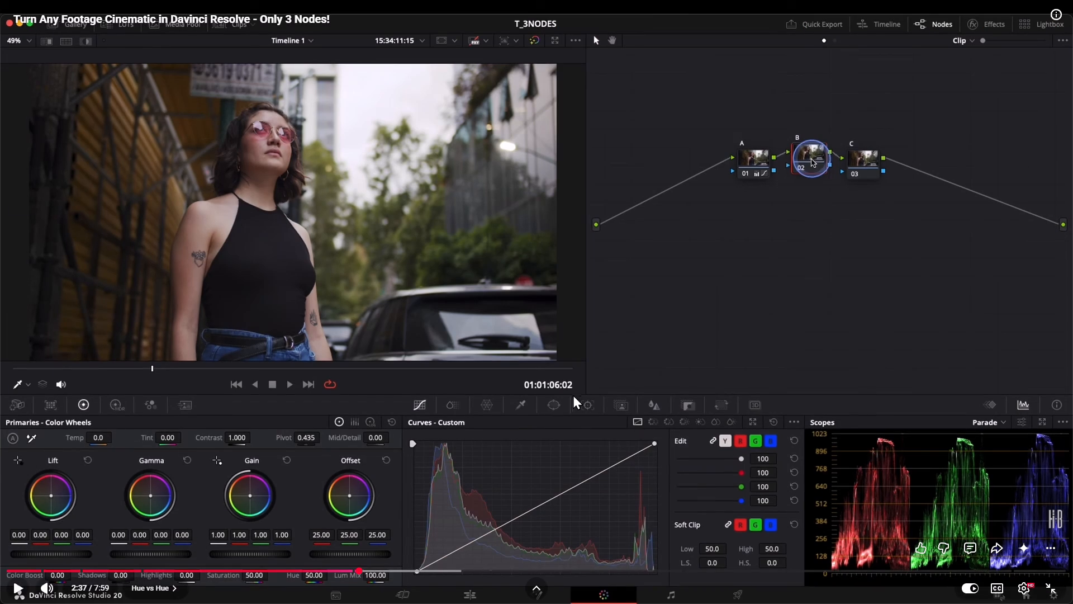
key(Left)
key(Left)
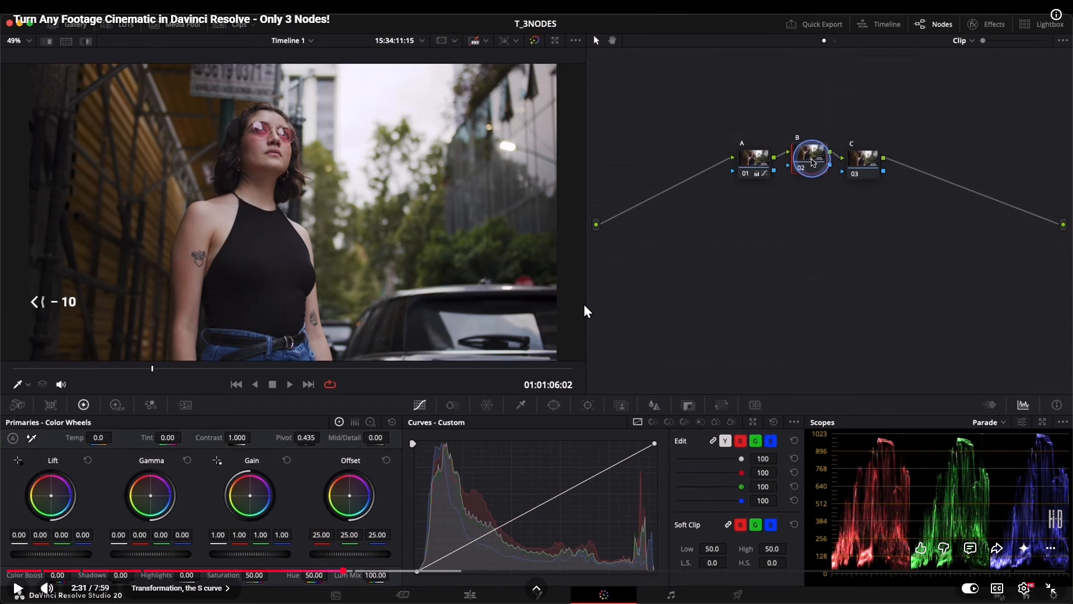
key(Left)
key(Left)
key(Left)
key(Left)
key(Left)
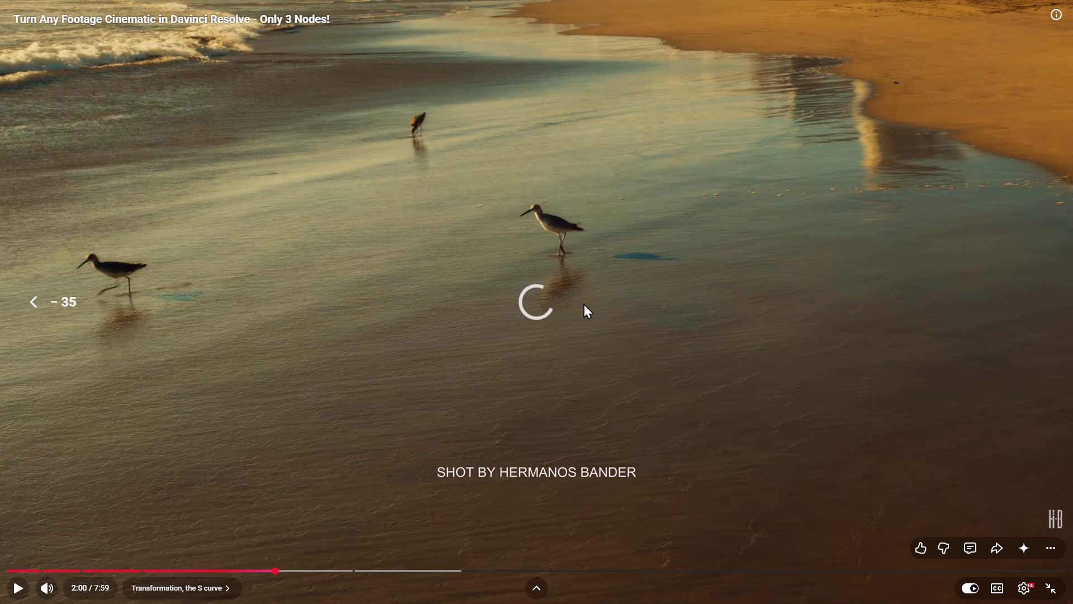
click(168, 565)
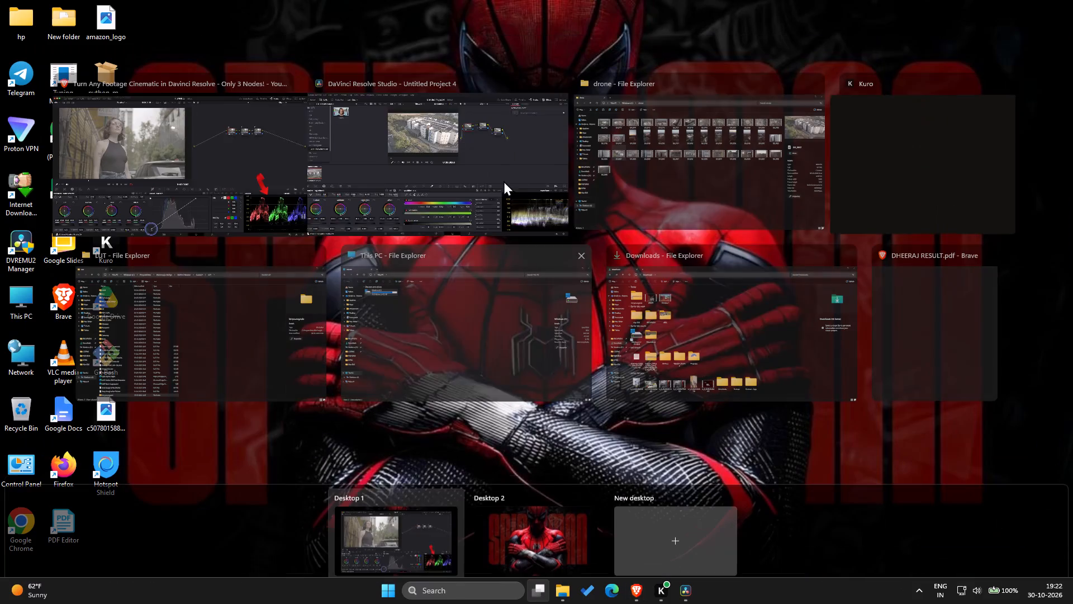
Switch back to DaVinci Resolve and open the Custom curves for node 01.
click(479, 130)
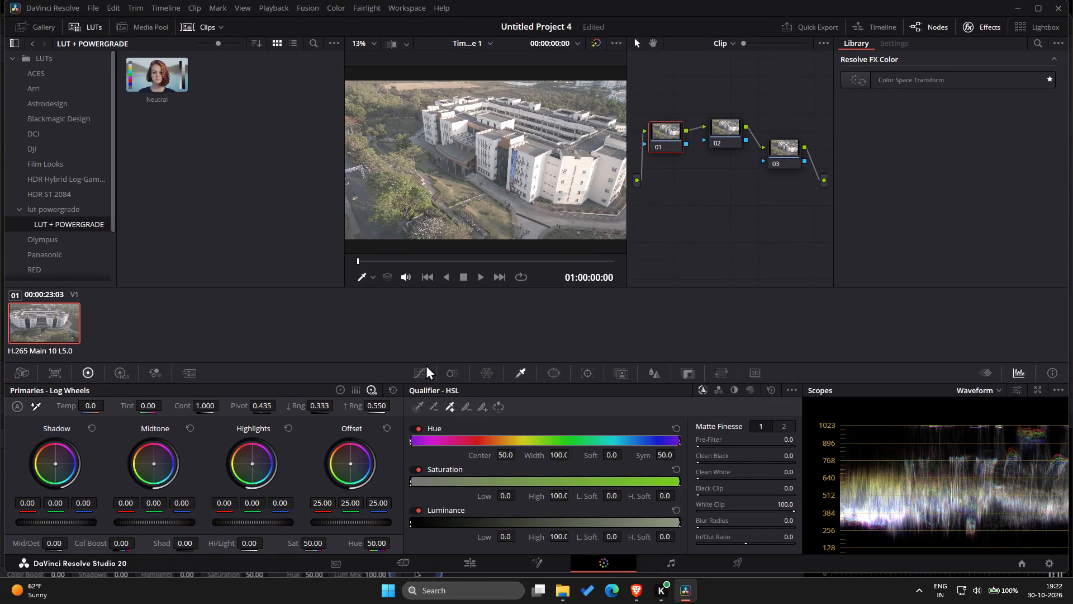
click(424, 366)
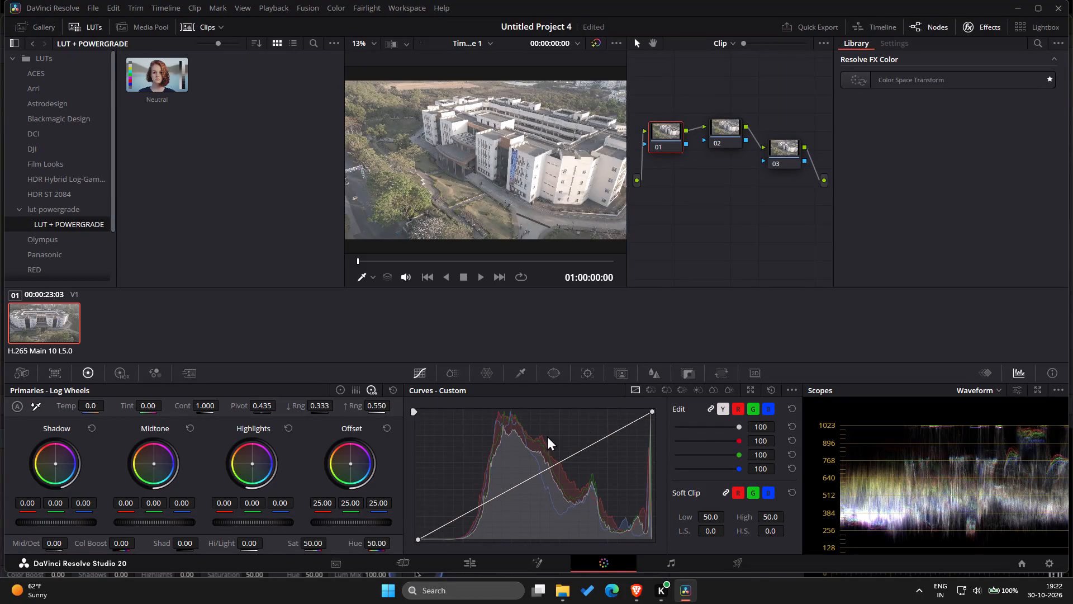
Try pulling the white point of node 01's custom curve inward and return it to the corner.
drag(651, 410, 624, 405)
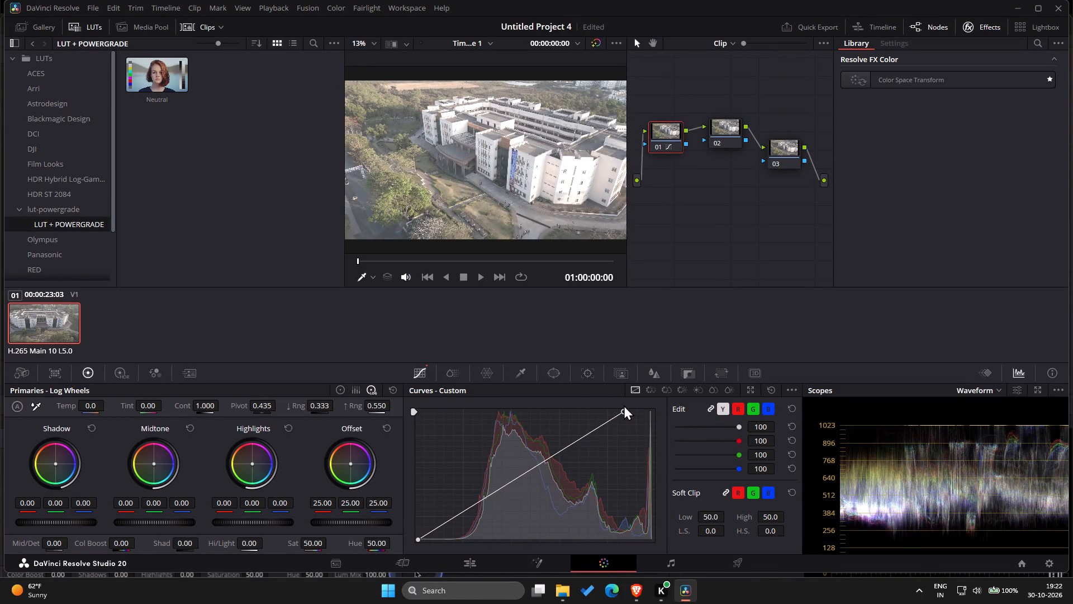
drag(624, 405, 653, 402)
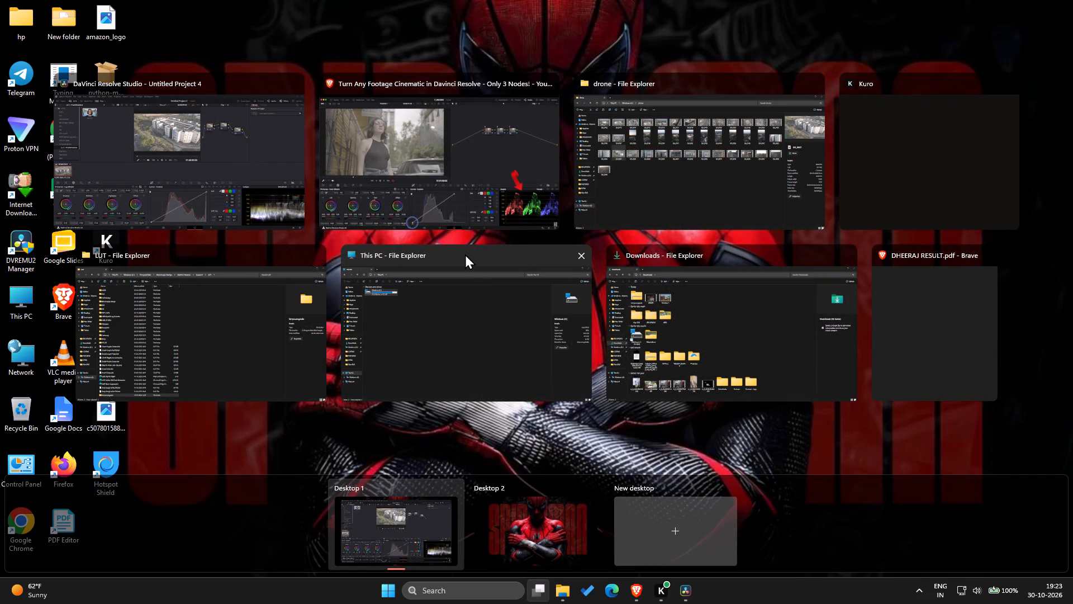
Switch to the tutorial, briefly play its curve endpoint adjustment up to about 1:14, and return to DaVinci Resolve.
click(473, 221)
key(space)
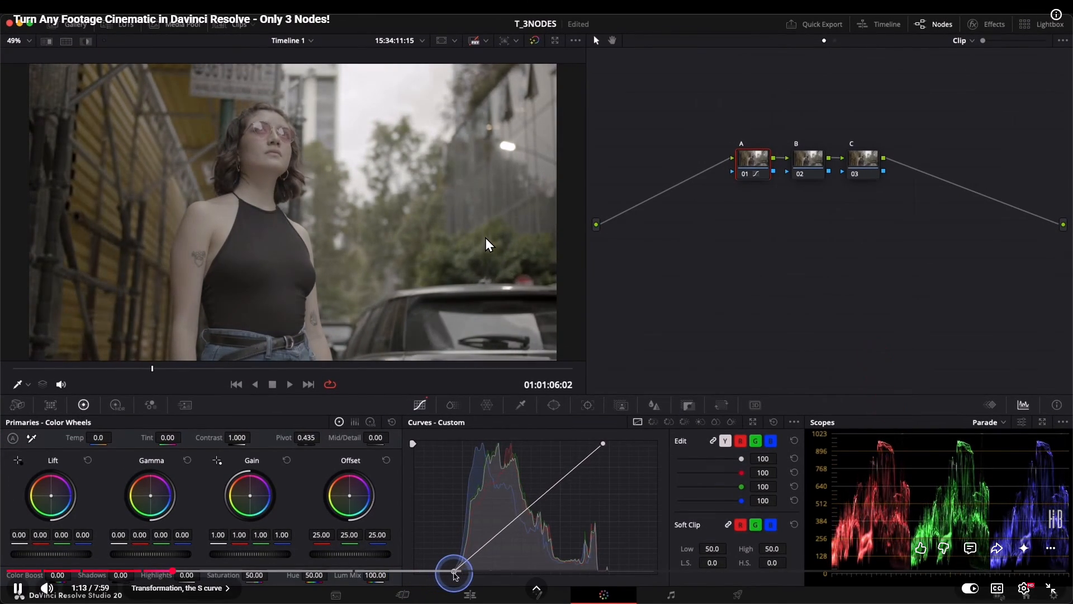
key(space)
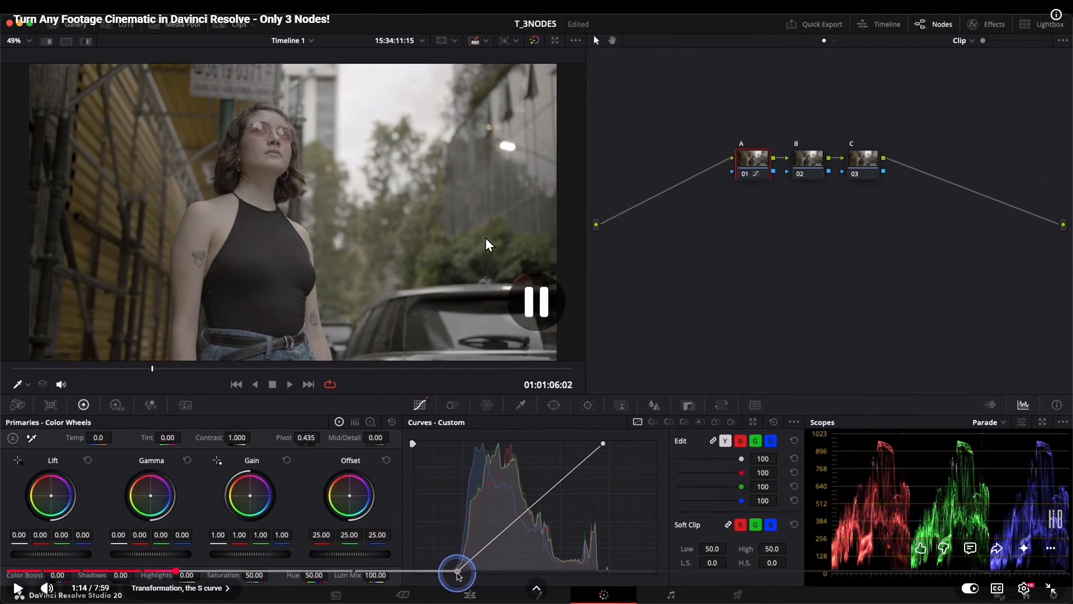
click(510, 114)
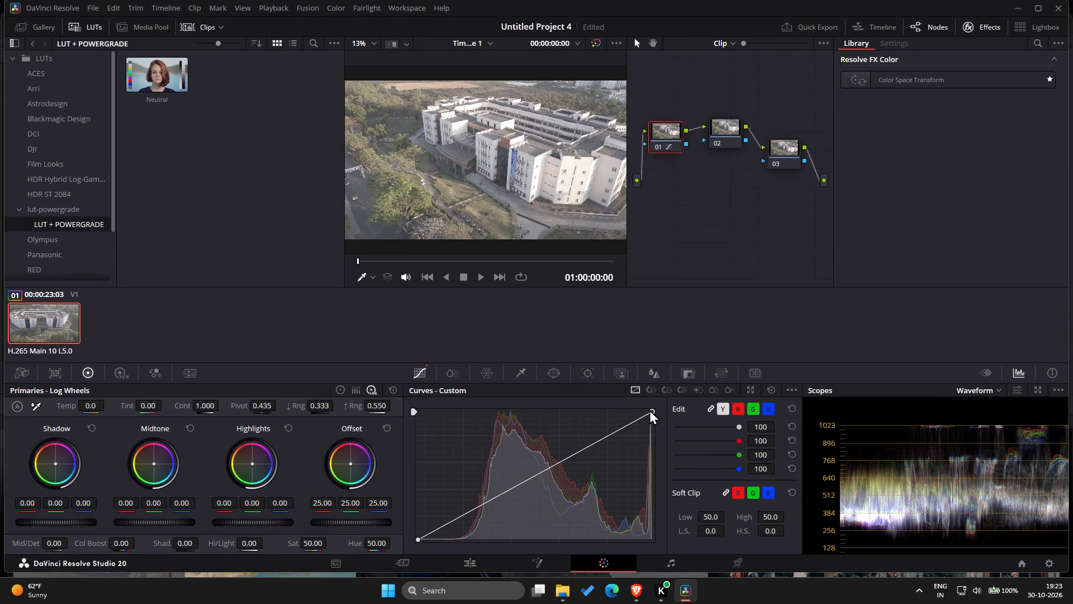
Pull the white point of node 01's custom curve inward along the top edge to about four fifths of the graph's width.
drag(649, 409, 588, 407)
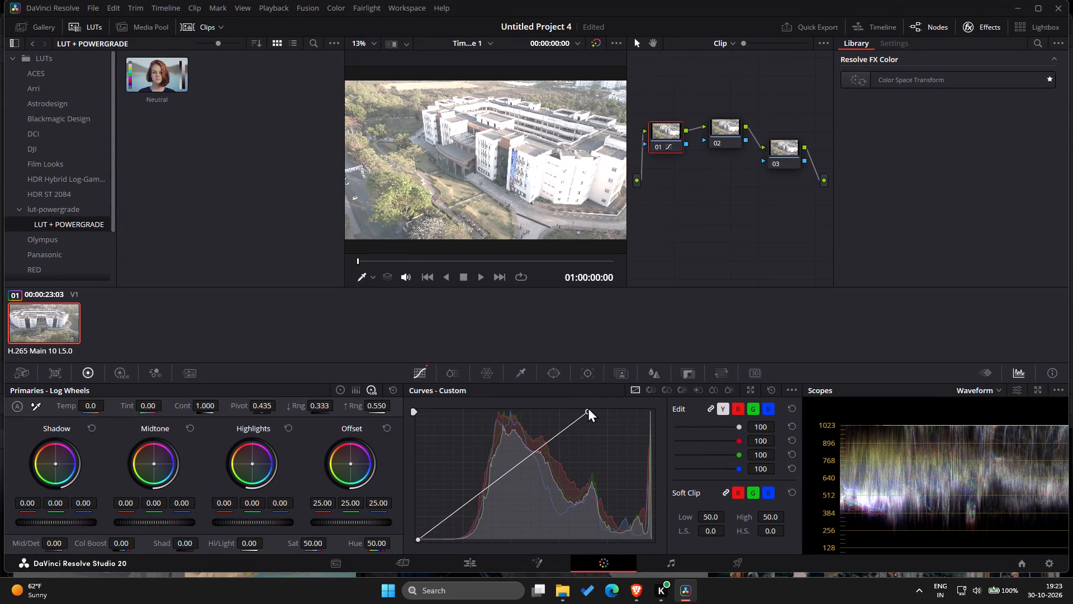
drag(588, 407, 605, 407)
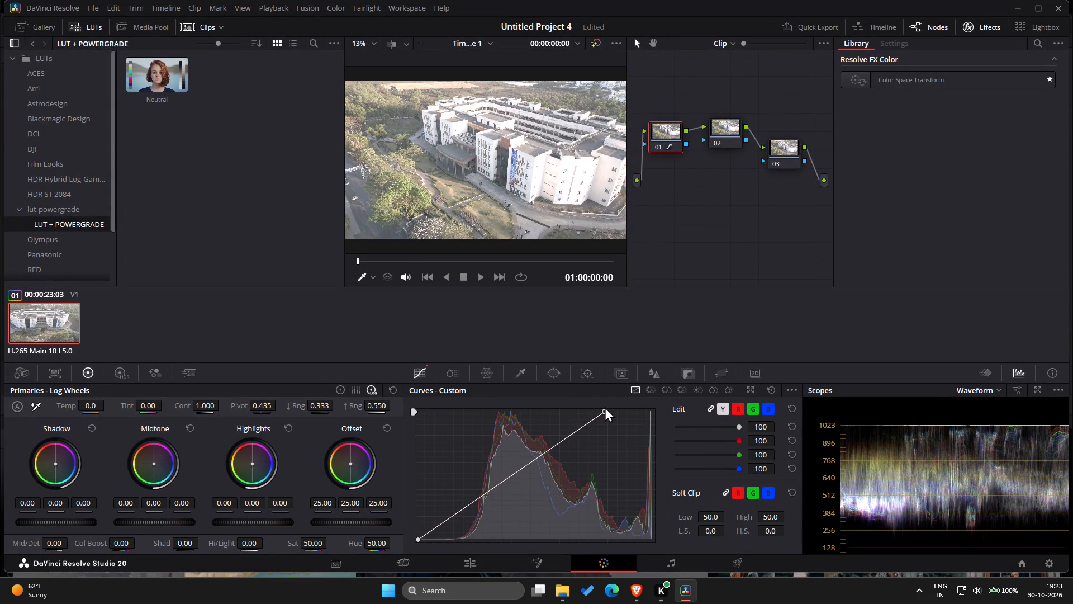
drag(605, 407, 650, 399)
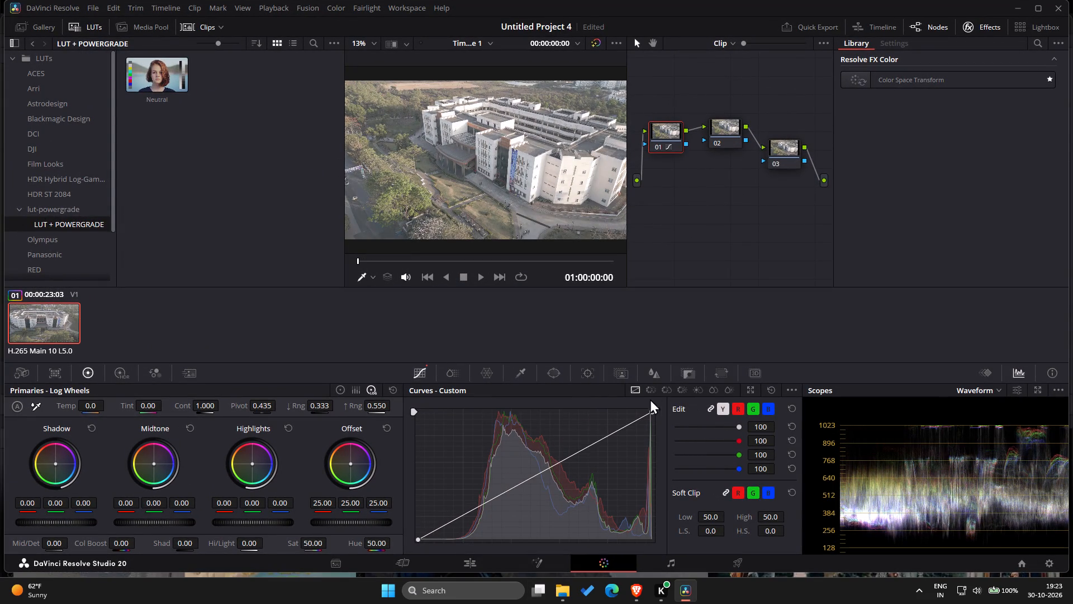
drag(650, 399, 603, 399)
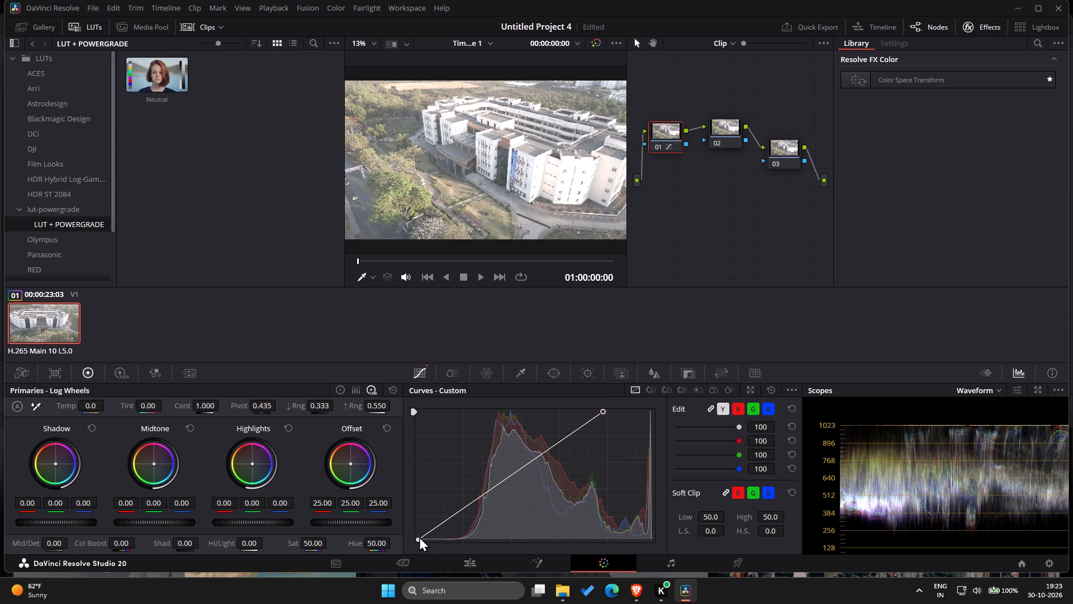
Pull the black point of node 01's custom curve inward along the bottom edge to about one sixth of the graph's width.
click(419, 536)
drag(417, 537, 456, 534)
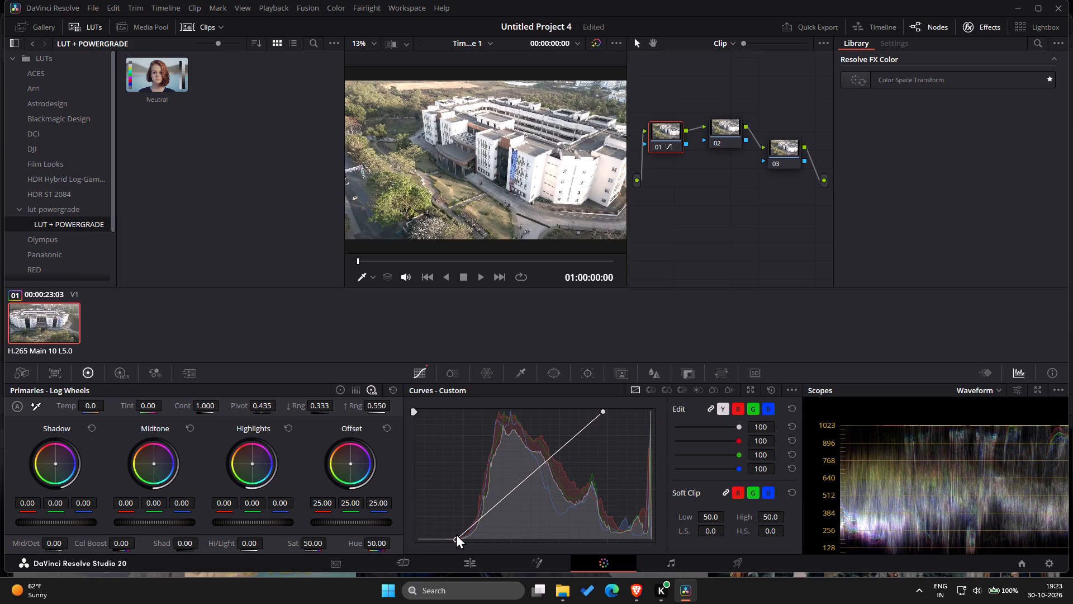
drag(456, 534, 469, 533)
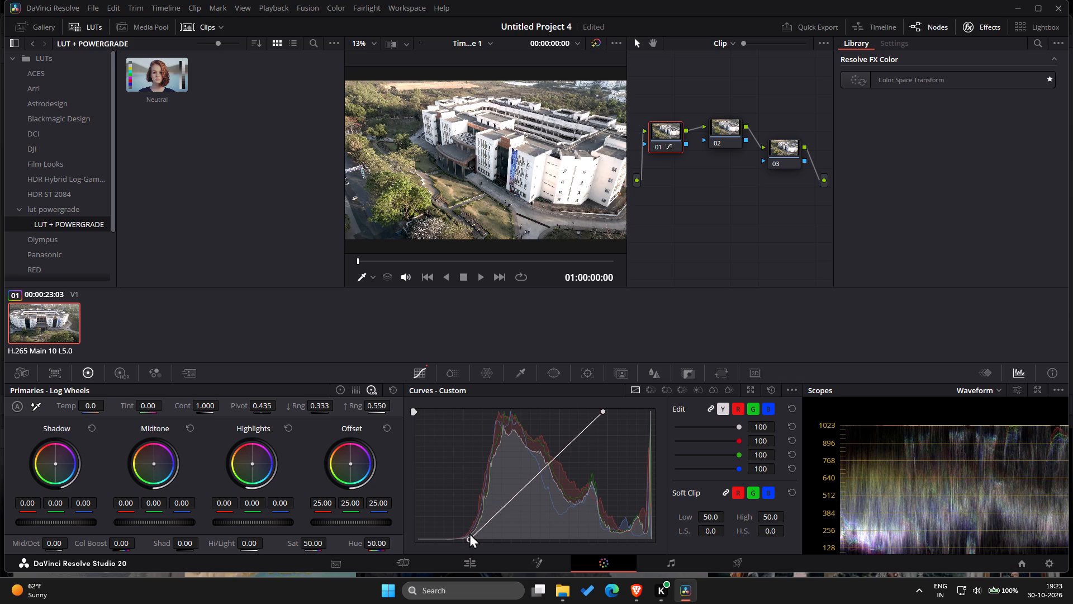
drag(469, 533, 455, 534)
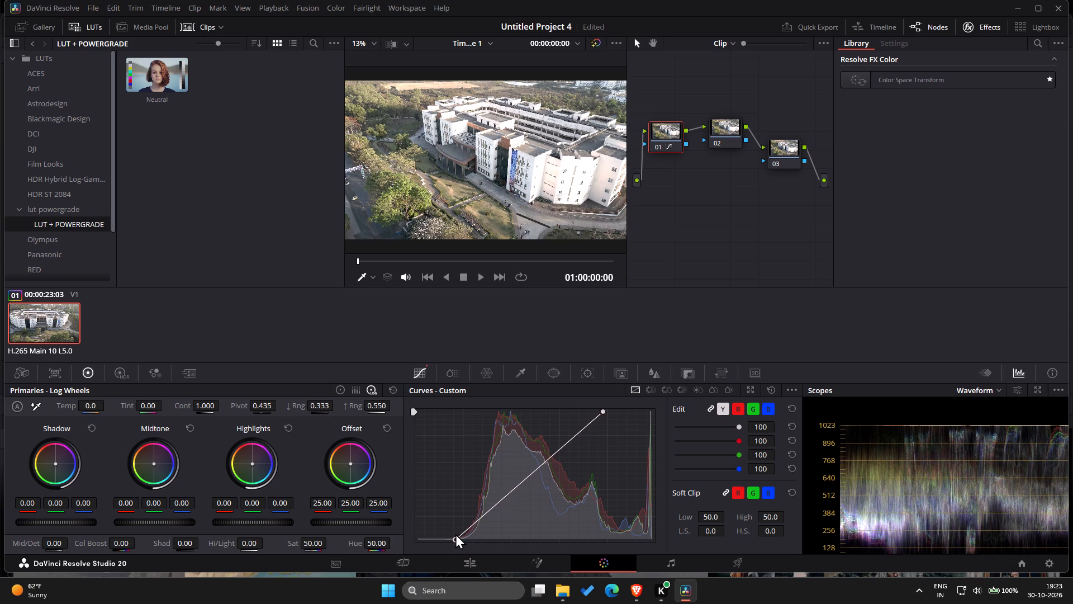
drag(455, 534, 450, 533)
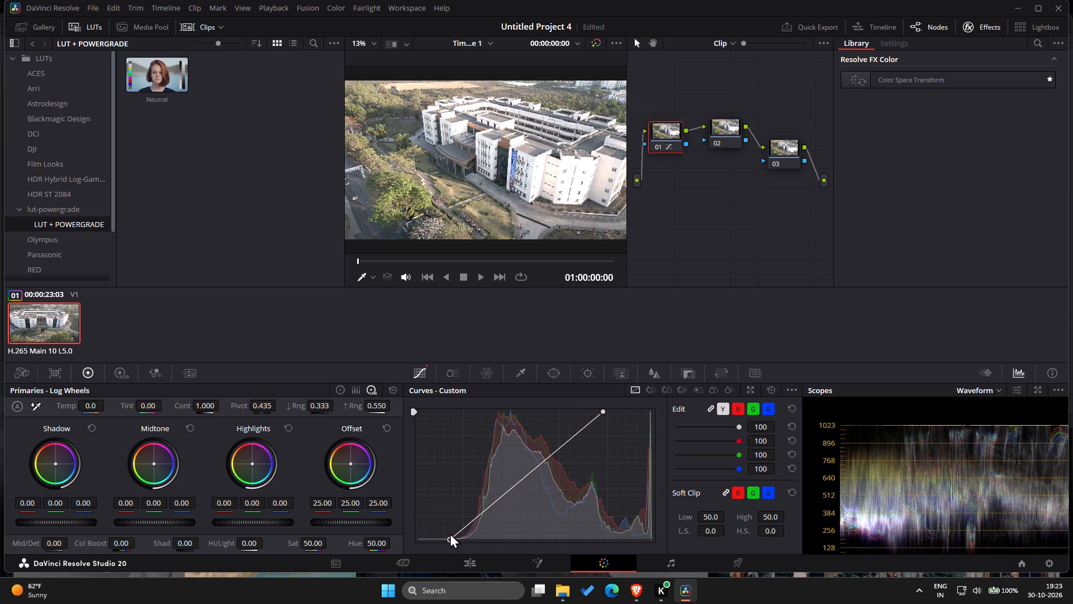
drag(450, 533, 458, 532)
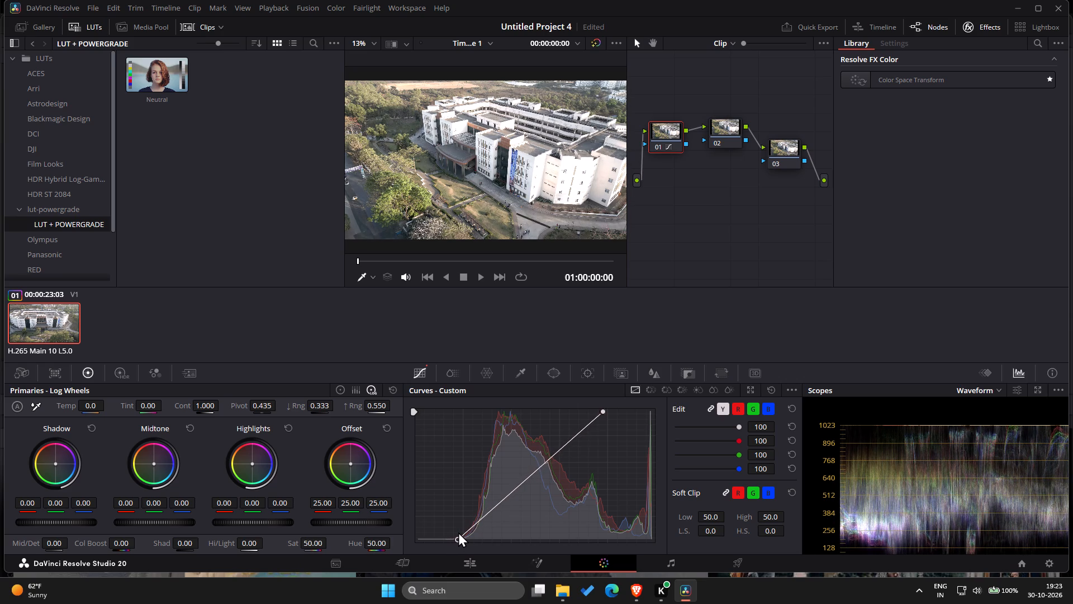
drag(458, 532, 456, 531)
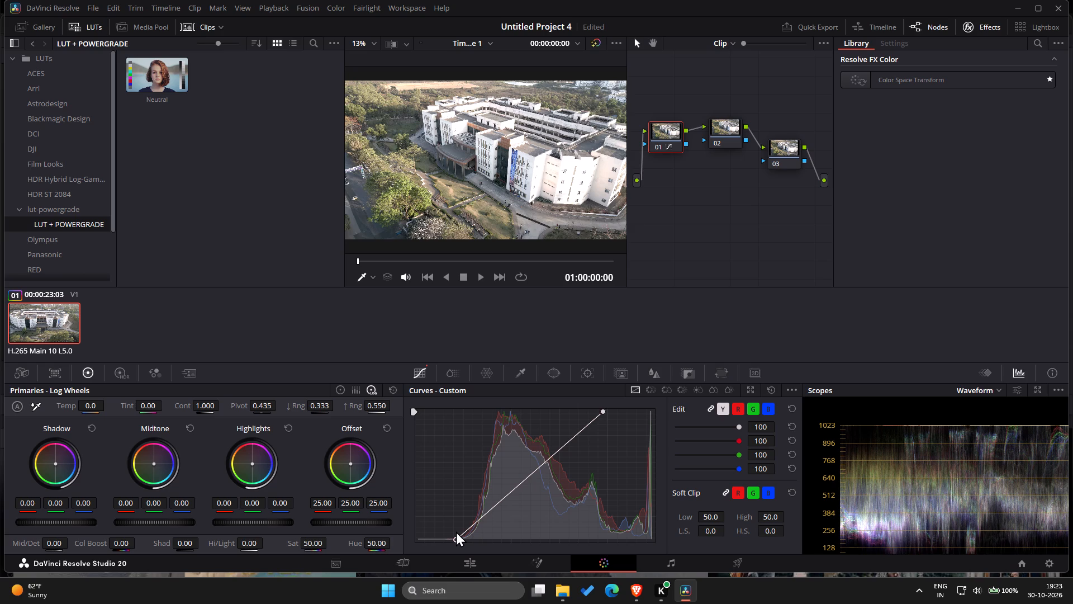
drag(456, 531, 455, 531)
Add a shadow control point on the lower part of node 01's curve and pull it slightly below the straight line.
drag(501, 498, 506, 511)
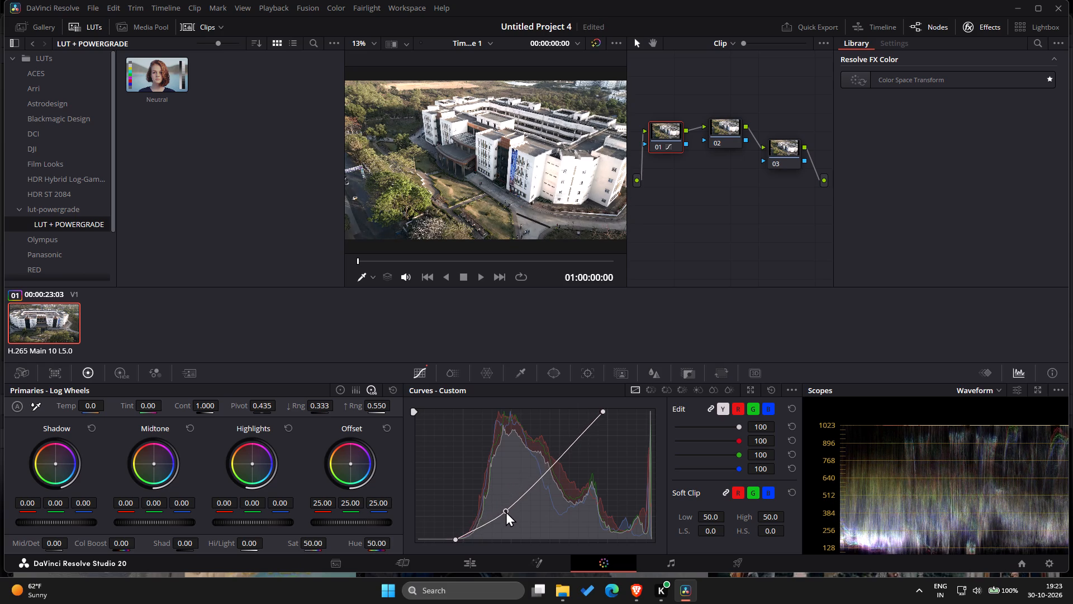
drag(506, 511, 504, 507)
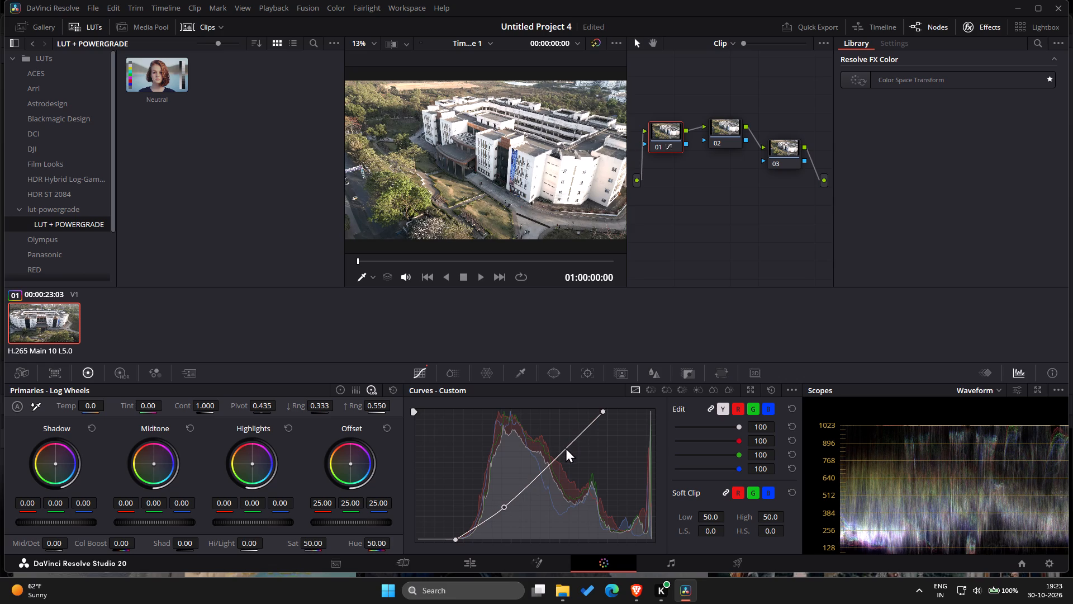
Add a highlight control point on the upper part of node 01's curve and raise it above the line to form an S curve.
drag(566, 447, 557, 442)
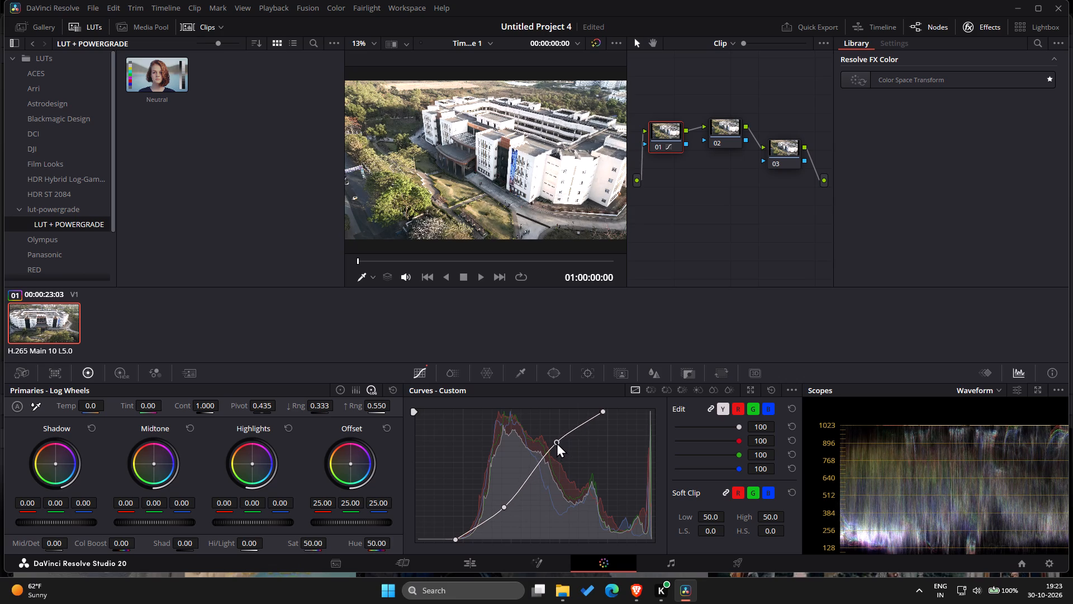
drag(557, 442, 566, 442)
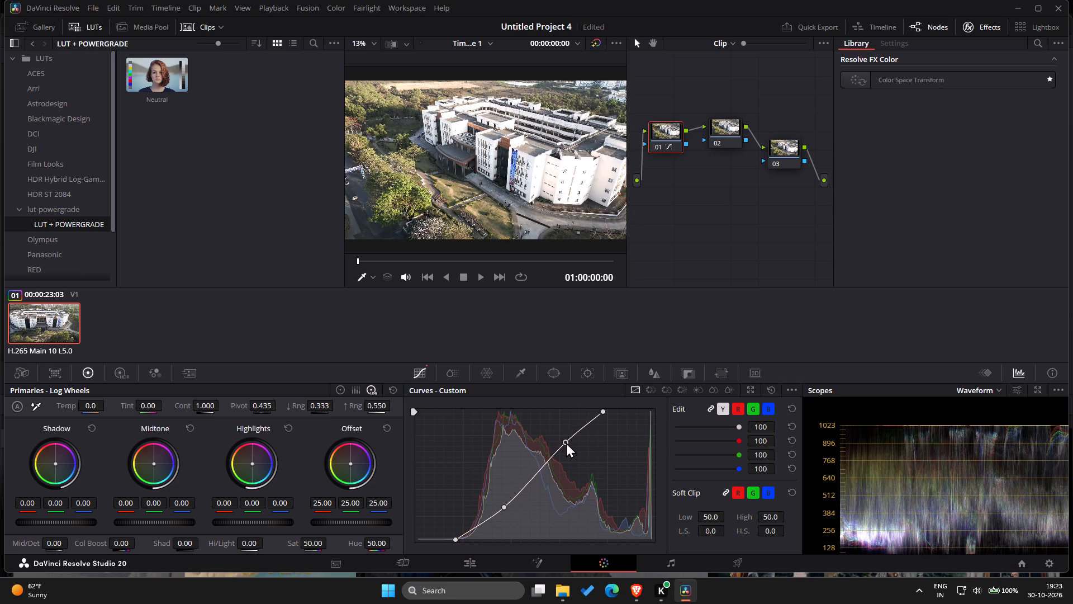
drag(566, 442, 563, 440)
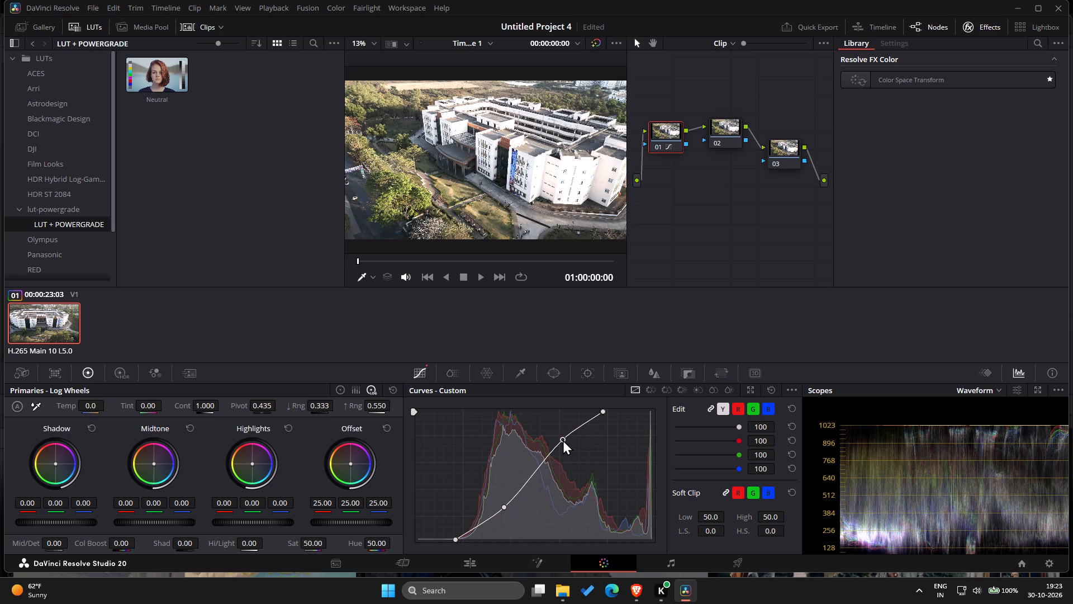
drag(563, 440, 567, 443)
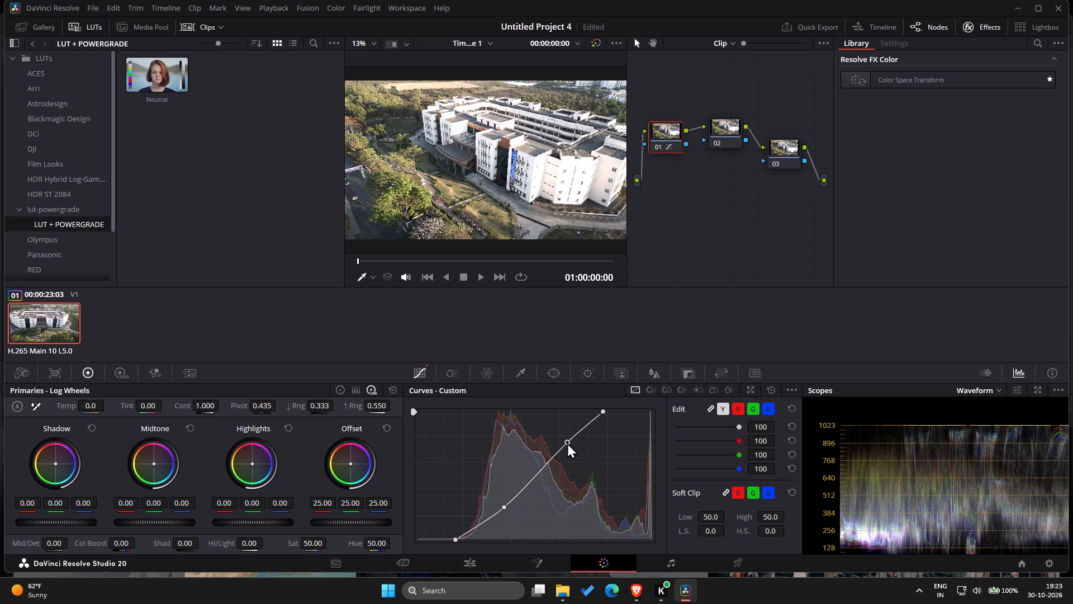
drag(567, 443, 557, 441)
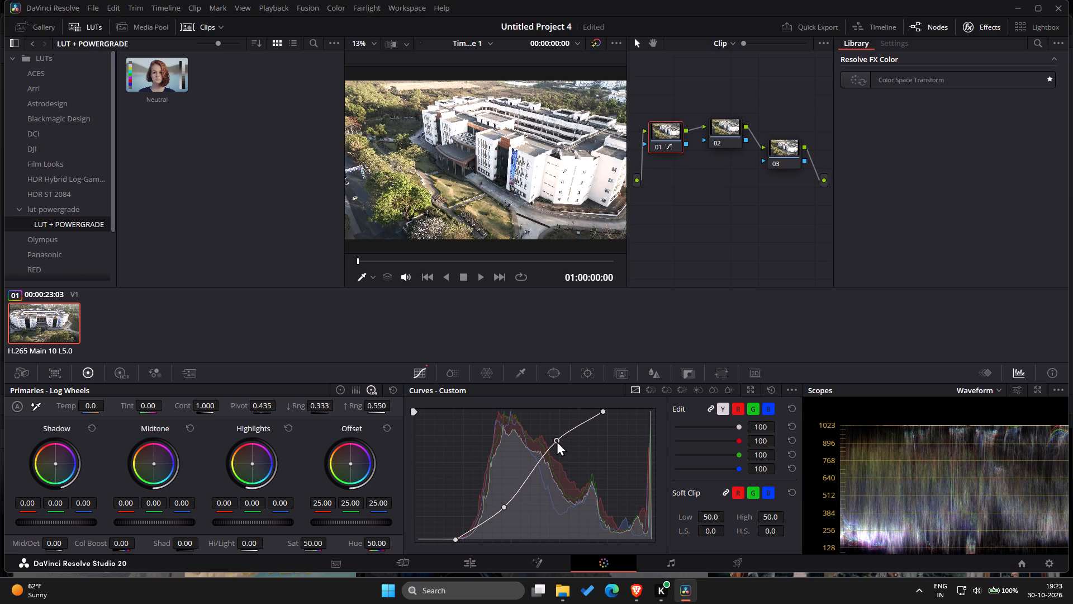
drag(557, 441, 557, 440)
Fine-tune the lower control point of node 01's S curve, raising it slightly to soften the shadows.
click(505, 504)
drag(505, 506, 505, 508)
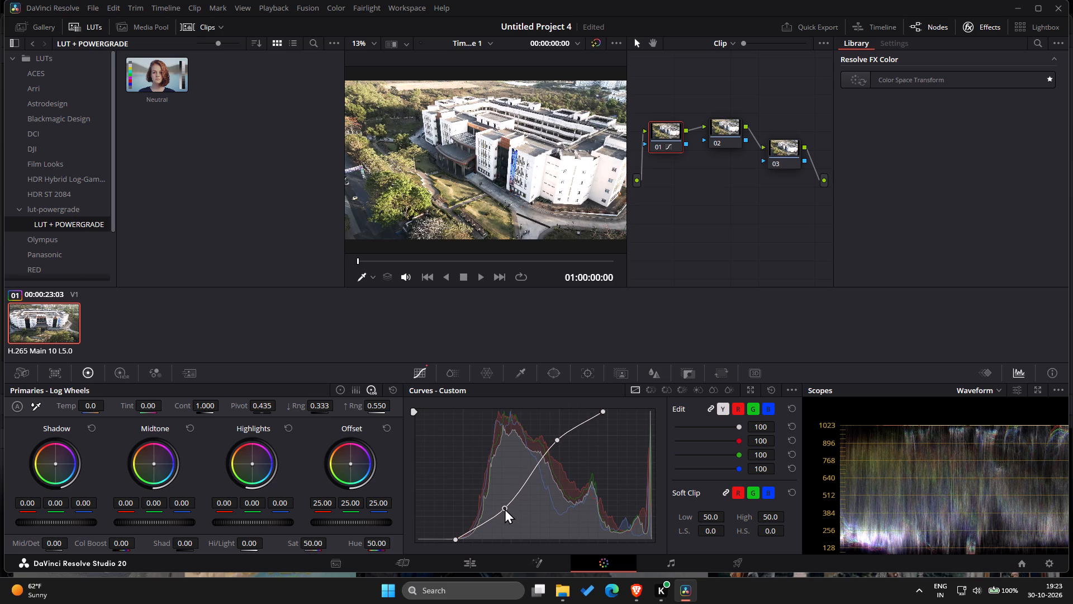
drag(505, 508, 505, 501)
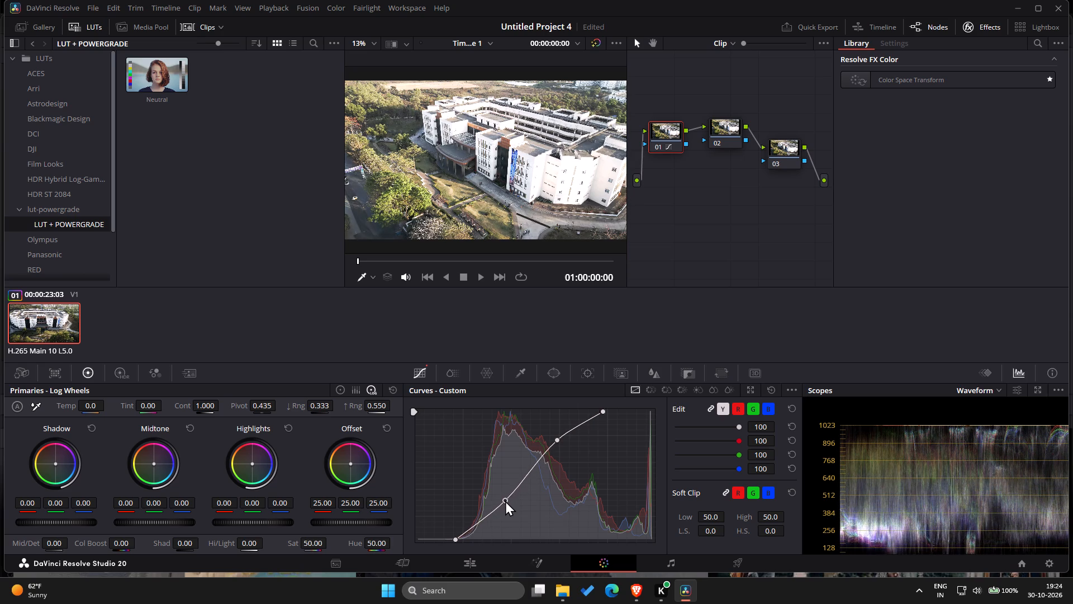
drag(505, 501, 504, 500)
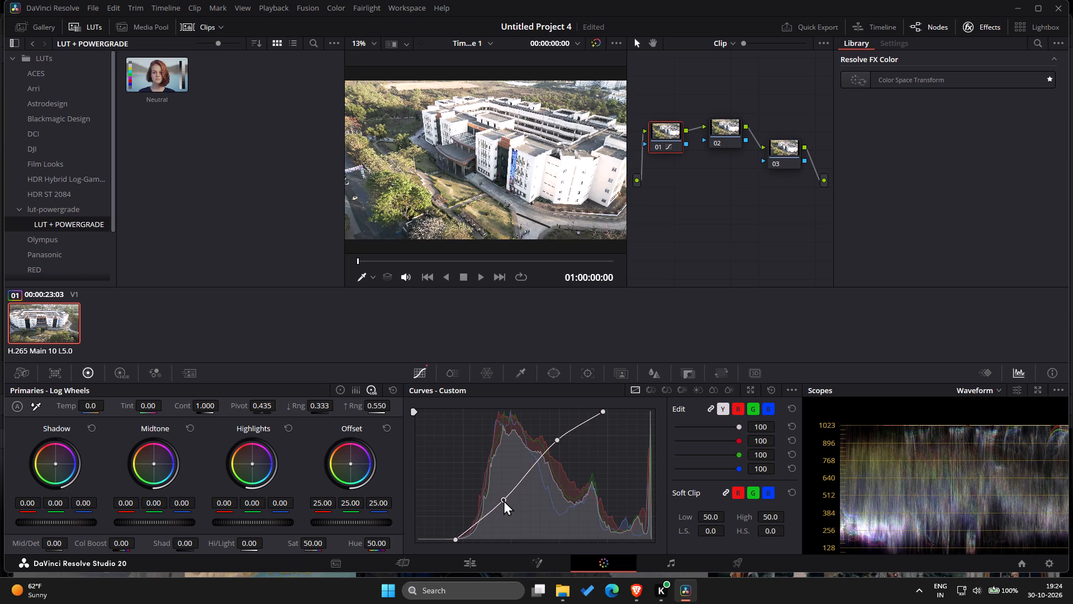
drag(504, 500, 506, 500)
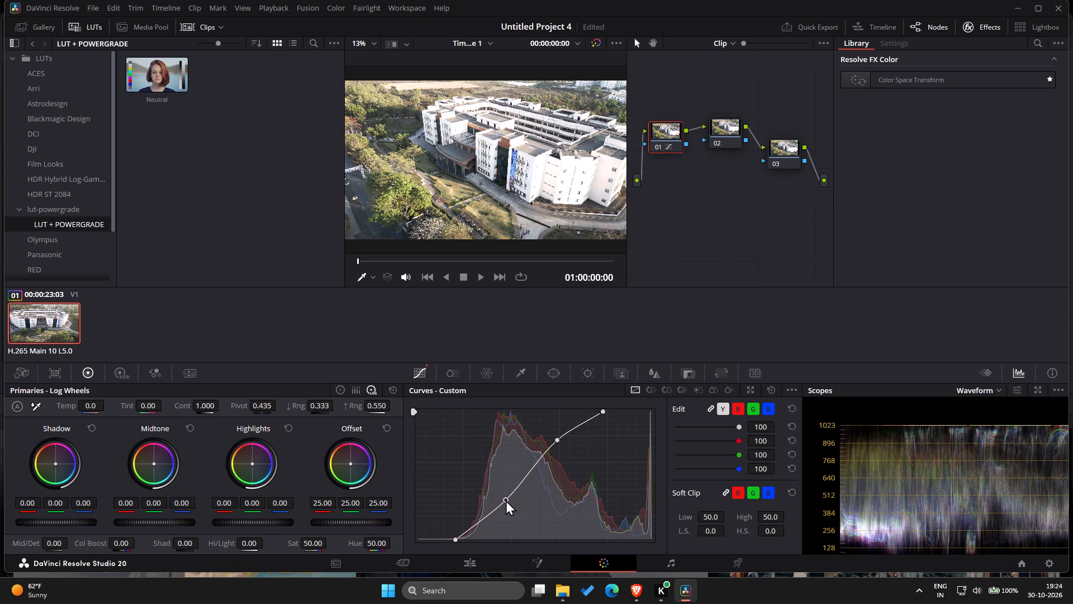
drag(506, 500, 506, 501)
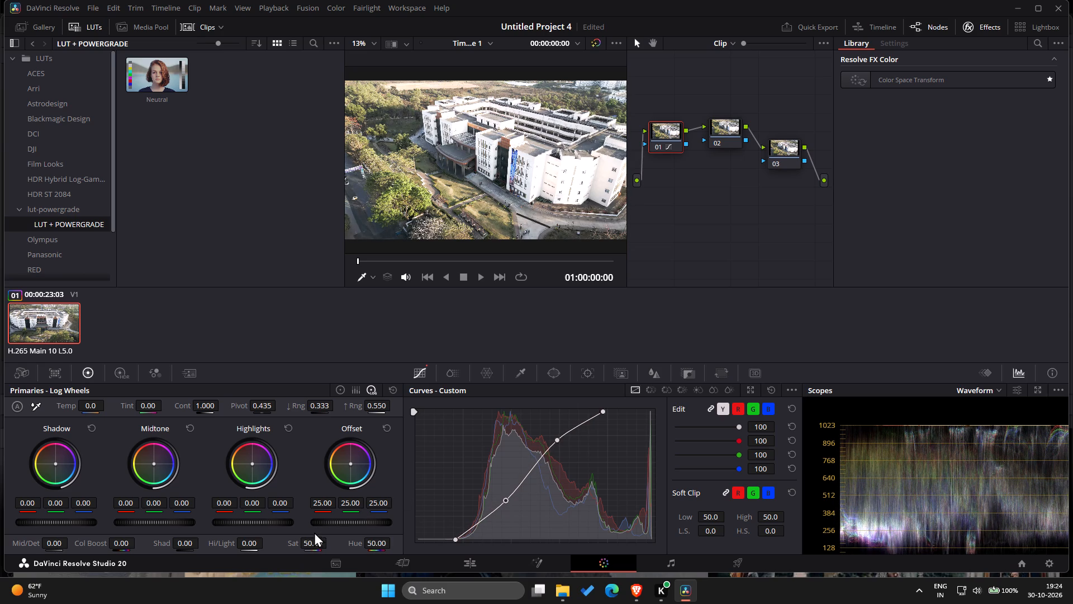
Raise node 01's saturation to 68.
drag(313, 542, 350, 543)
drag(350, 543, 390, 544)
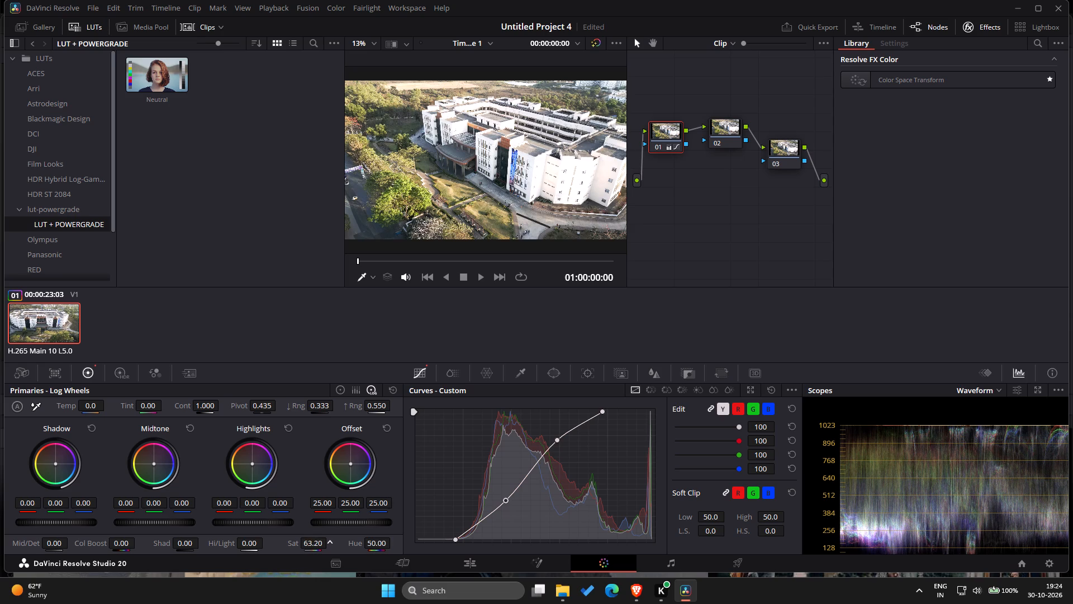
drag(390, 544, 400, 544)
drag(400, 544, 414, 543)
Try a strongly negative Color Boost on node 01, then settle it at about 6.
drag(118, 544, 86, 549)
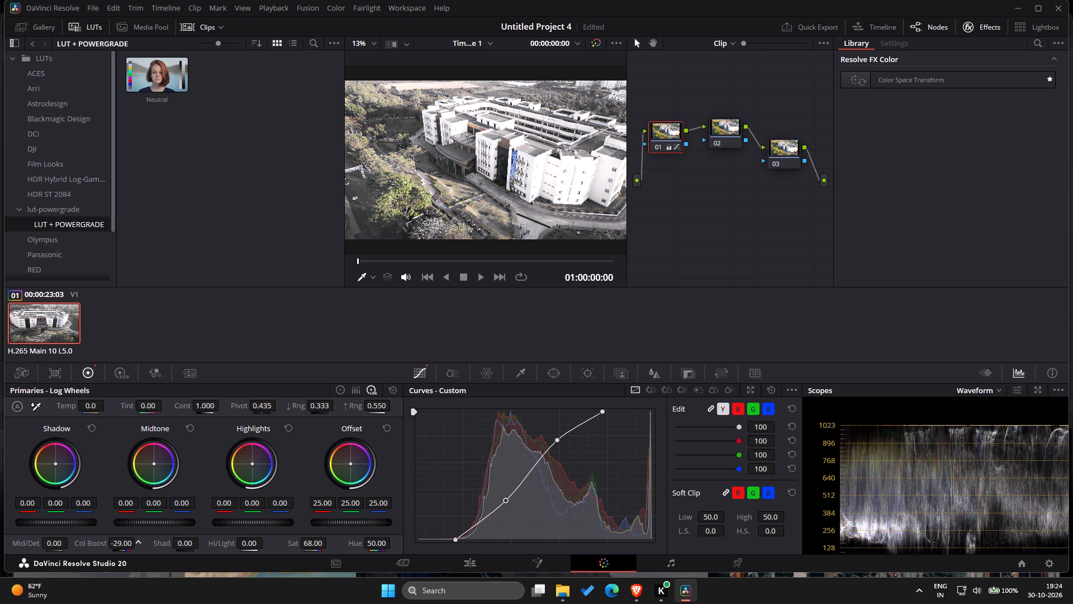
drag(86, 549, 119, 549)
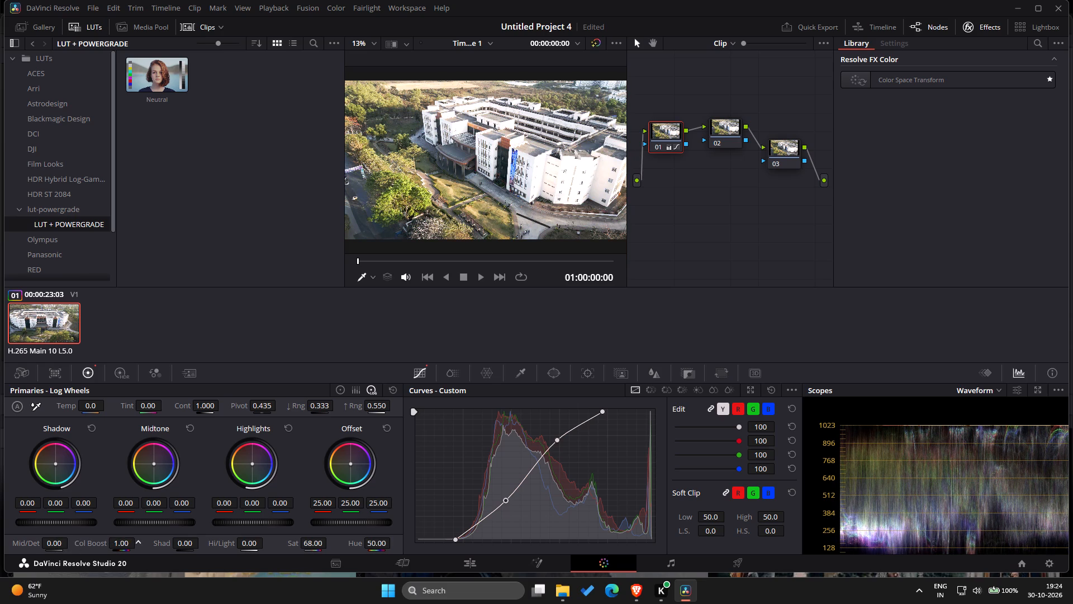
drag(119, 549, 130, 548)
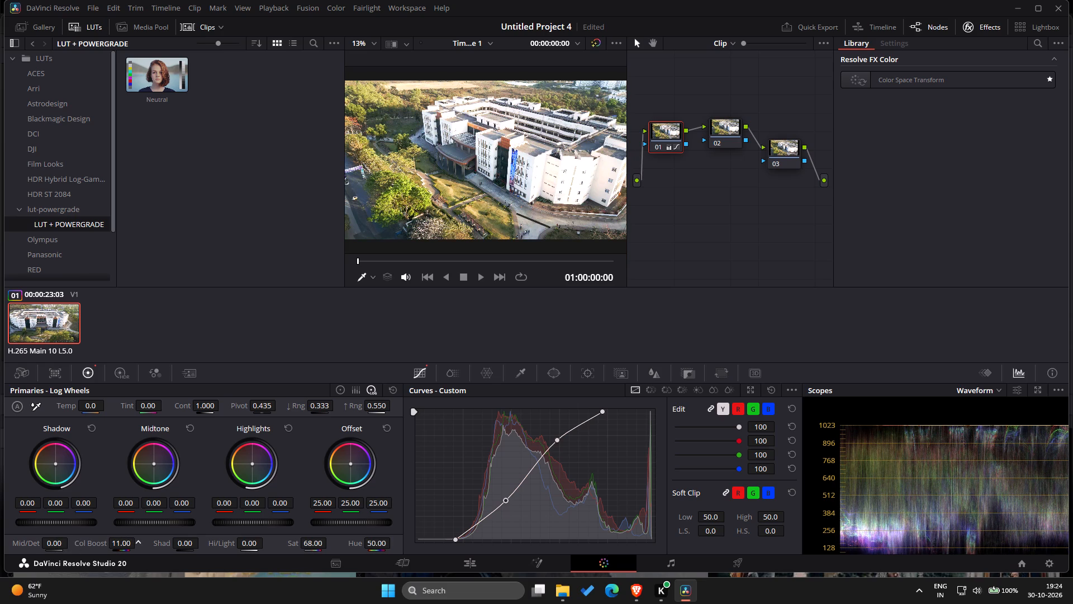
drag(130, 548, 124, 548)
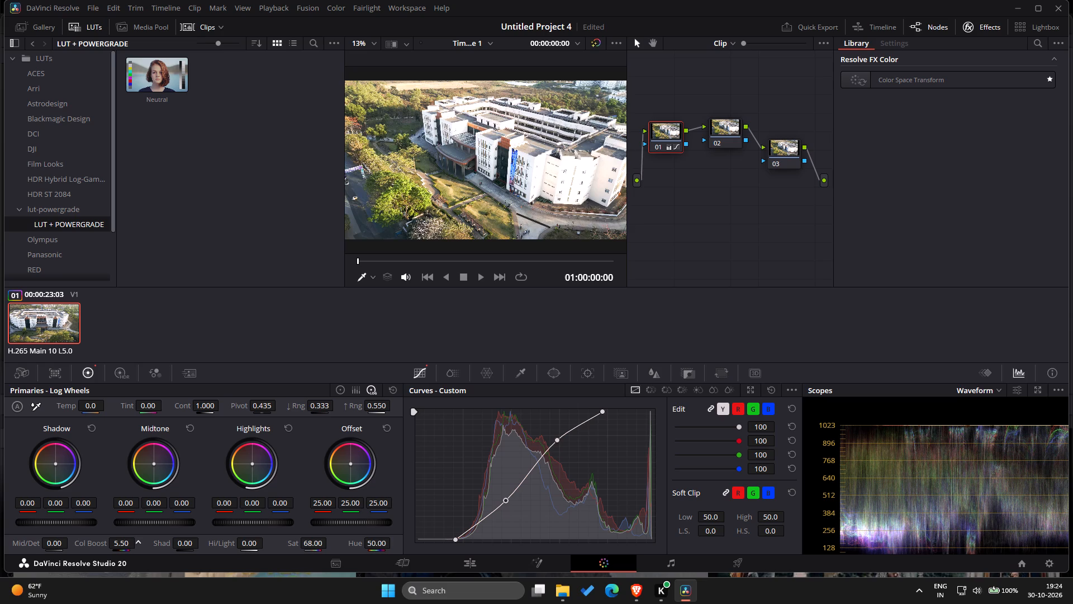
drag(124, 548, 125, 548)
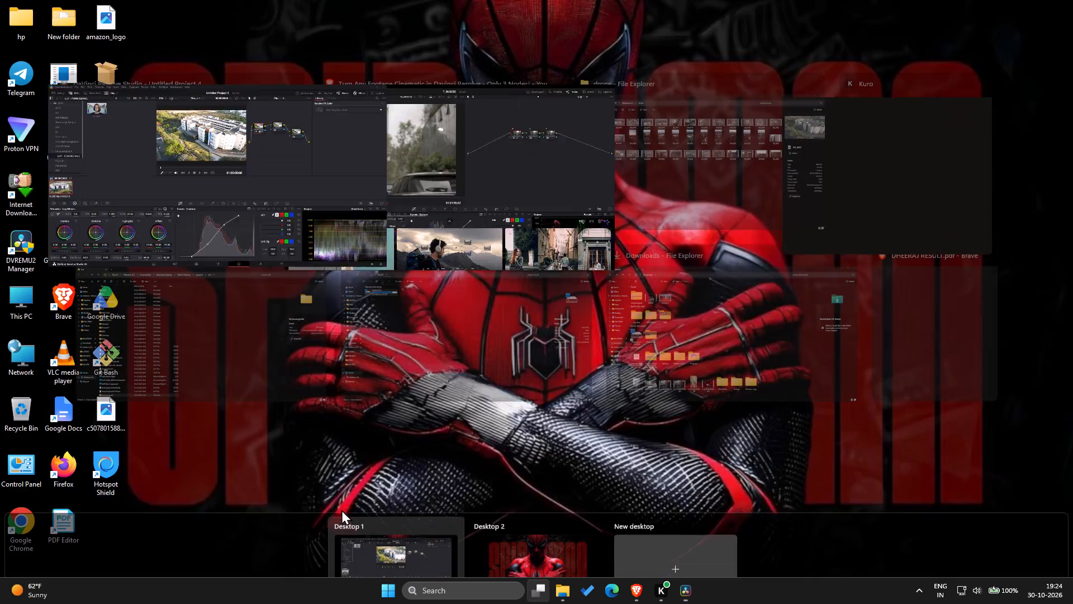
Switch to the YouTube tutorial in Brave and resume playing the S curve chapter.
click(443, 162)
key(space)
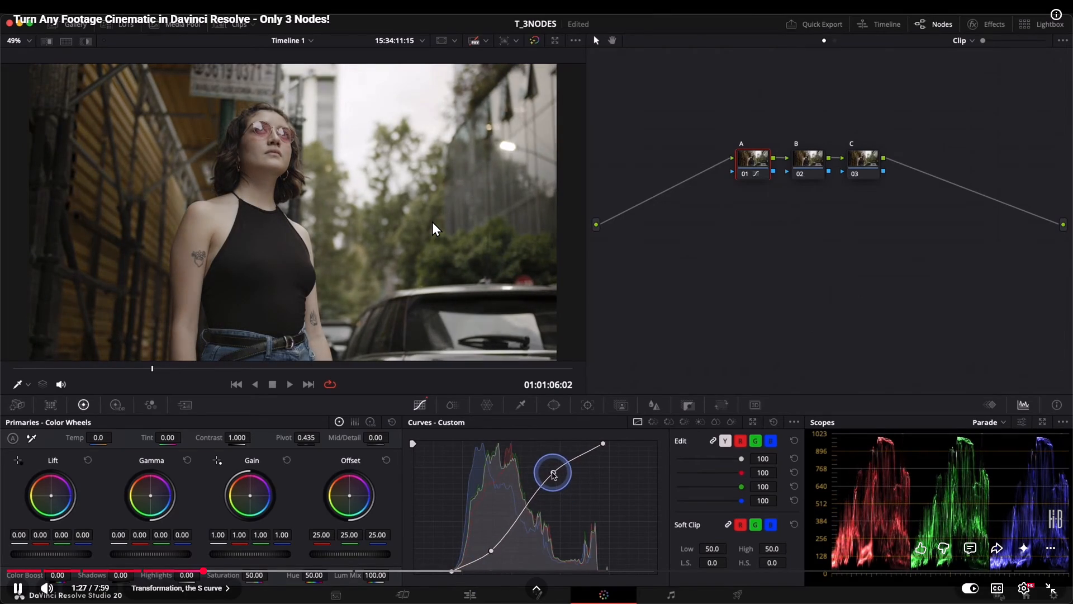
Pause the tutorial, return to DaVinci Resolve and steepen node 01's S curve by repositioning its upper and lower control points.
key(space)
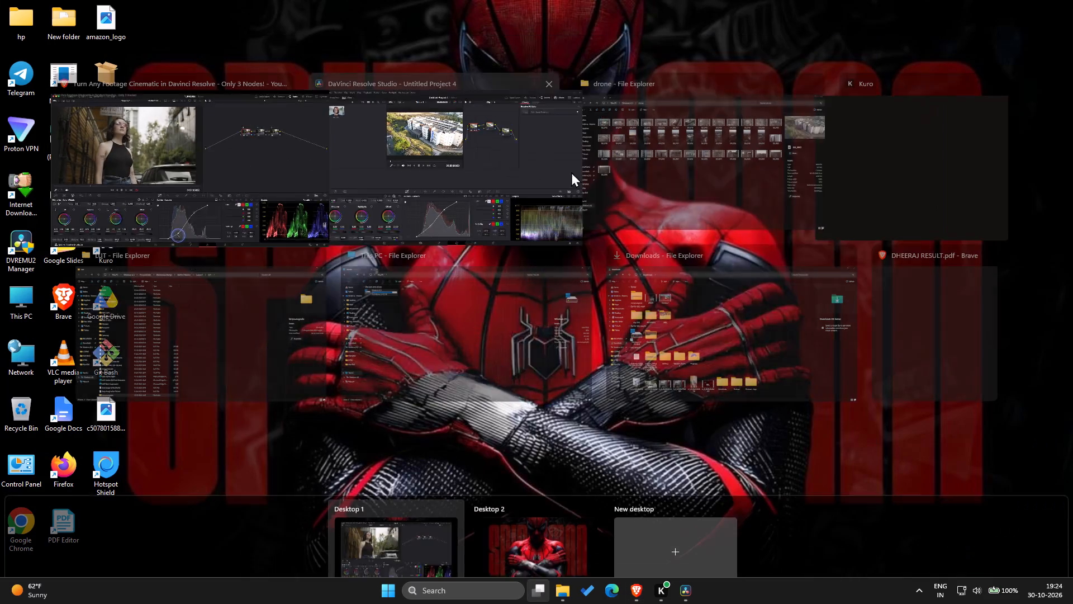
click(469, 146)
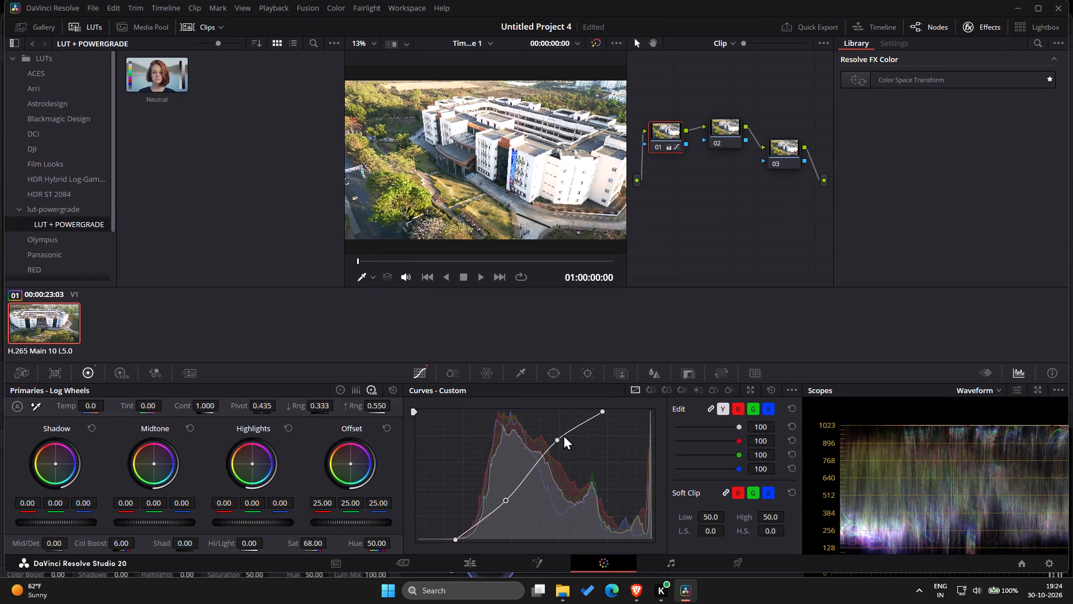
drag(558, 440, 548, 438)
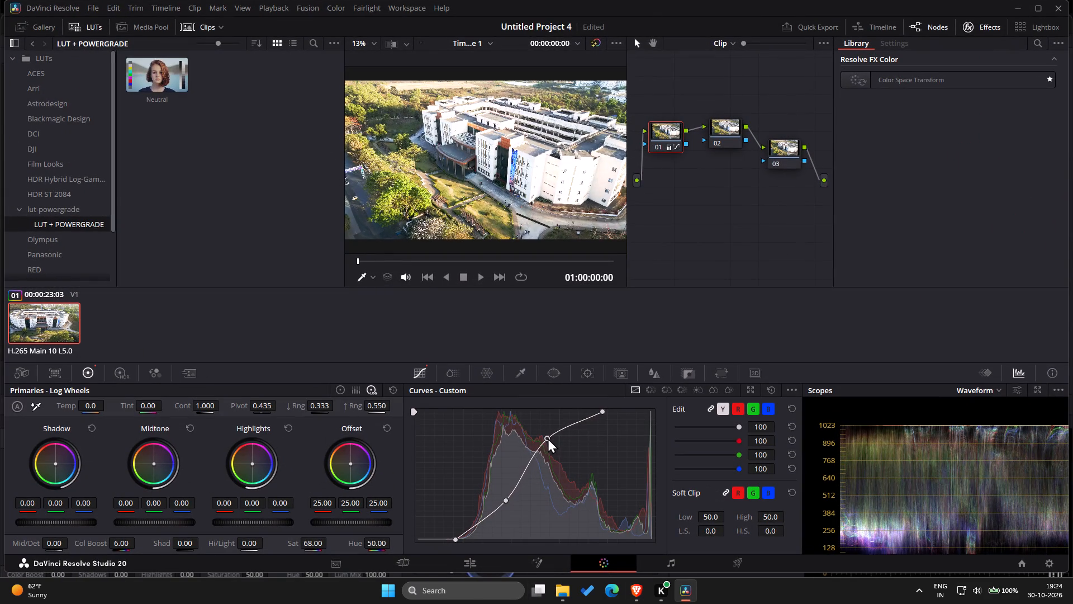
drag(548, 438, 552, 441)
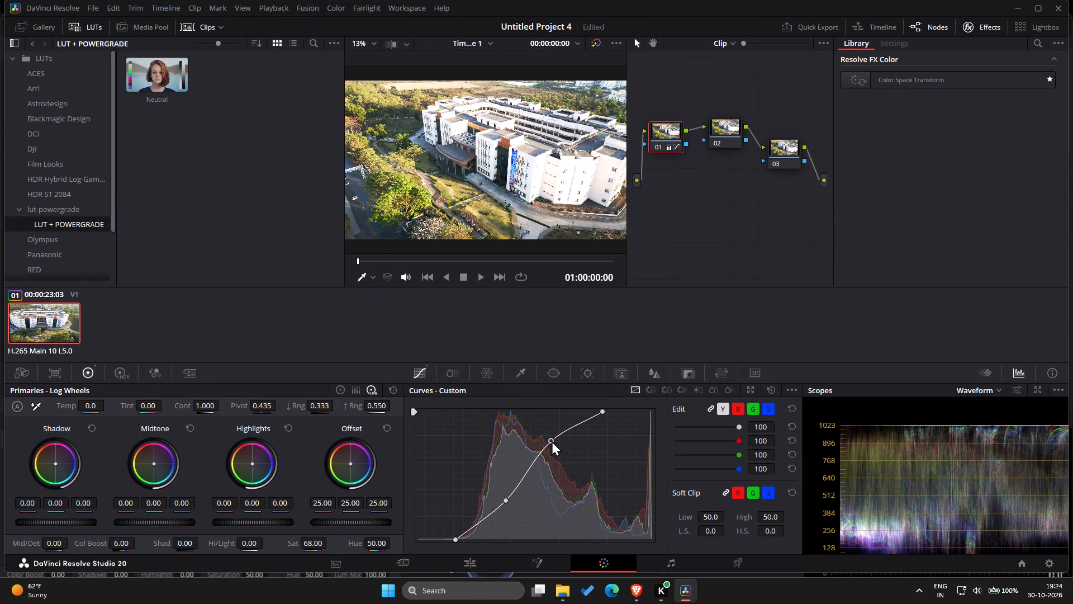
drag(552, 441, 553, 441)
drag(505, 500, 505, 508)
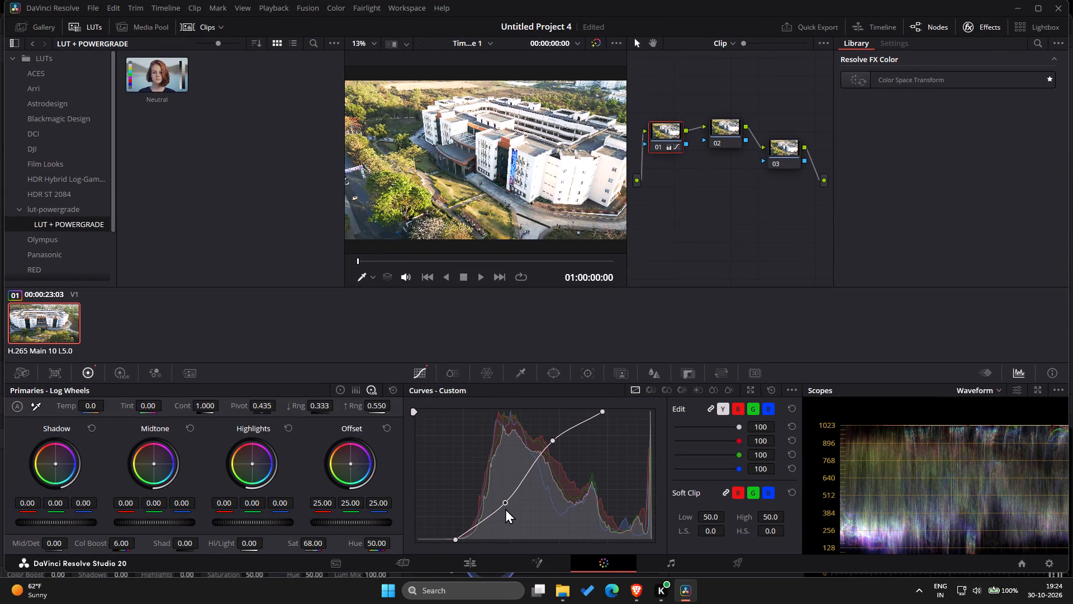
drag(505, 508, 497, 510)
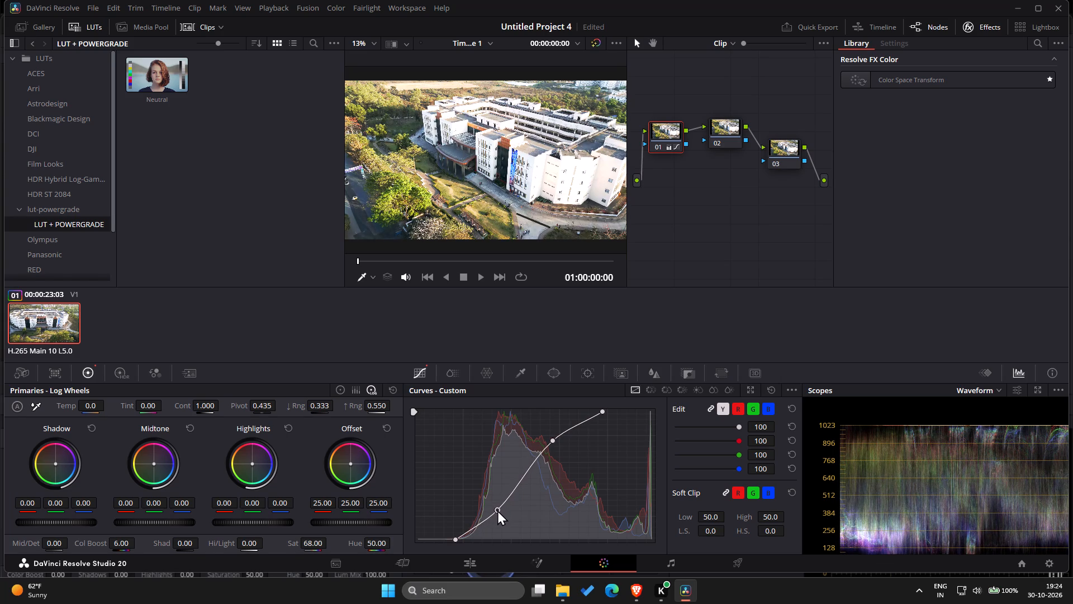
drag(497, 510, 498, 507)
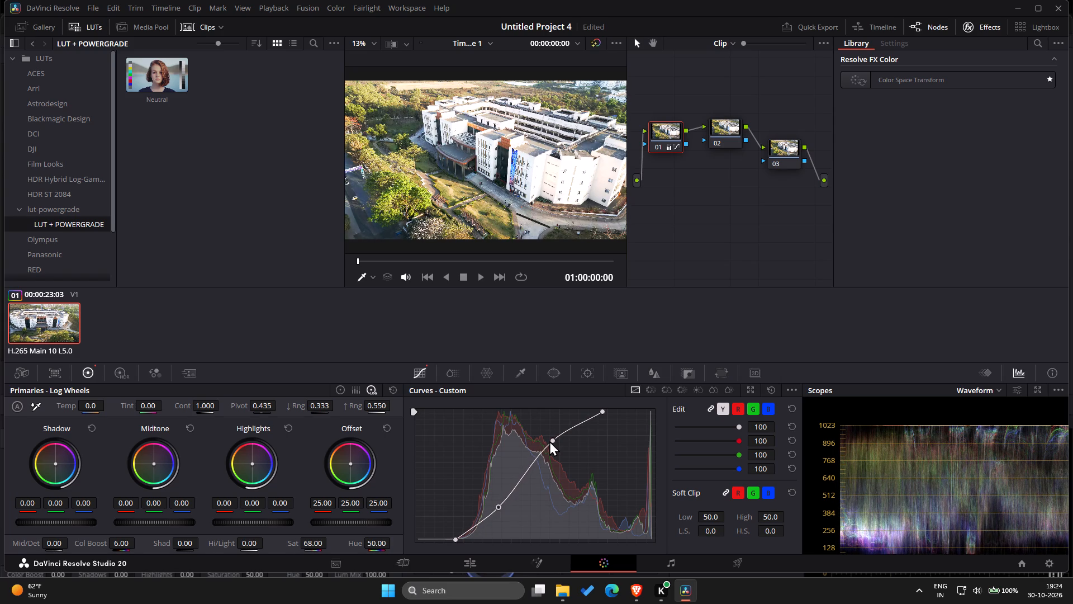
drag(551, 438, 557, 440)
drag(557, 440, 546, 440)
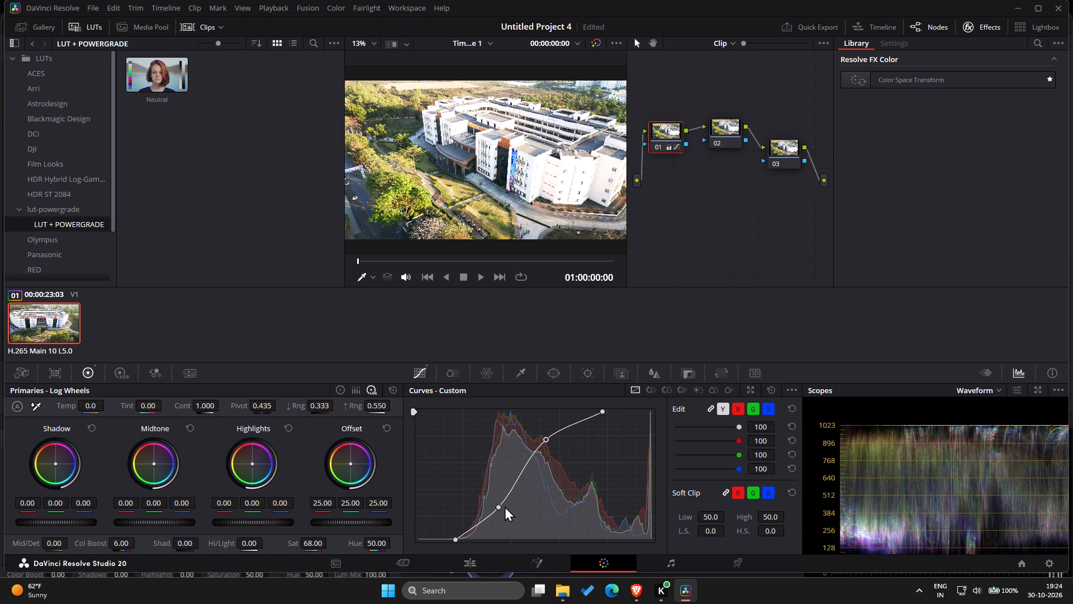
drag(501, 506, 506, 506)
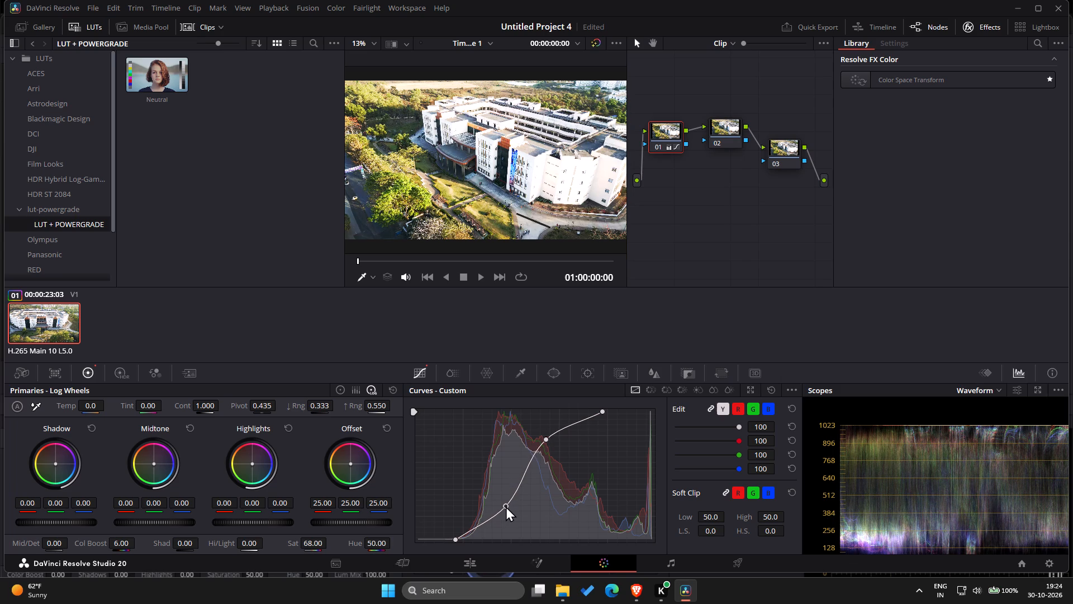
drag(506, 506, 506, 506)
Try node 01's saturation down at about 50, then settle it at 67.30.
drag(310, 543, 267, 549)
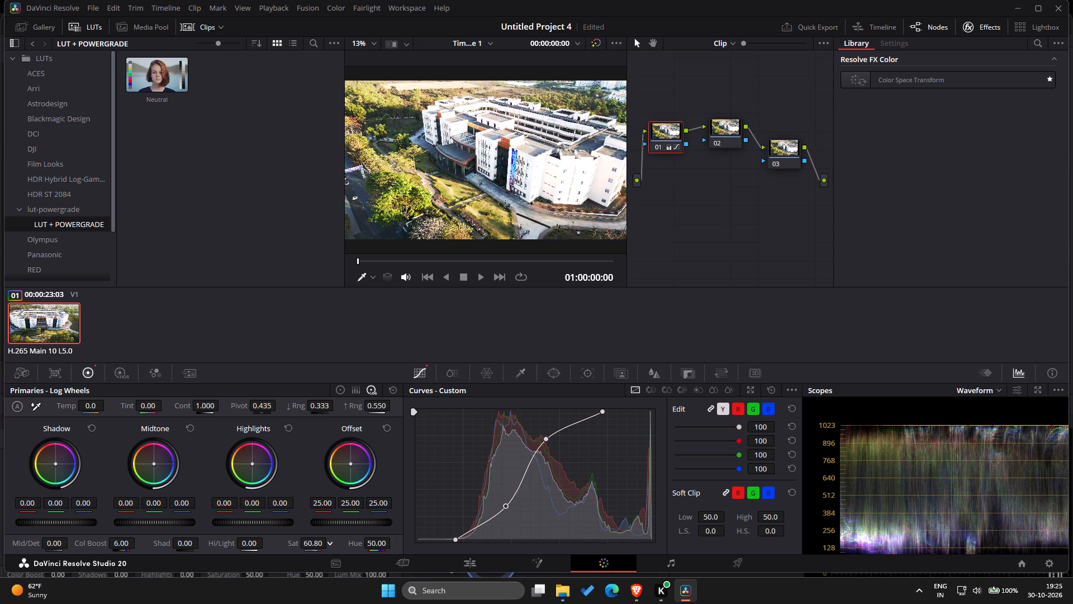
drag(267, 549, 211, 549)
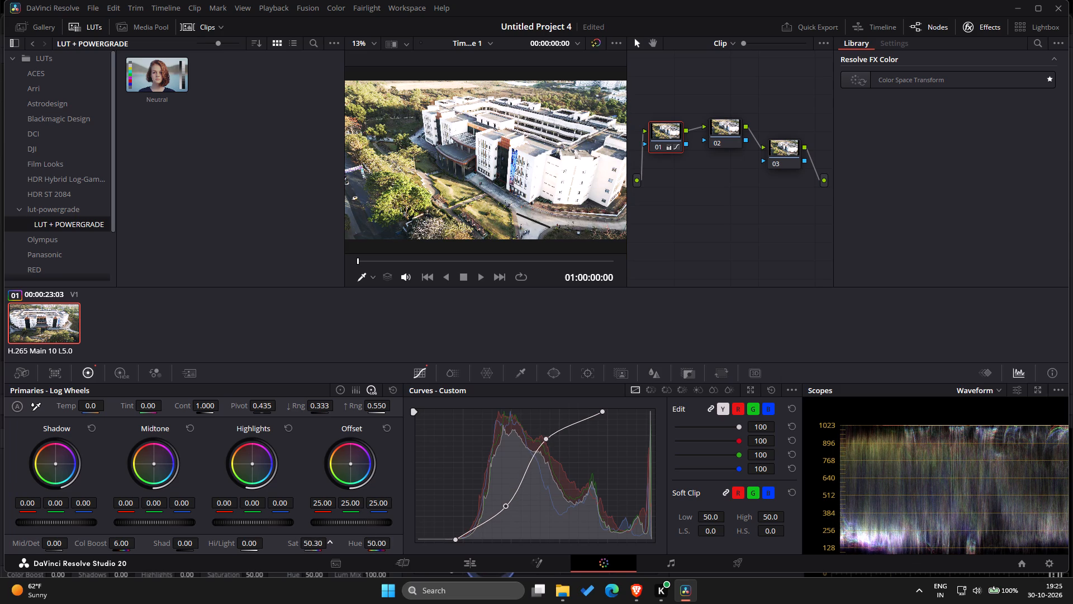
drag(211, 549, 212, 549)
drag(212, 549, 254, 551)
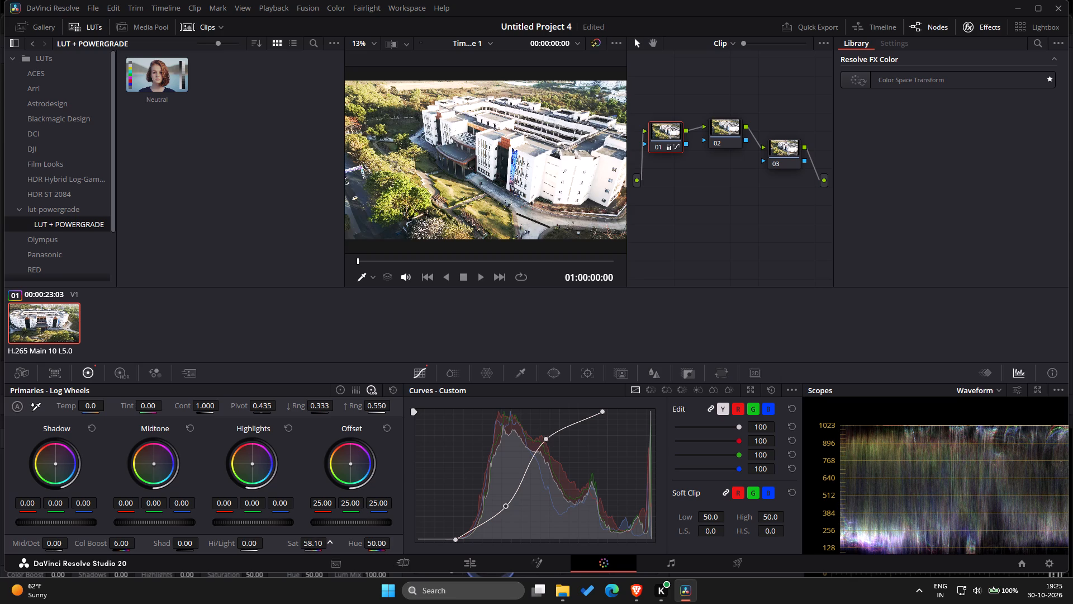
drag(254, 551, 288, 553)
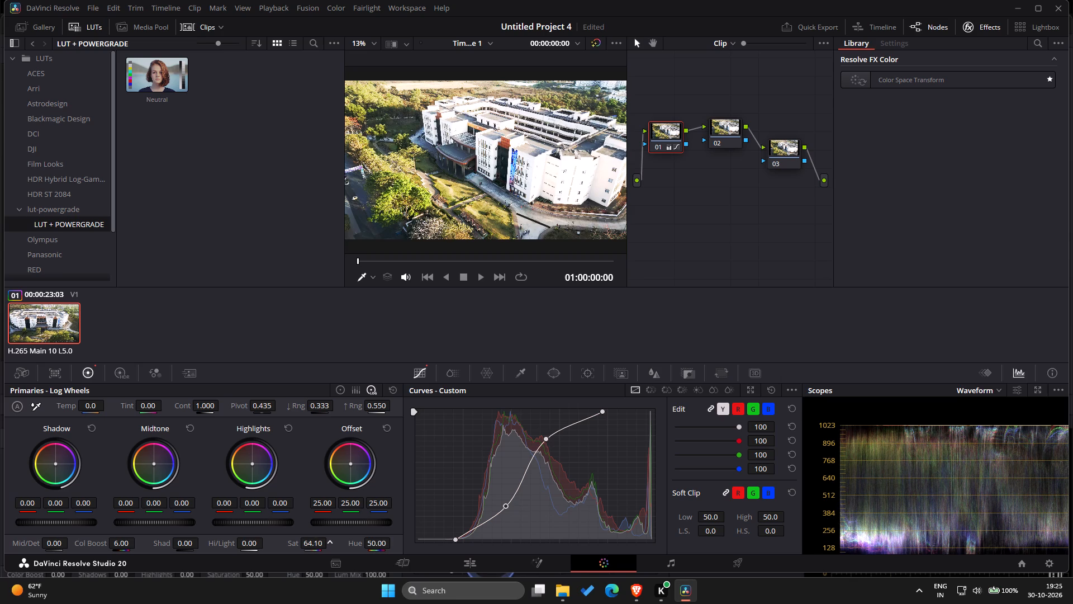
drag(288, 553, 306, 555)
drag(306, 555, 306, 557)
Soften node 01's S curve by shifting the lower control point toward the darker tones and lowering the upper control point.
drag(505, 505, 500, 505)
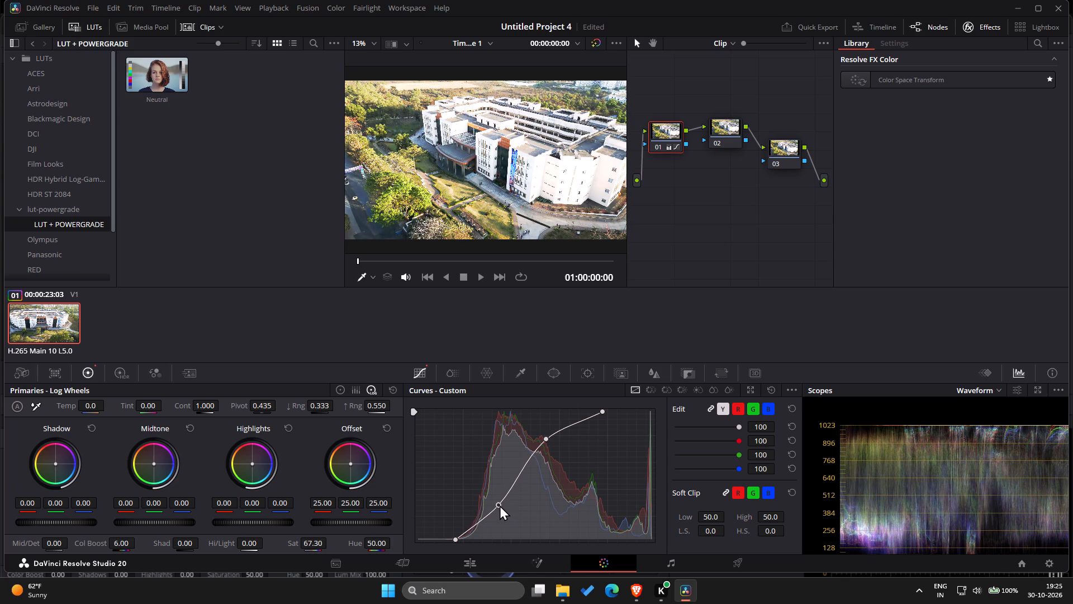
drag(500, 505, 497, 504)
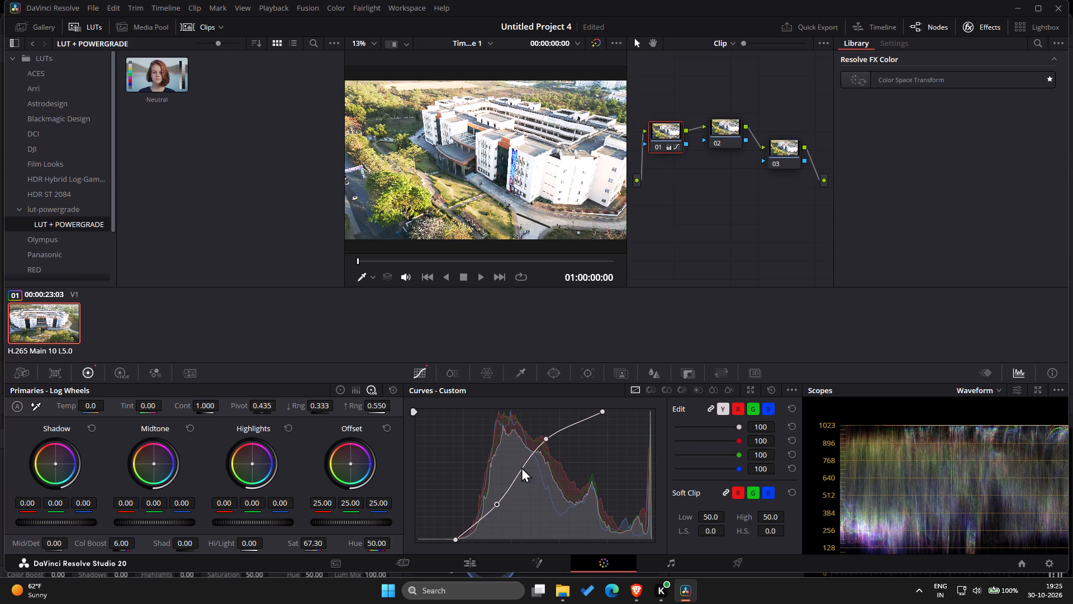
drag(543, 440, 536, 450)
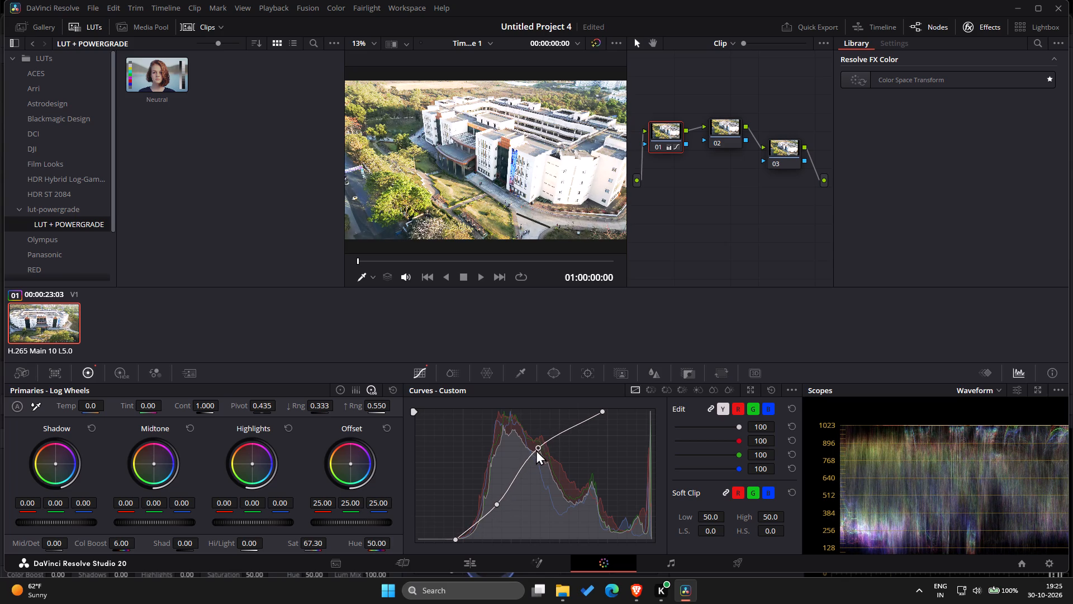
drag(536, 450, 556, 443)
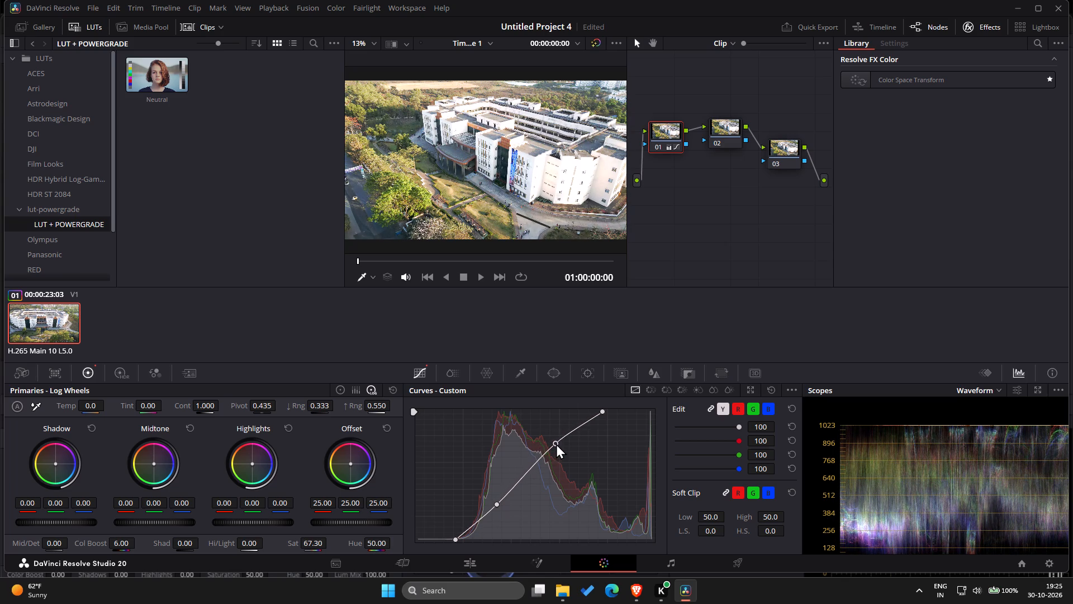
drag(556, 443, 550, 450)
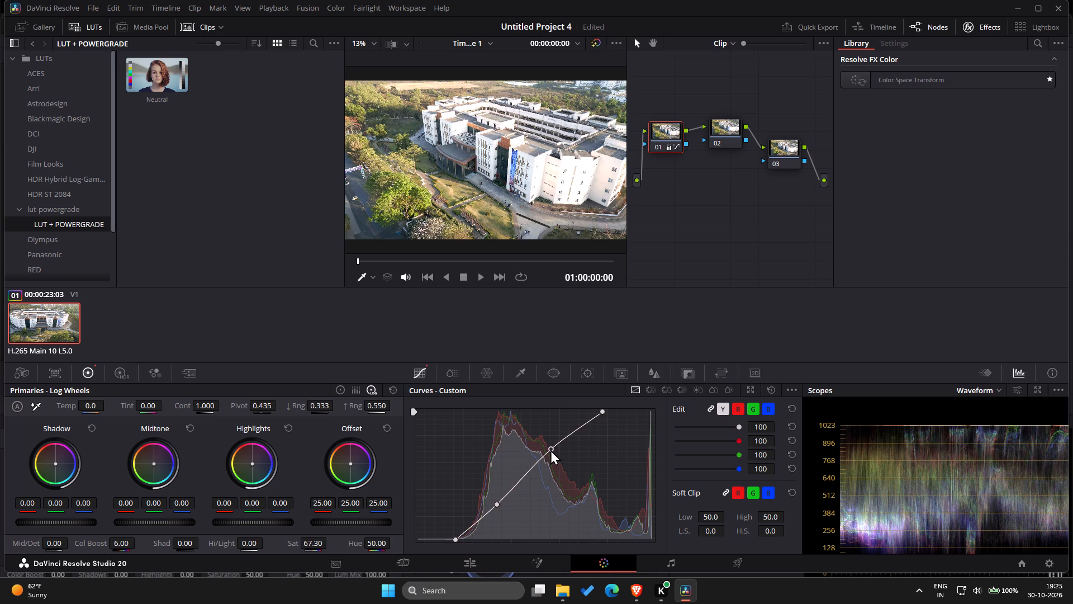
drag(550, 450, 547, 449)
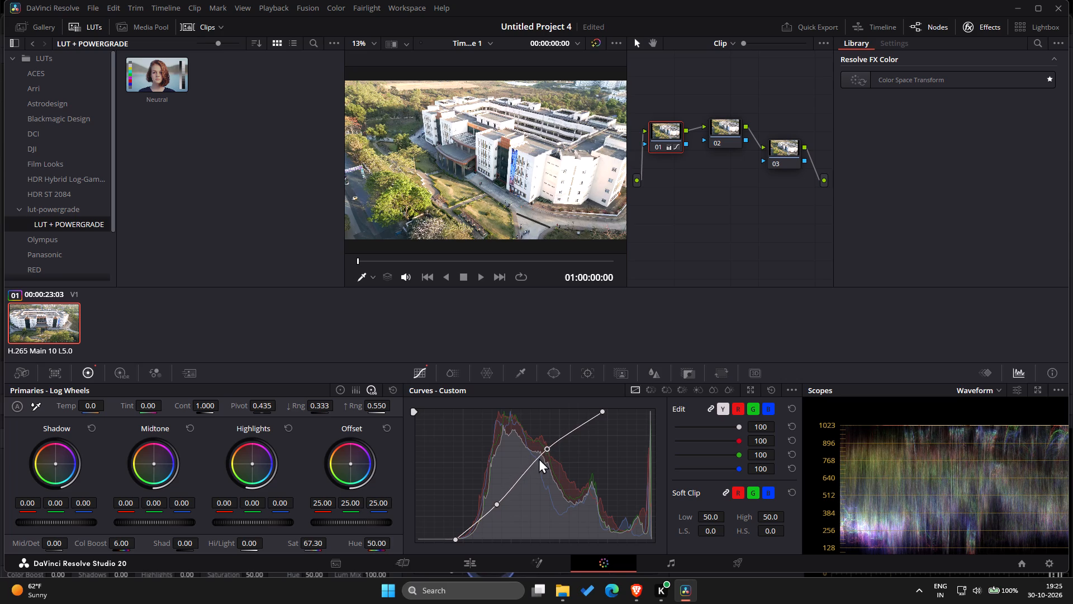
Deepen the shadows with the S curve's lower control point and shift the black point slightly toward the darker end.
click(498, 501)
drag(496, 502, 498, 503)
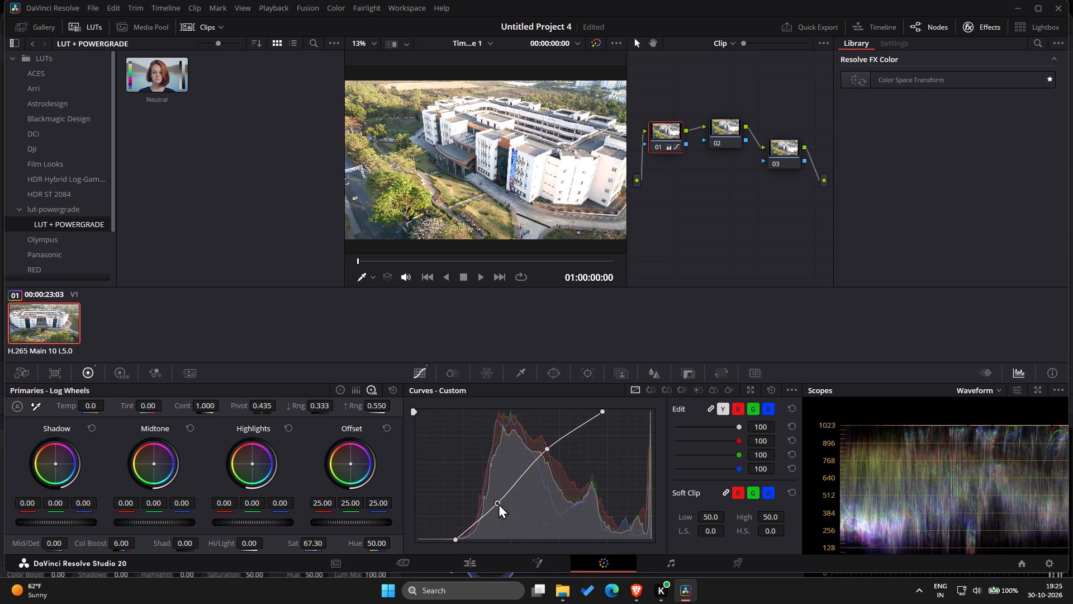
drag(498, 503, 498, 509)
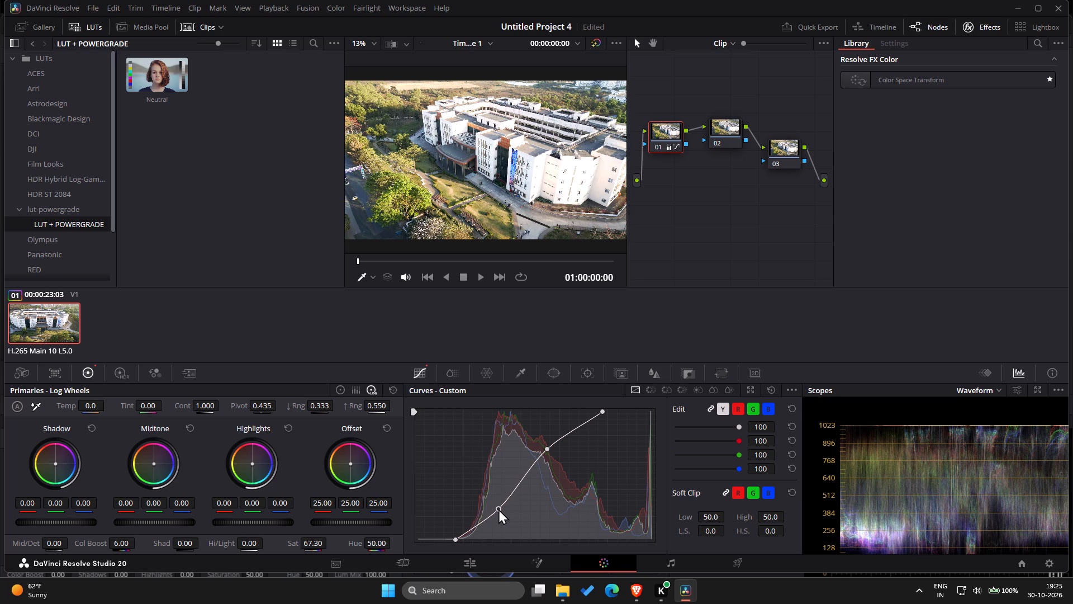
drag(498, 509, 499, 509)
drag(456, 537, 452, 537)
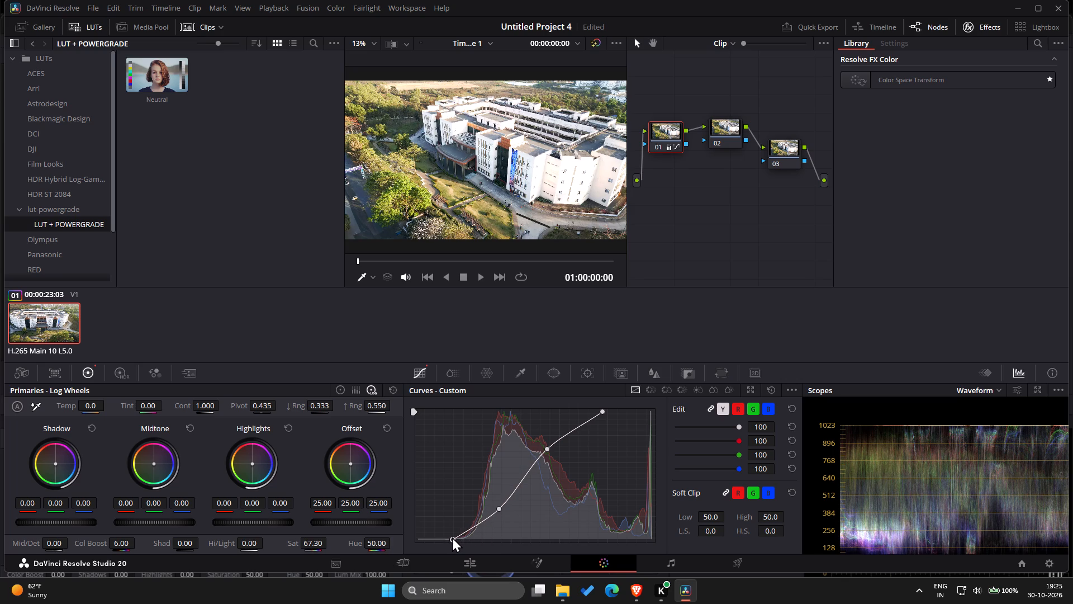
drag(452, 537, 451, 536)
drag(499, 509, 500, 507)
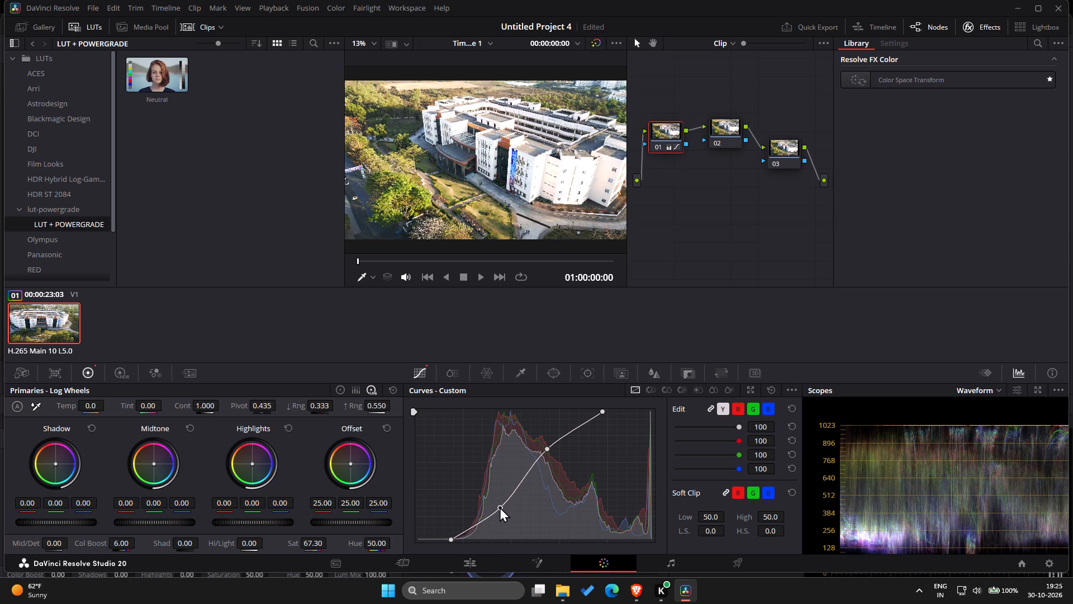
drag(500, 507, 506, 504)
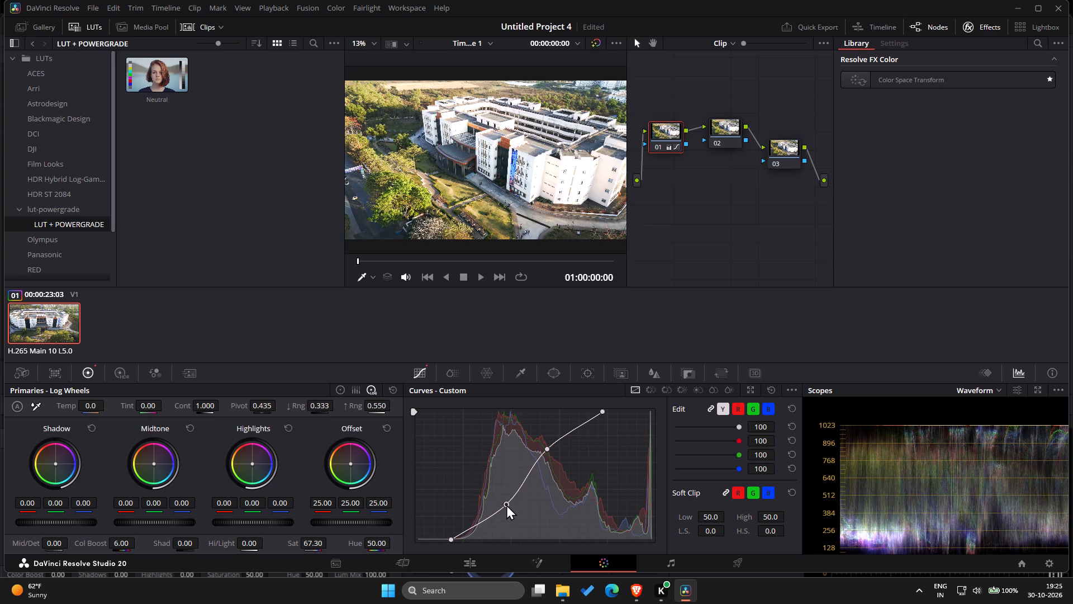
drag(506, 504, 506, 504)
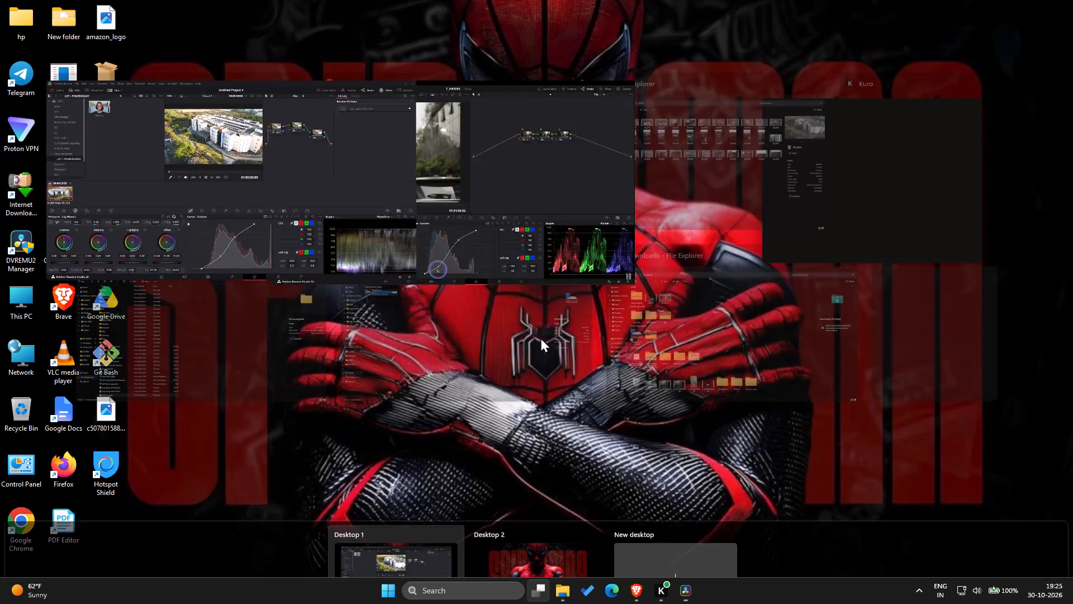
Switch to the YouTube tutorial in Brave and resume watching the S curve chapter.
click(445, 144)
key(space)
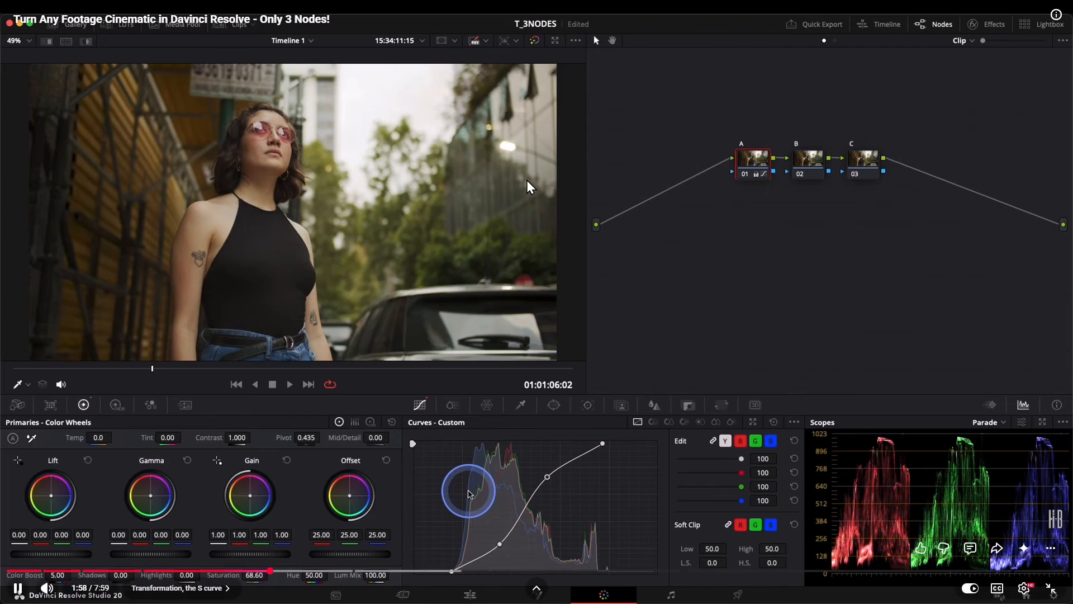
Return to DaVinci Resolve and set node 01's Color Boost to 4.50.
click(443, 154)
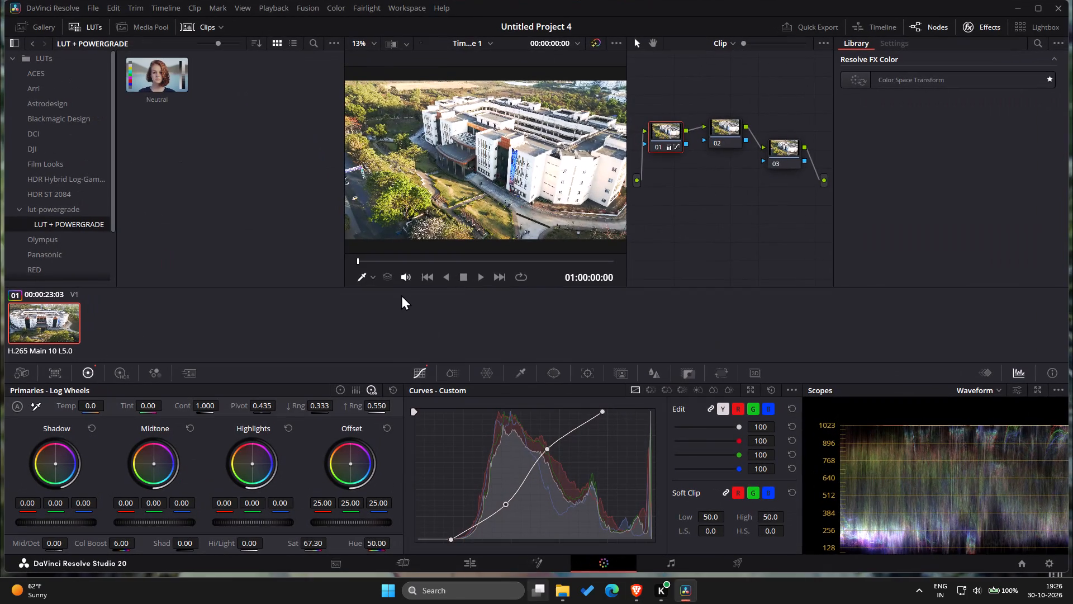
click(120, 546)
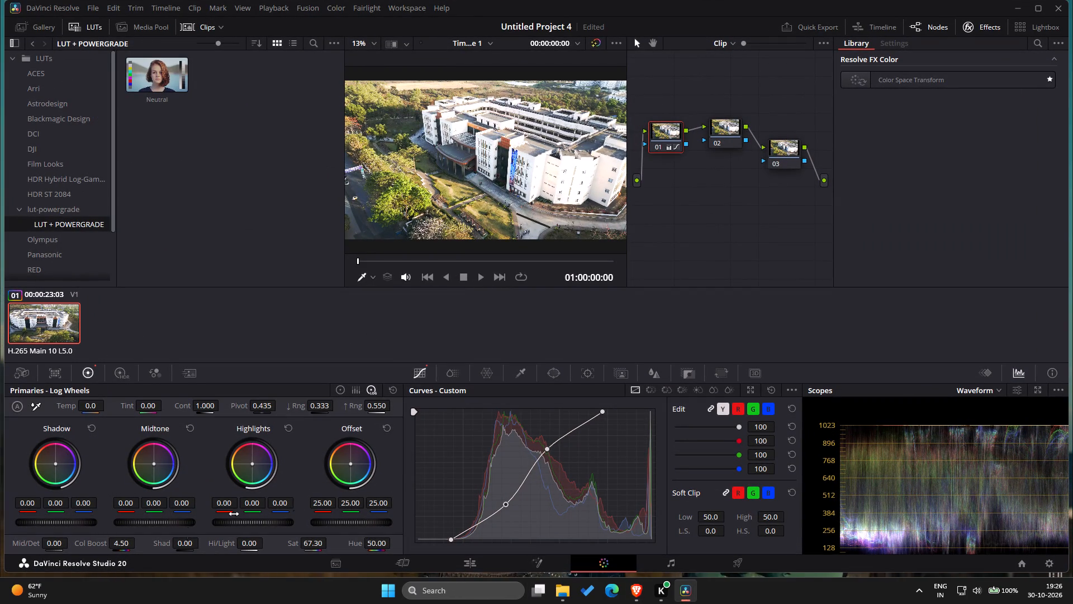
Reduce node 01's Saturation to 60.90.
drag(310, 542, 278, 546)
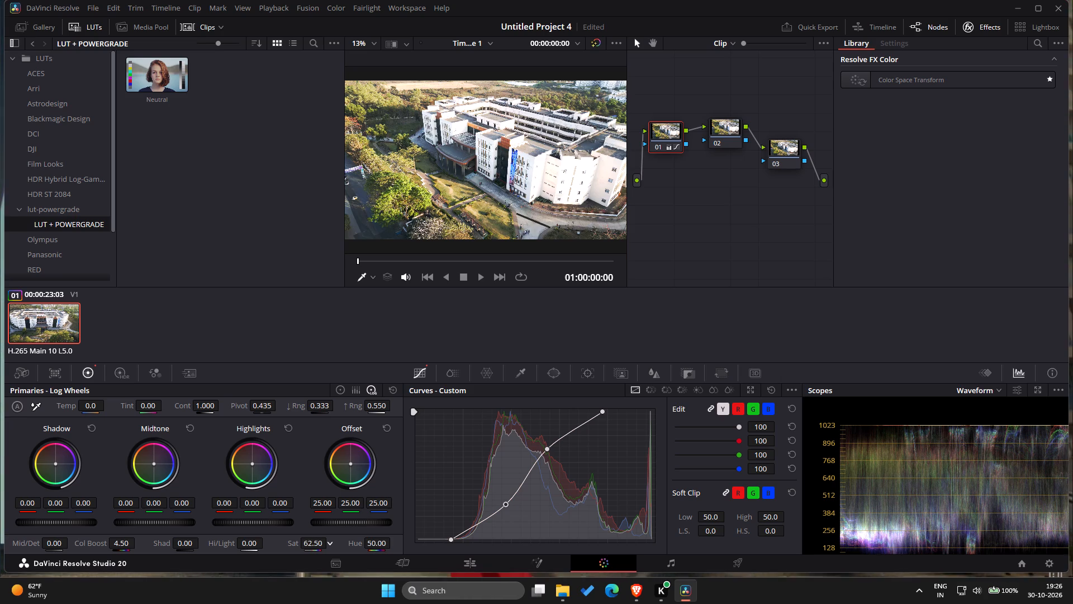
drag(278, 546, 234, 556)
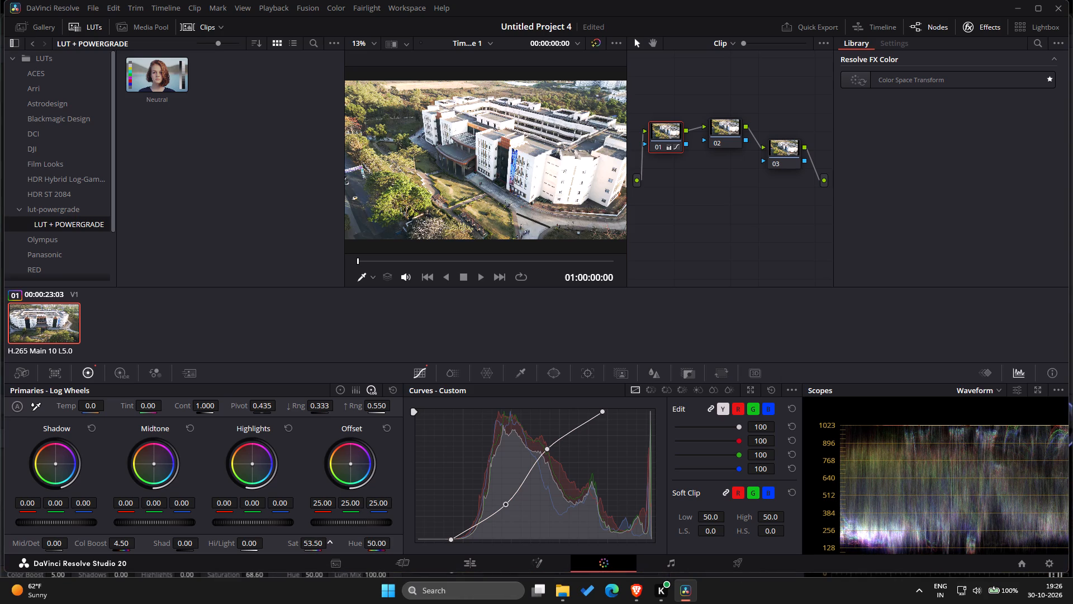
drag(234, 556, 293, 548)
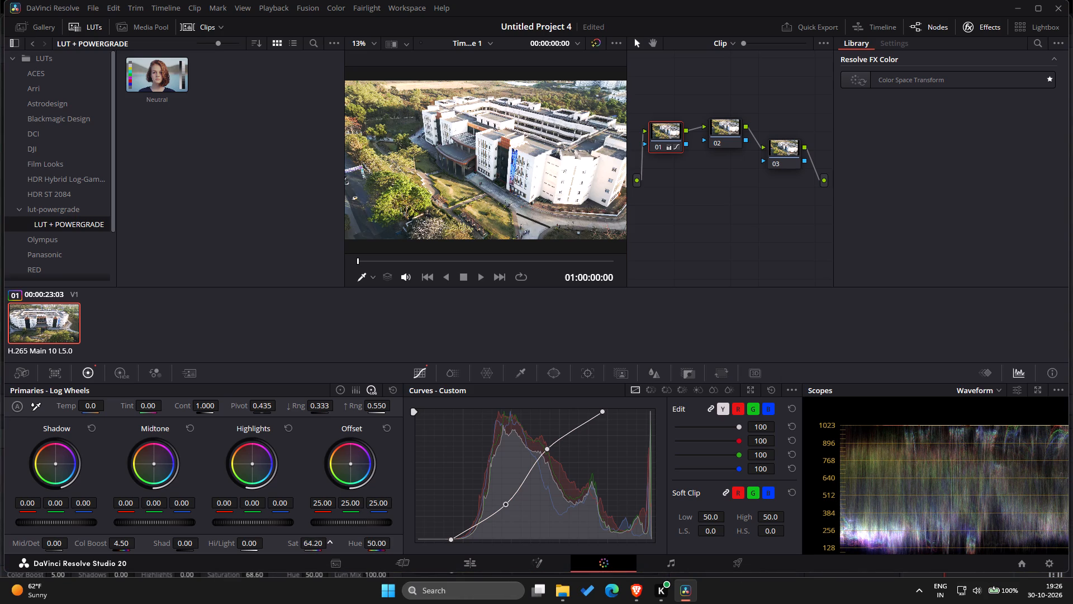
drag(293, 548, 270, 549)
drag(270, 549, 269, 549)
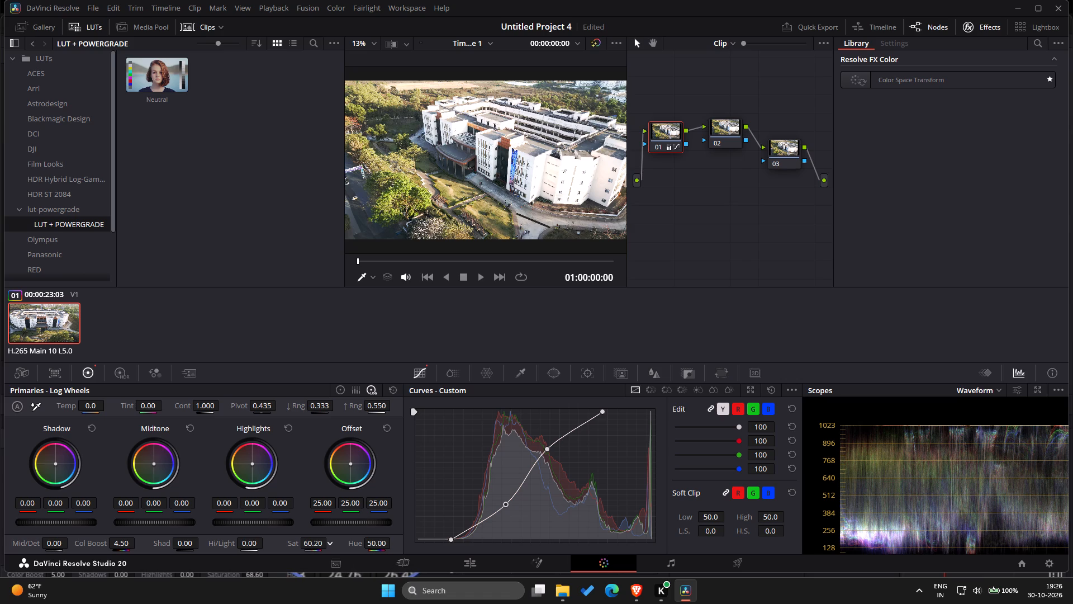
drag(269, 549, 273, 548)
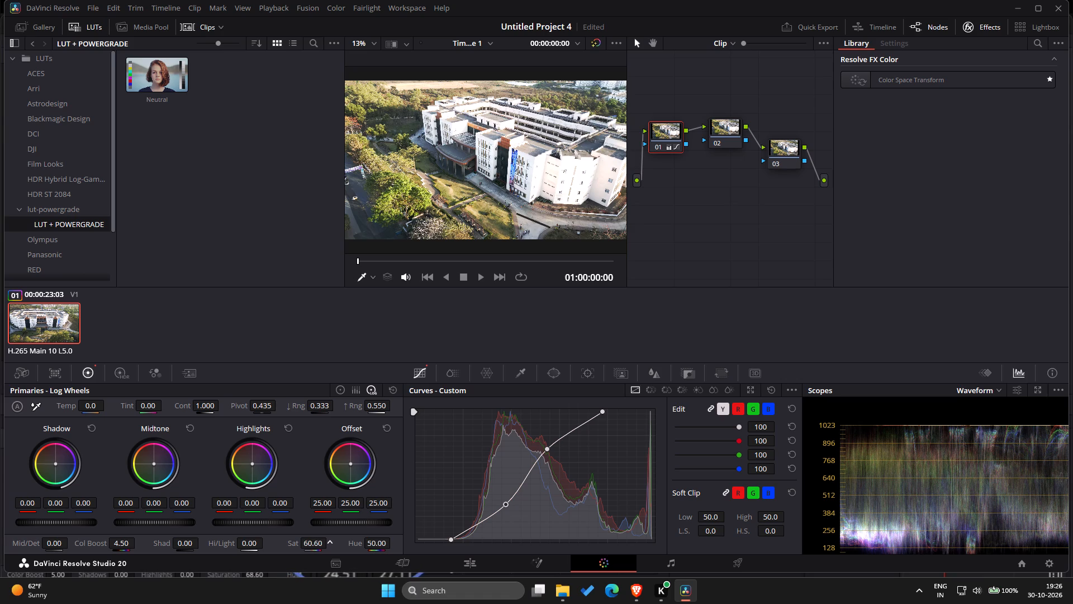
drag(273, 548, 274, 548)
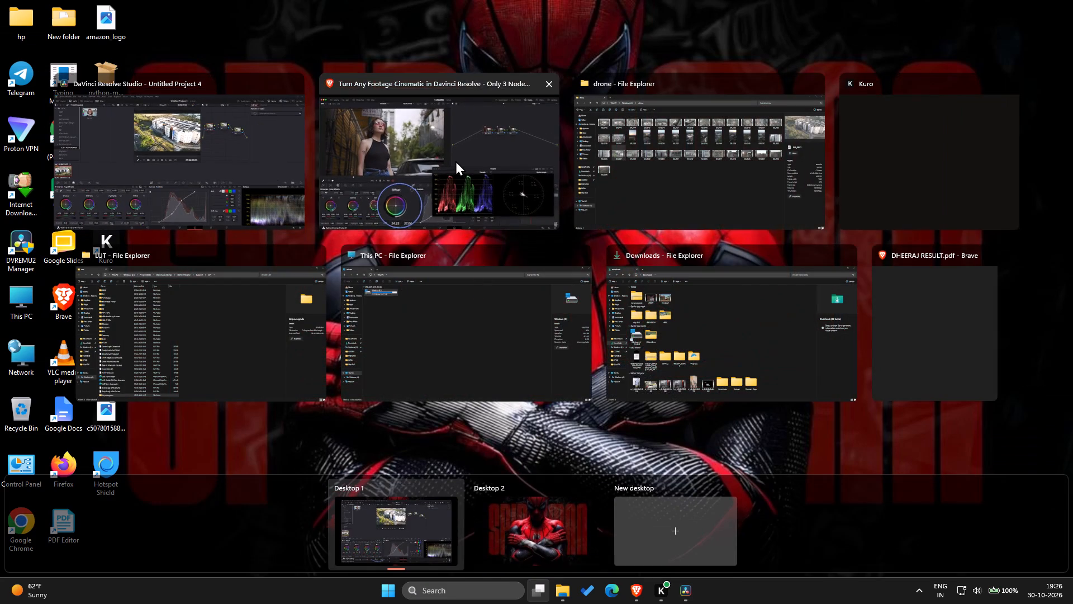
Switch to the YouTube tutorial in Brave and pause the video.
click(455, 161)
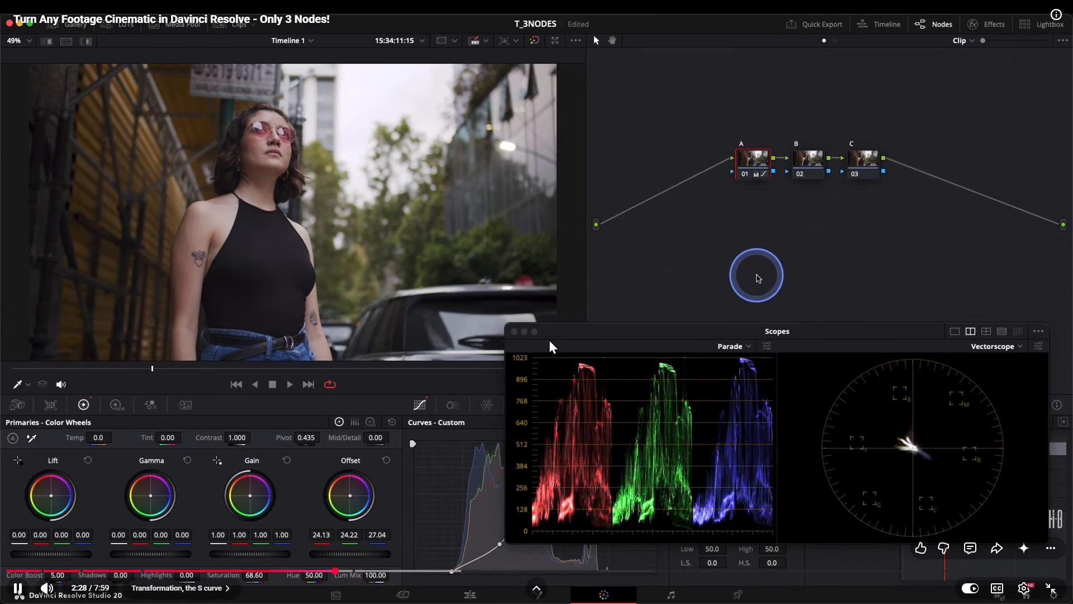
key(space)
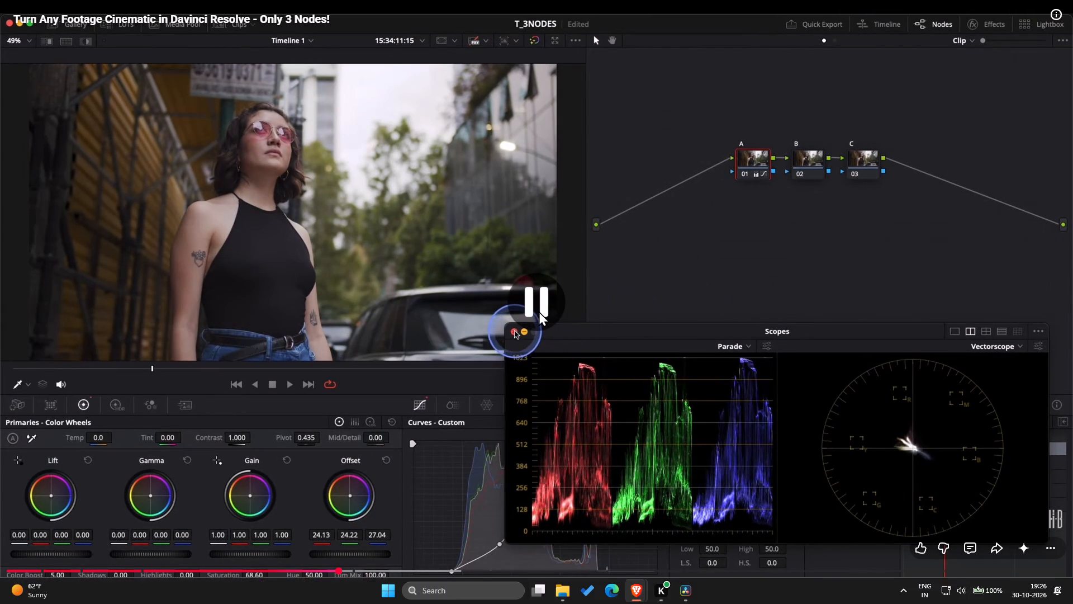
Return to DaVinci Resolve and change the scope display to Vectorscope.
click(509, 185)
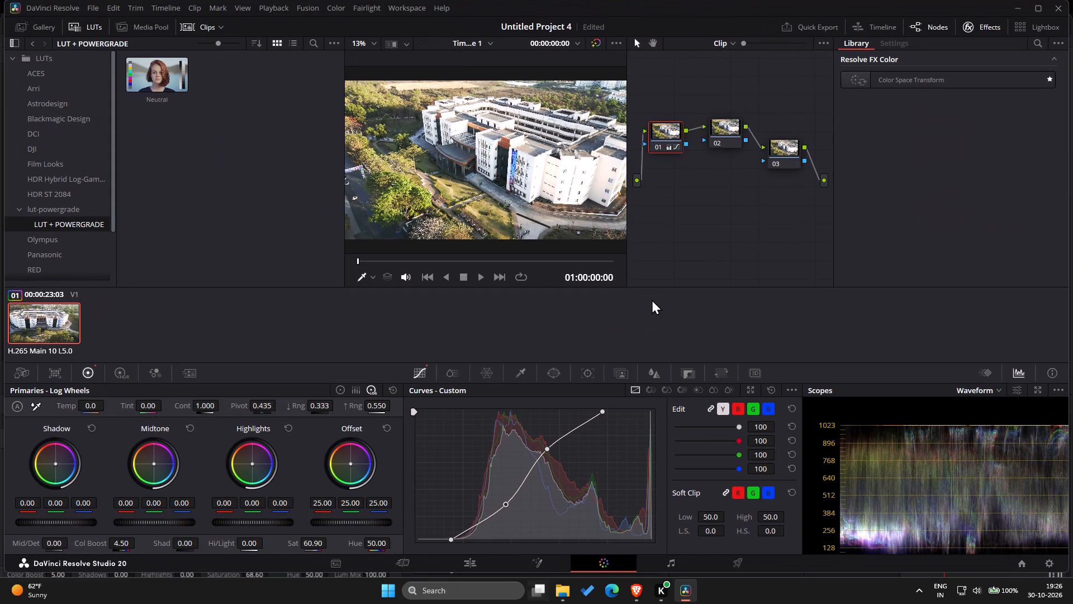
click(968, 390)
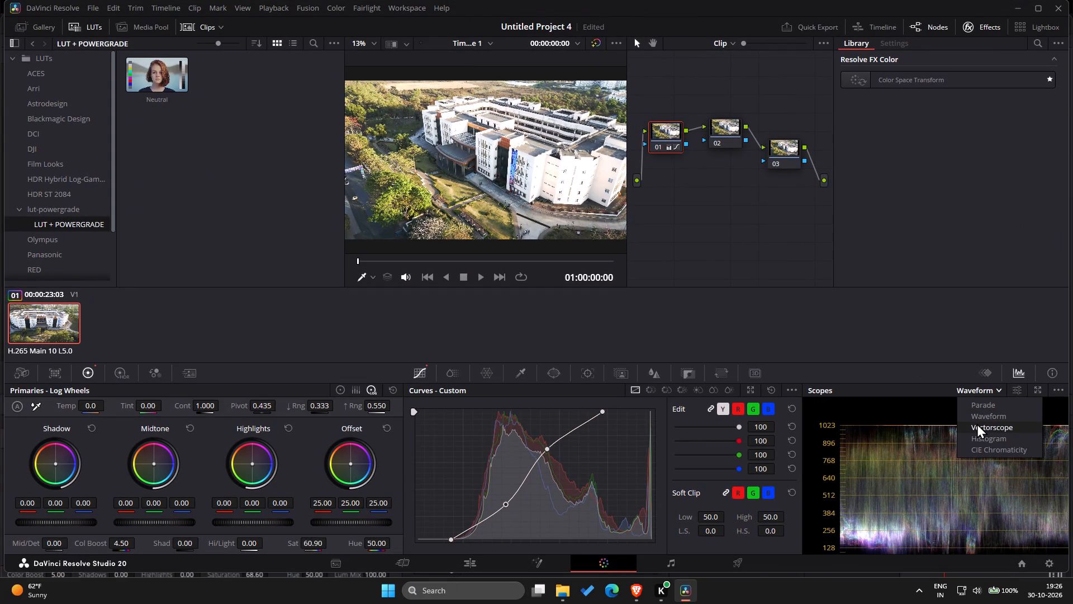
click(977, 423)
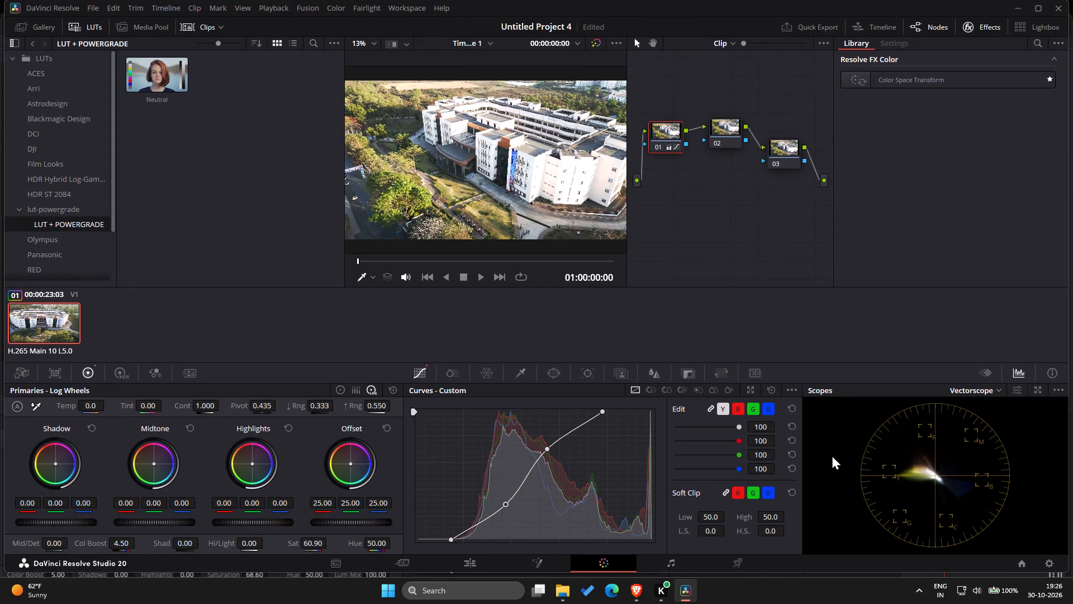
drag(929, 470, 813, 468)
Shift the upper control point of node 01's S curve slightly toward the brighter tones and nudge the lower control point up.
drag(545, 449, 545, 447)
drag(545, 447, 551, 447)
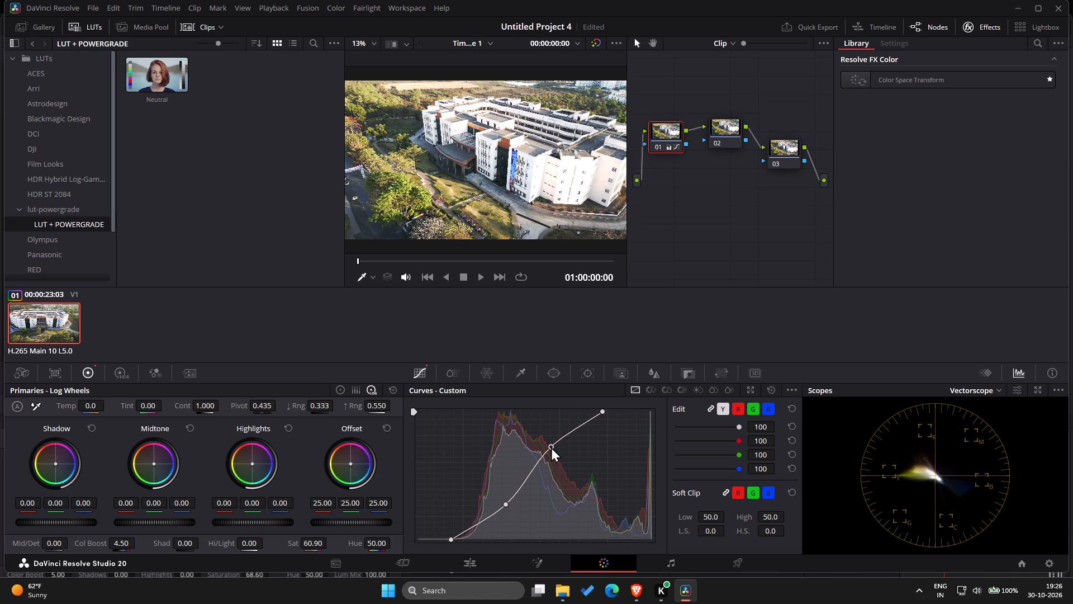
drag(551, 447, 554, 448)
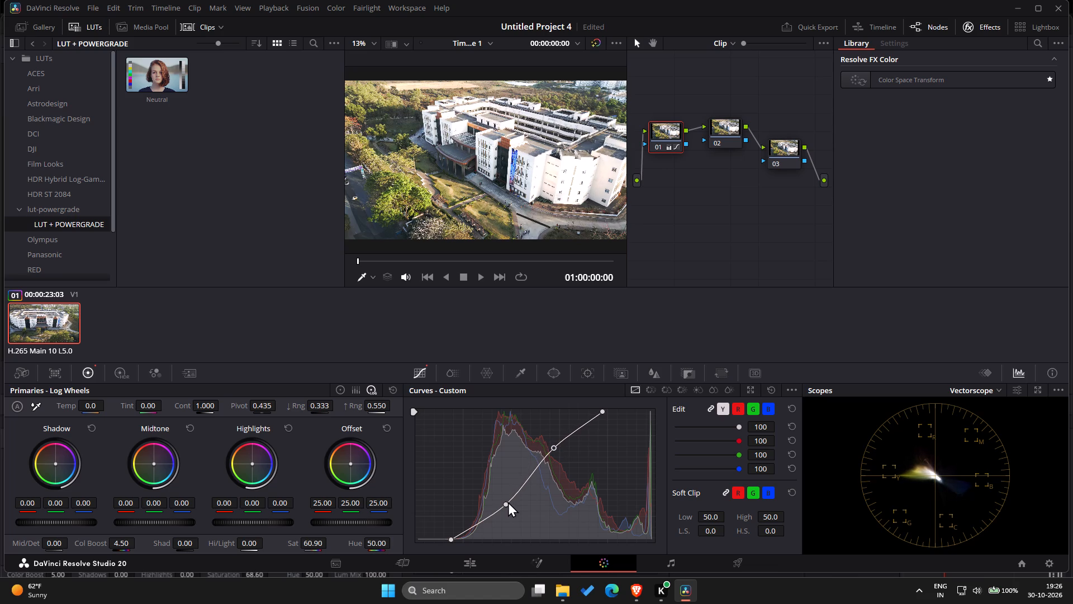
click(506, 502)
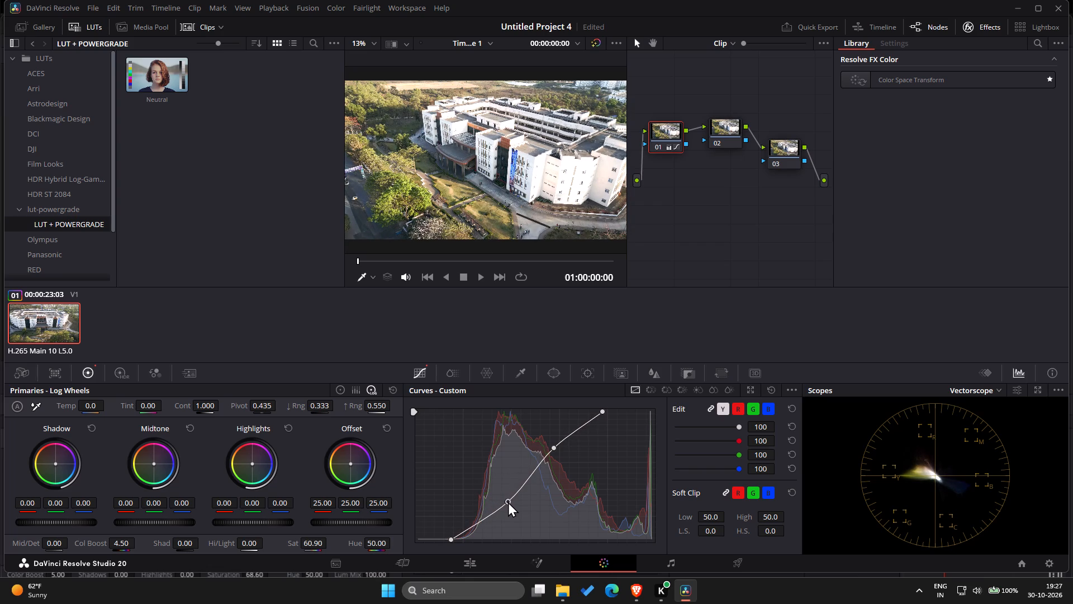
Move the S curve's black point inward along the baseline to the start of the histogram's dark tones.
click(453, 535)
drag(450, 537, 470, 535)
drag(470, 535, 472, 534)
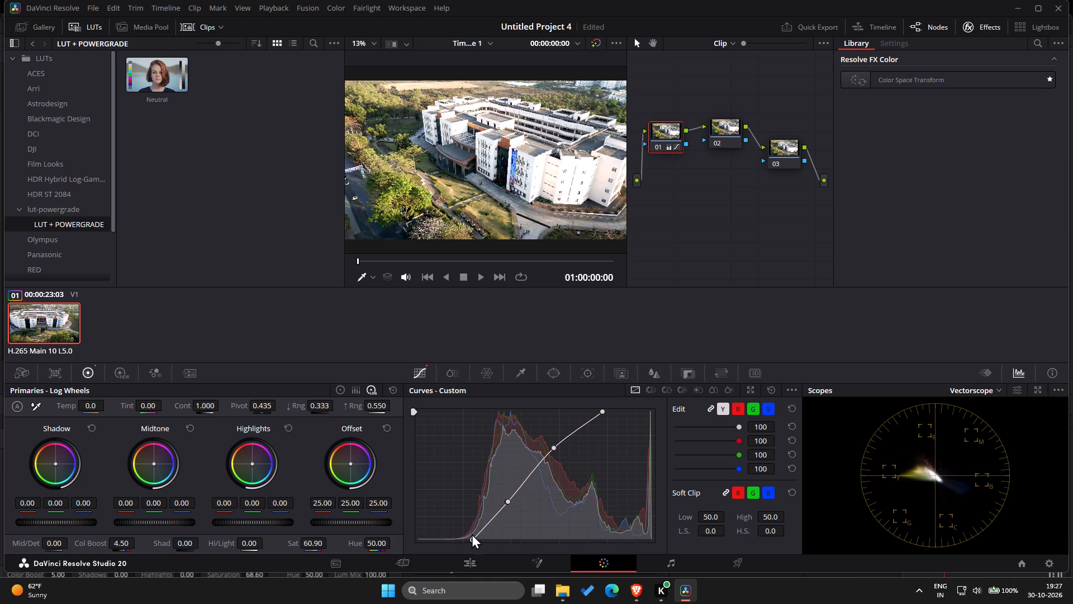
drag(472, 534, 464, 530)
drag(464, 530, 465, 530)
Lower the S curve's lower control point slightly to deepen the shadows.
drag(505, 499, 502, 511)
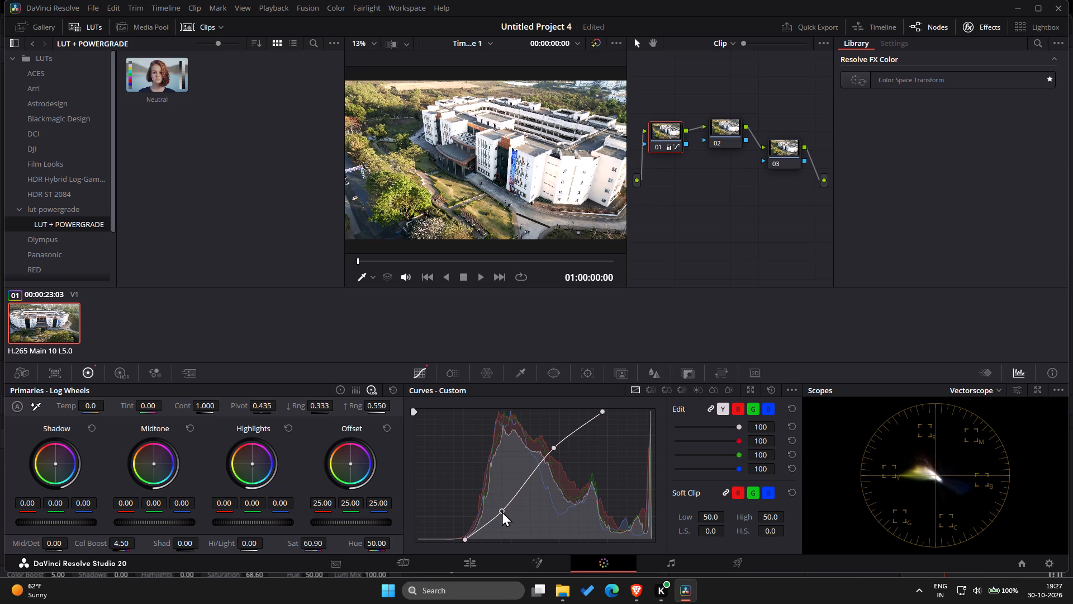
drag(502, 511, 505, 512)
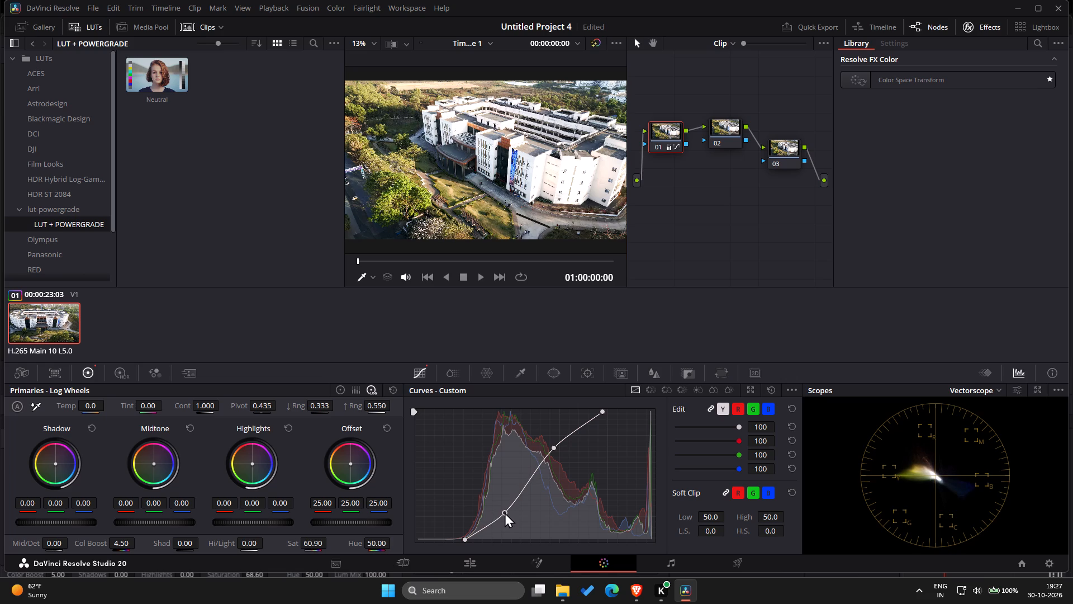
drag(505, 512, 504, 511)
drag(504, 511, 505, 511)
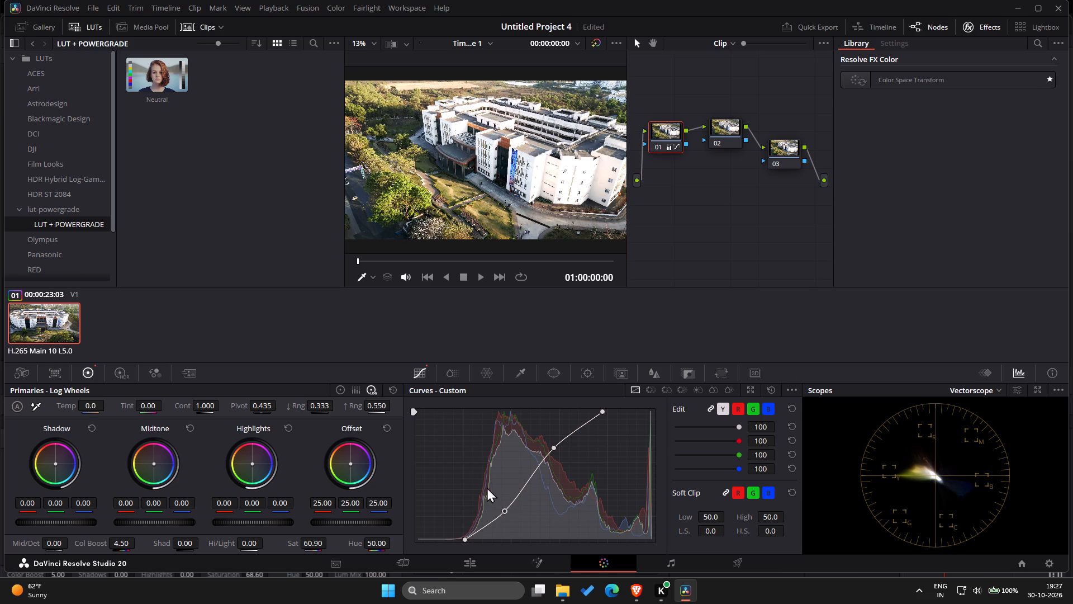
click(505, 509)
click(455, 466)
Play the graded clip from the start to review the look, stopping at about 24 seconds.
click(477, 276)
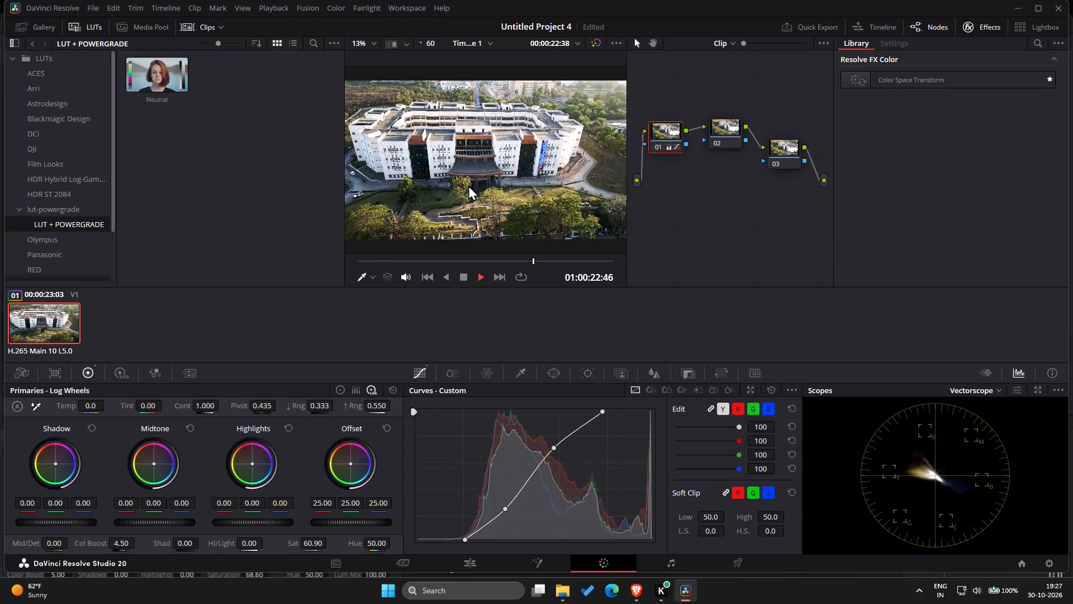
key(space)
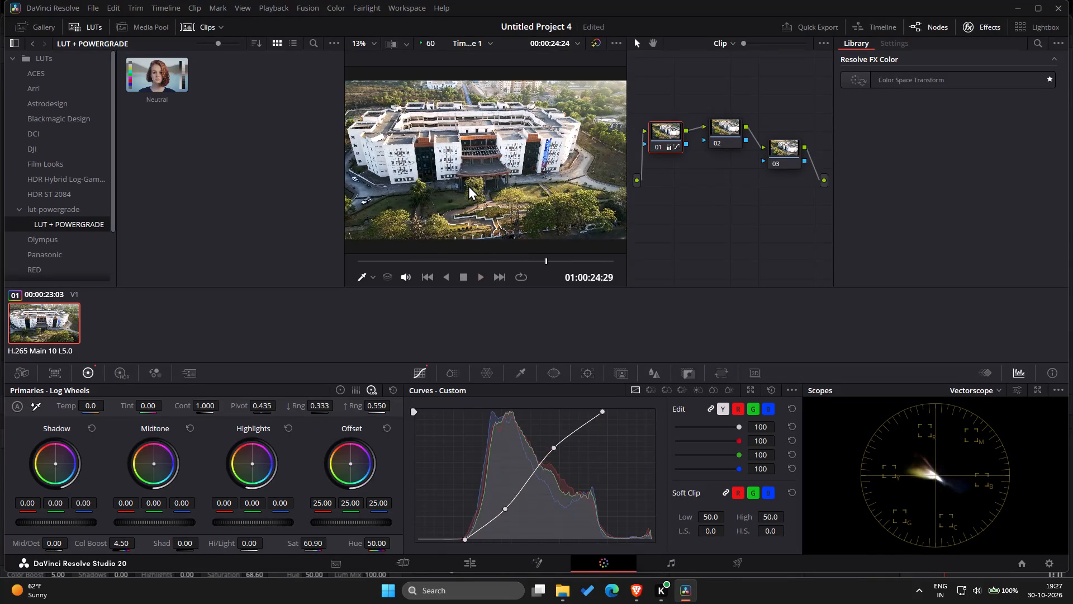
Switch to the YouTube tutorial in Brave, watch through the Hue vs Hue adjustments on node 02, and pause at 3:05.
click(486, 413)
click(489, 160)
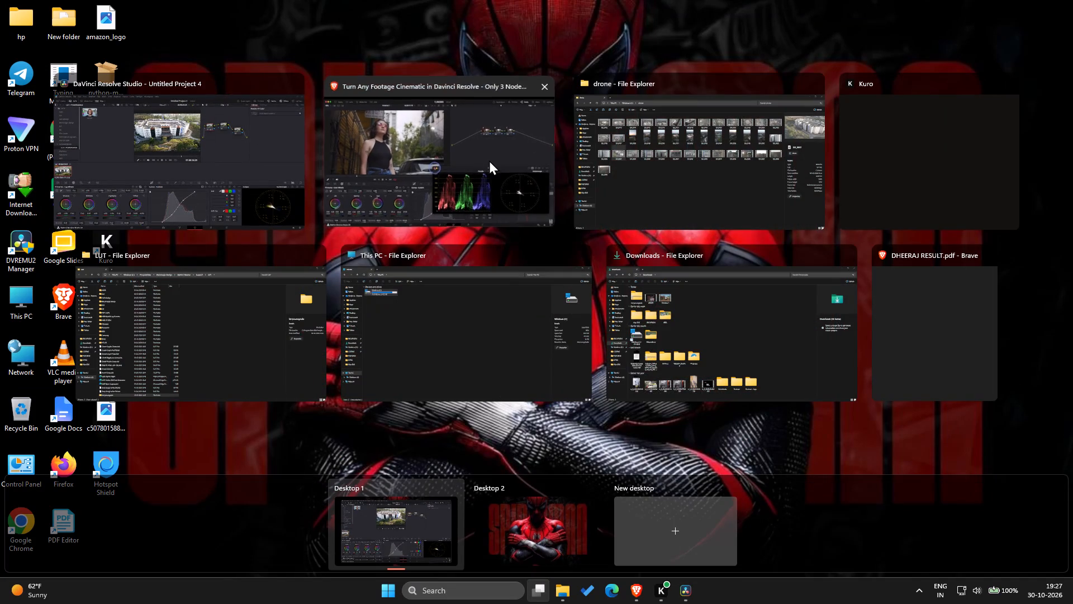
key(space)
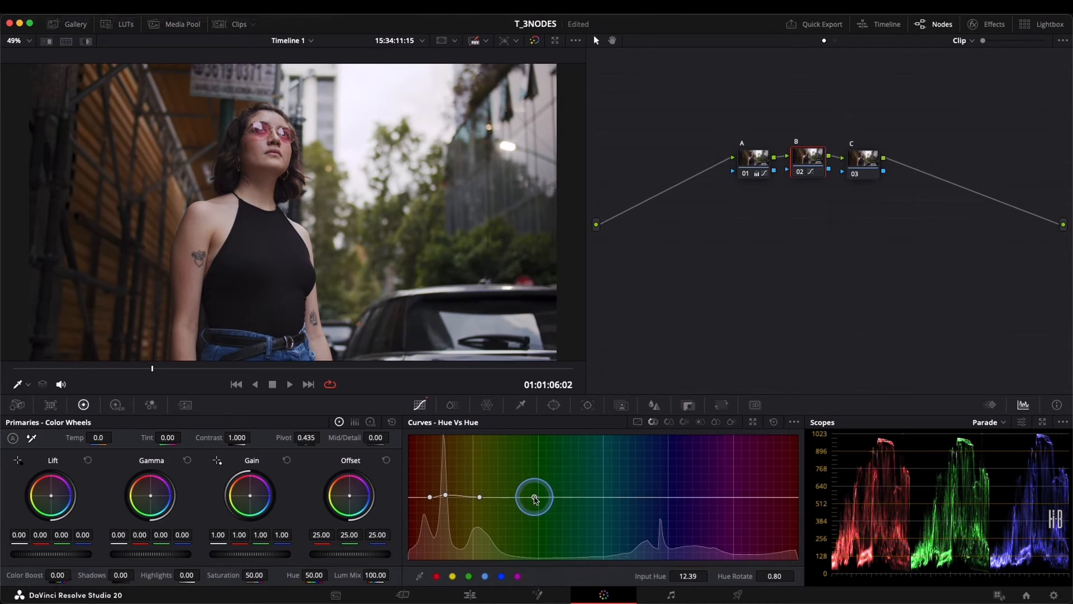
key(space)
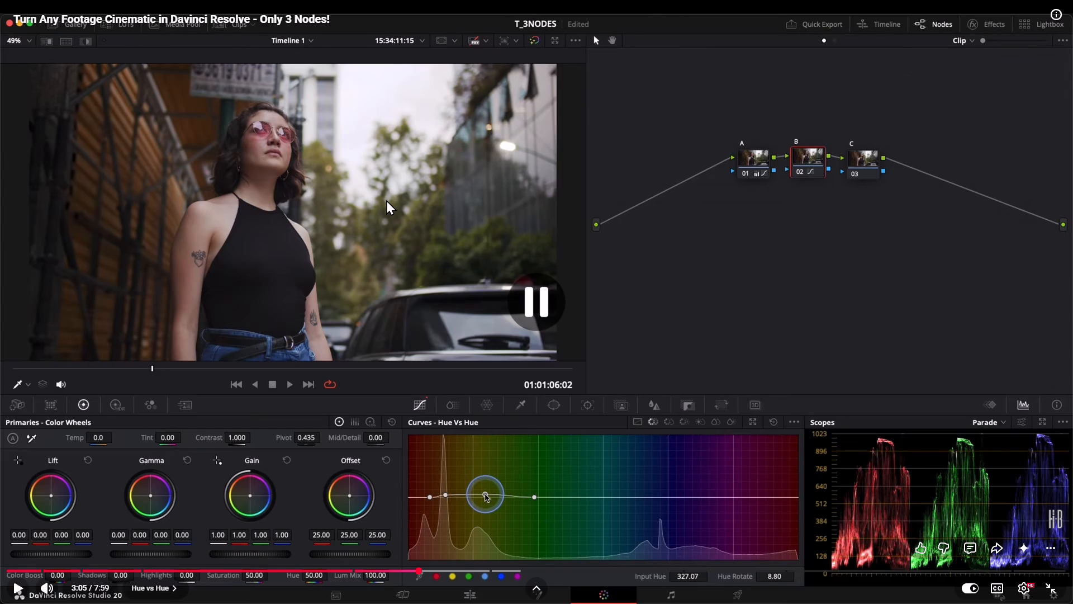
Return to DaVinci Resolve and bring up the Hue vs Hue curve for the selected node.
click(414, 207)
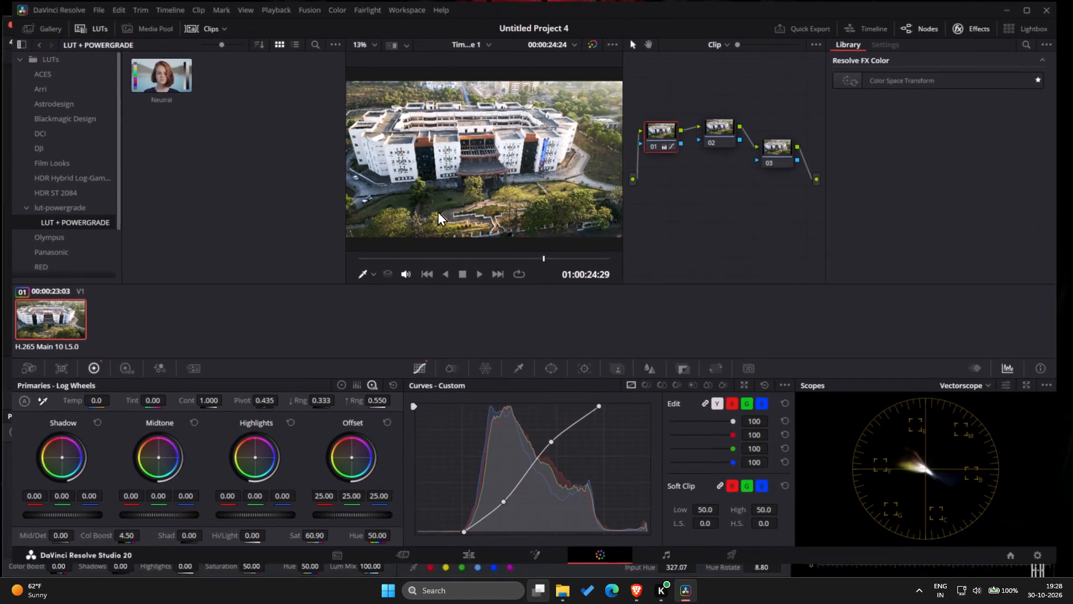
click(445, 386)
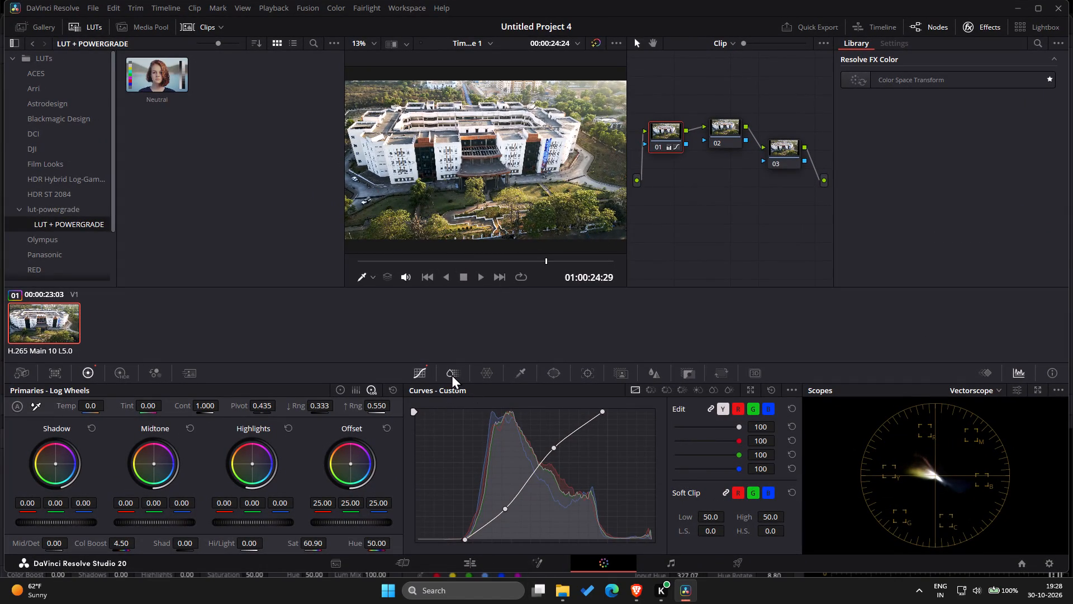
click(451, 374)
click(490, 374)
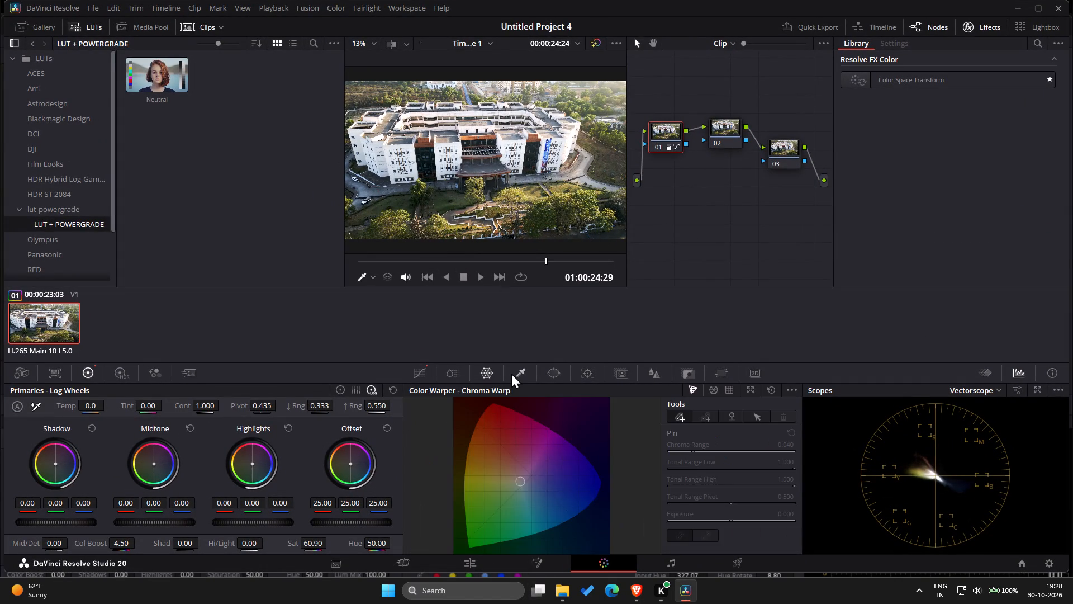
click(511, 373)
click(544, 369)
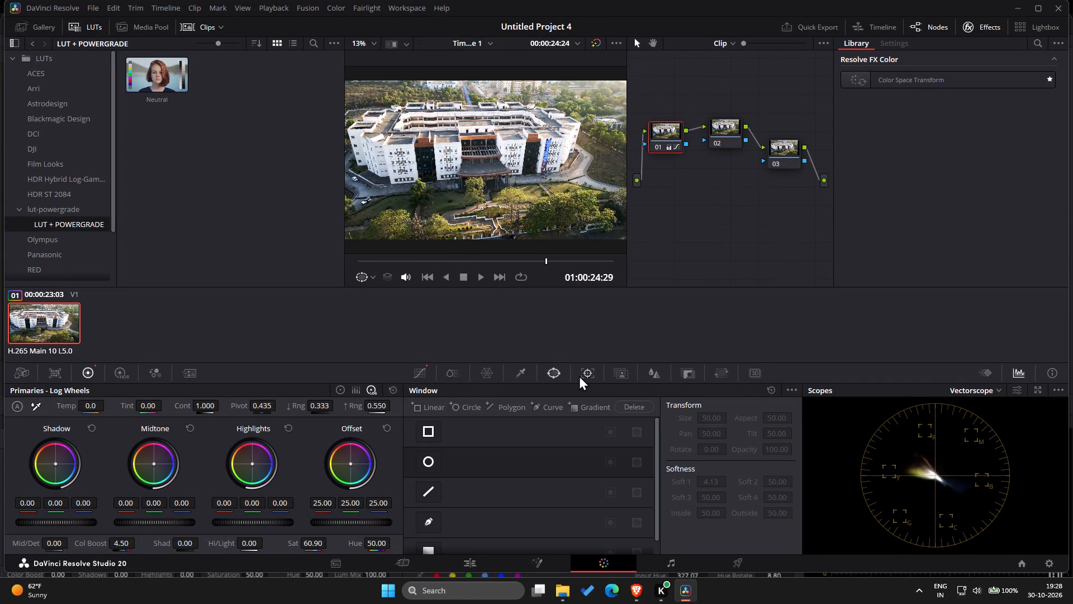
click(588, 375)
click(613, 372)
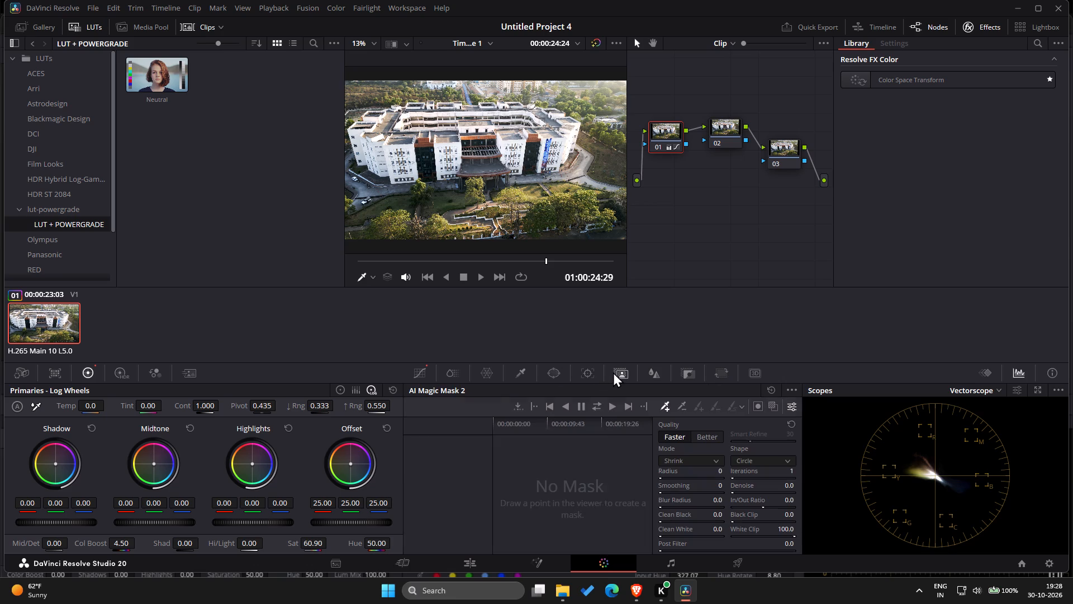
click(414, 369)
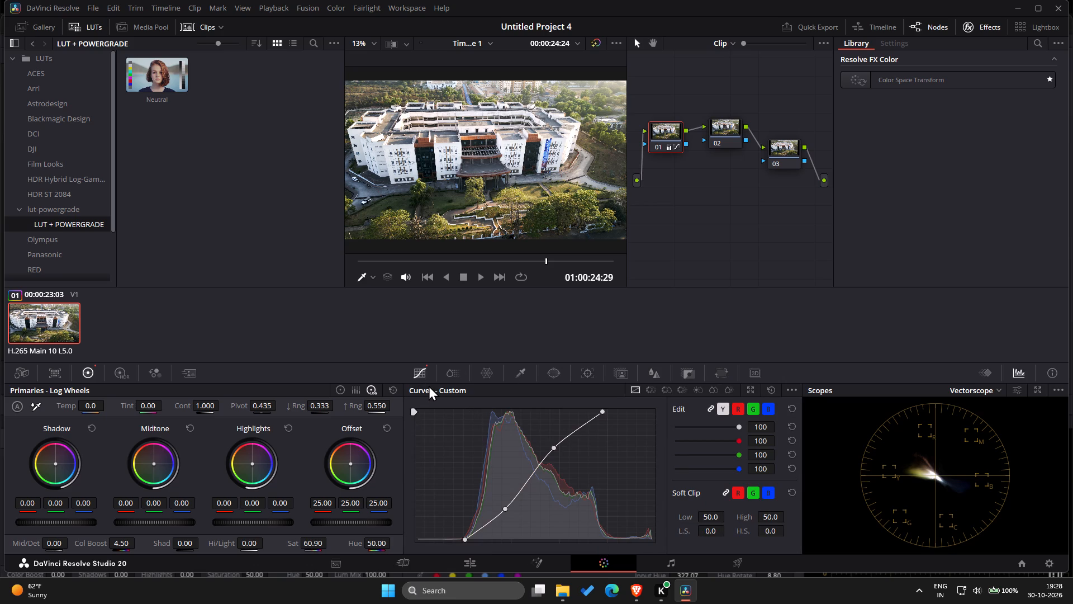
click(429, 385)
click(649, 390)
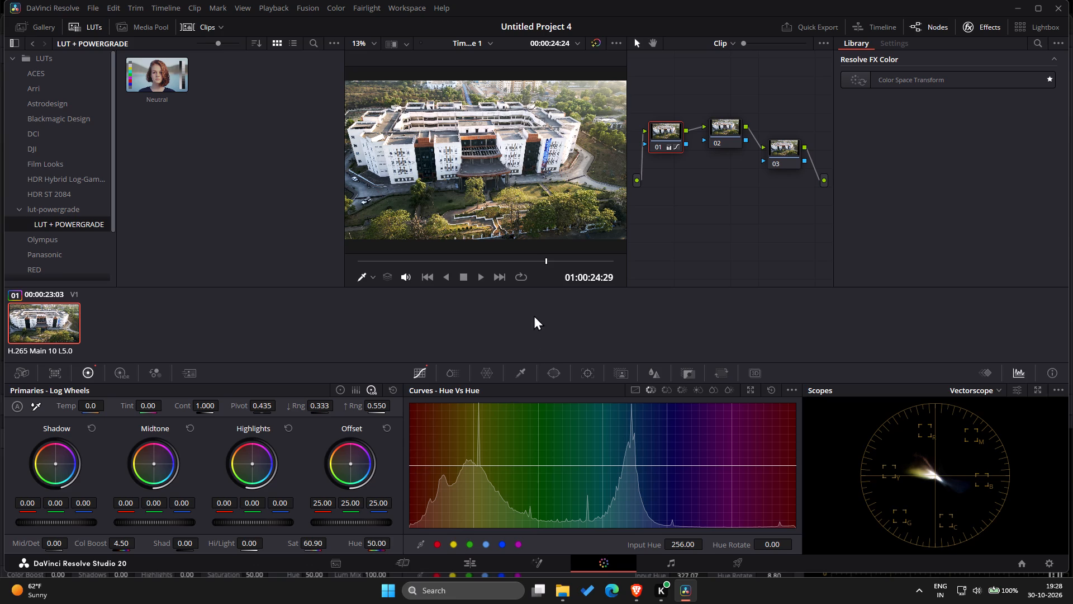
Scrub the drone clip to timecode 01:00:16:36.
drag(547, 260, 564, 260)
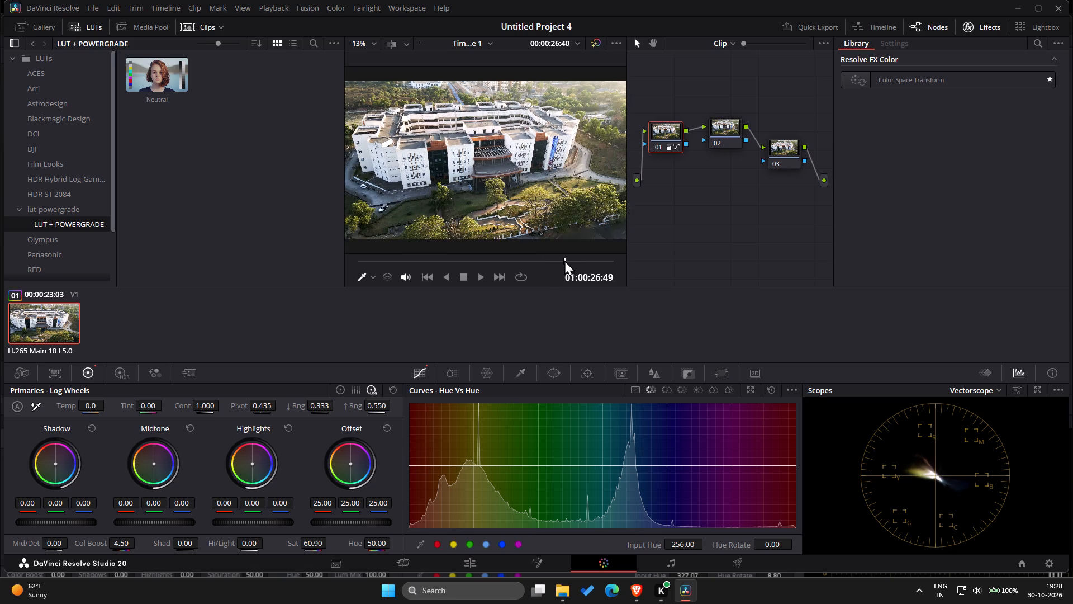
drag(564, 260, 487, 268)
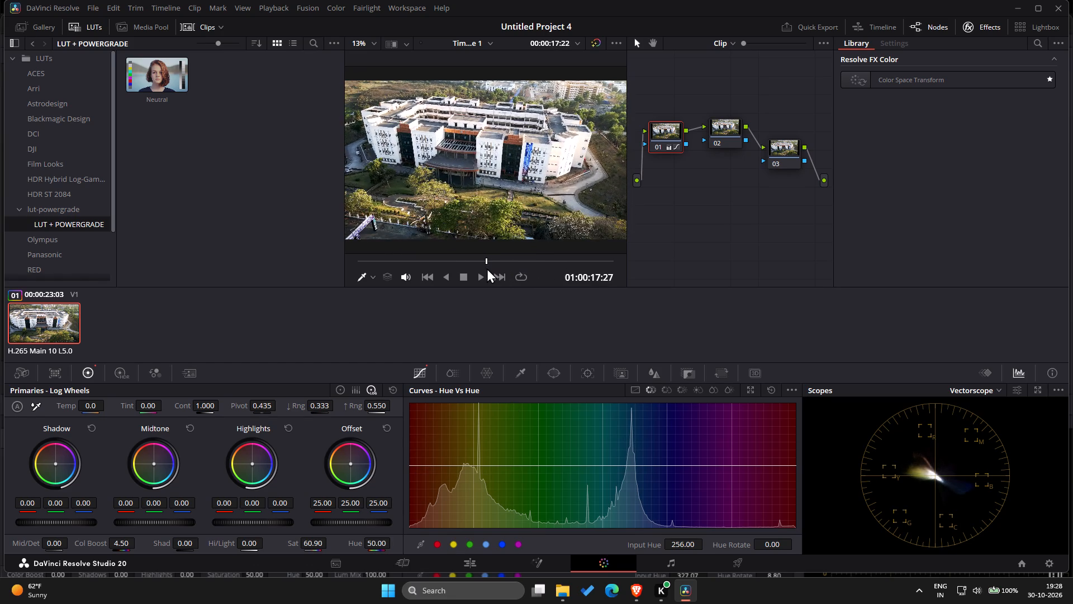
drag(487, 268, 486, 266)
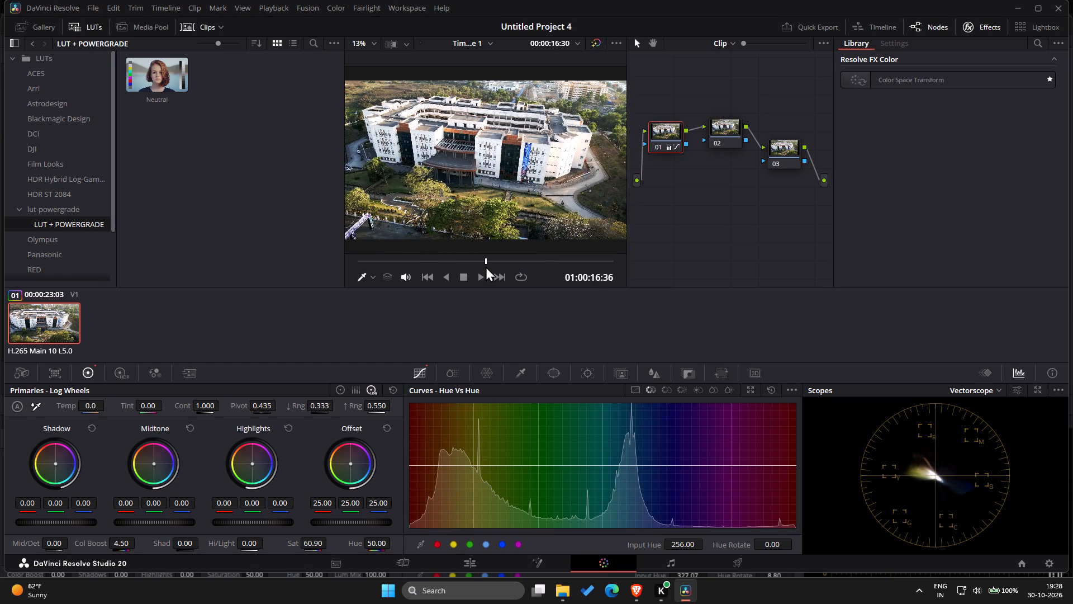
Narrow the LUT browser as far as it goes to give the viewer more width.
drag(344, 144, 148, 149)
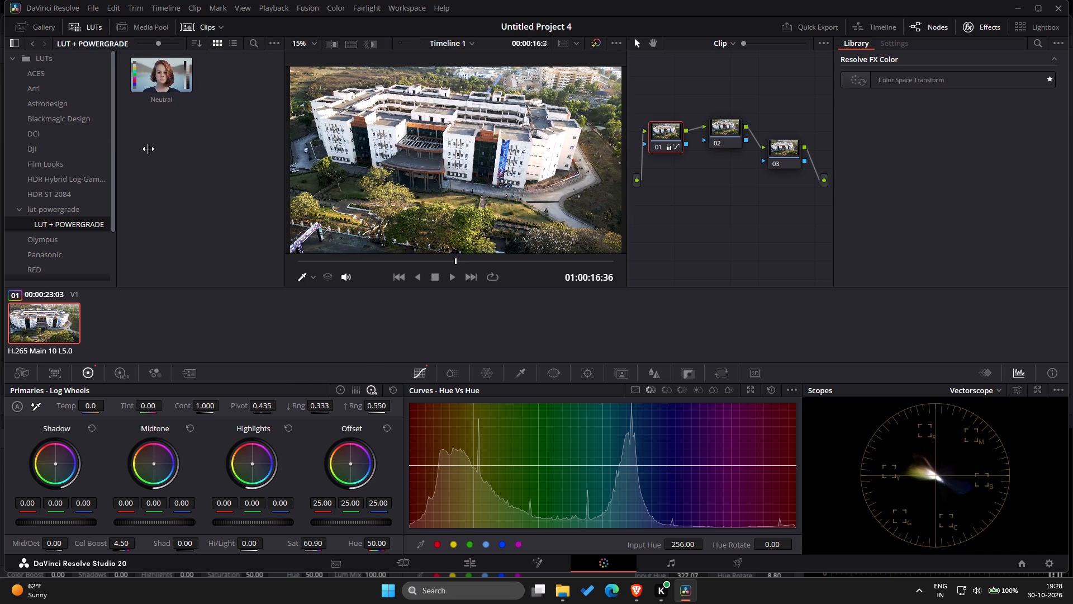
drag(148, 149, 31, 159)
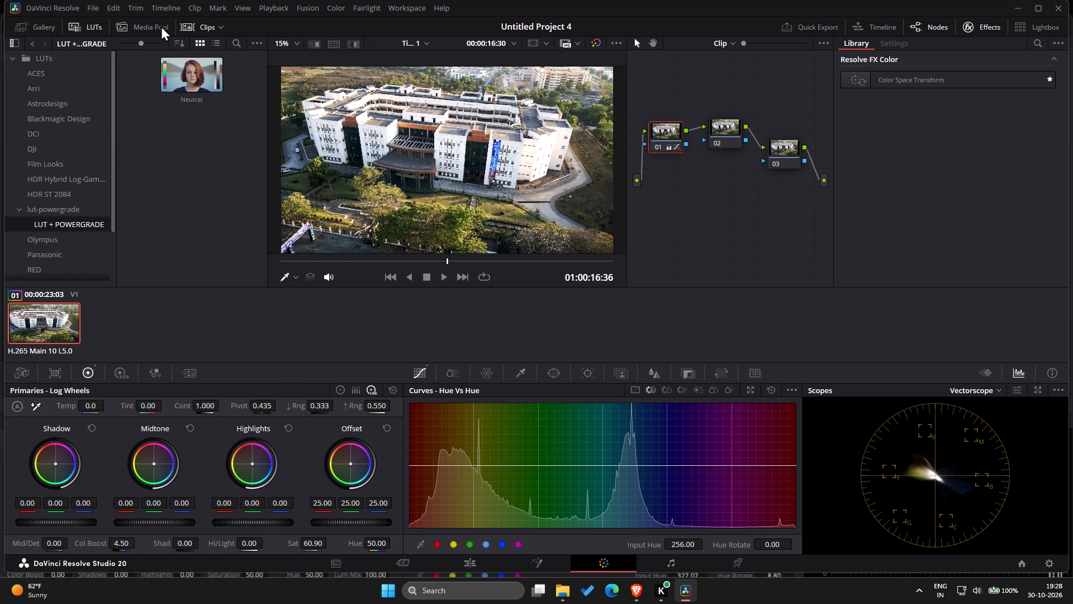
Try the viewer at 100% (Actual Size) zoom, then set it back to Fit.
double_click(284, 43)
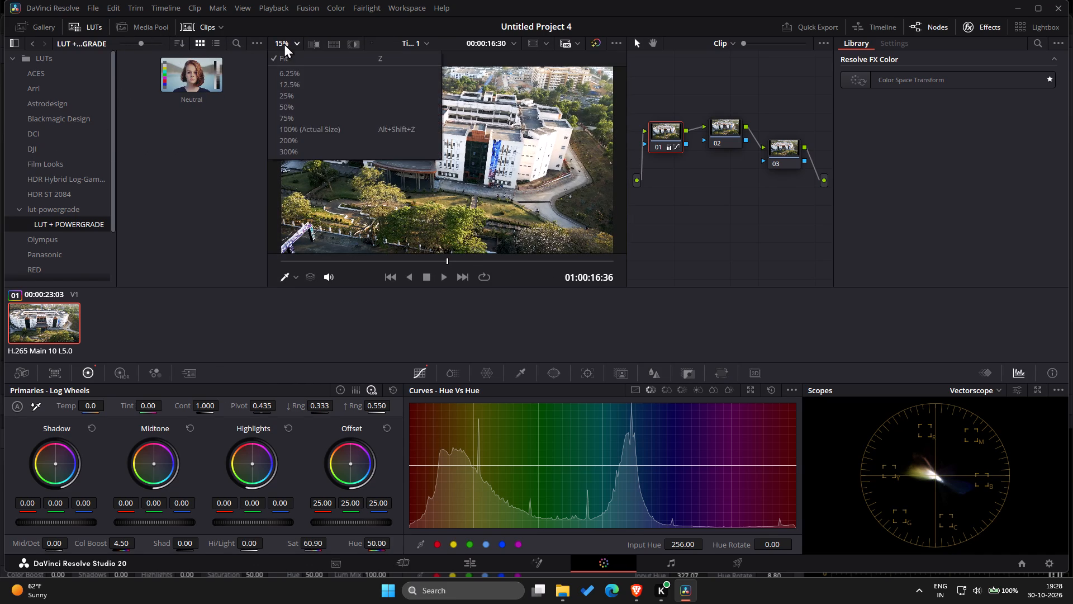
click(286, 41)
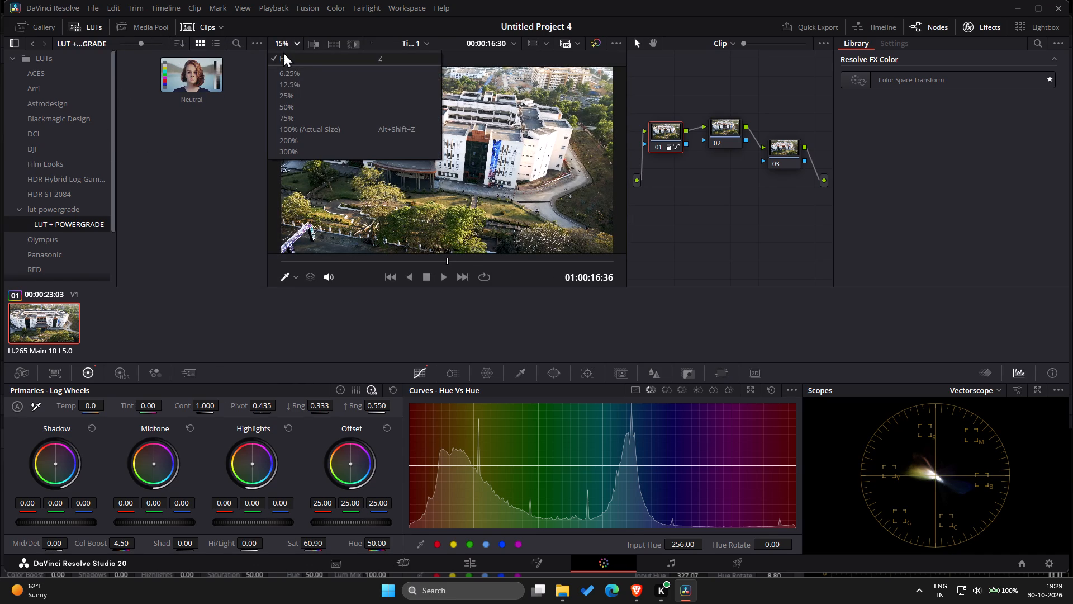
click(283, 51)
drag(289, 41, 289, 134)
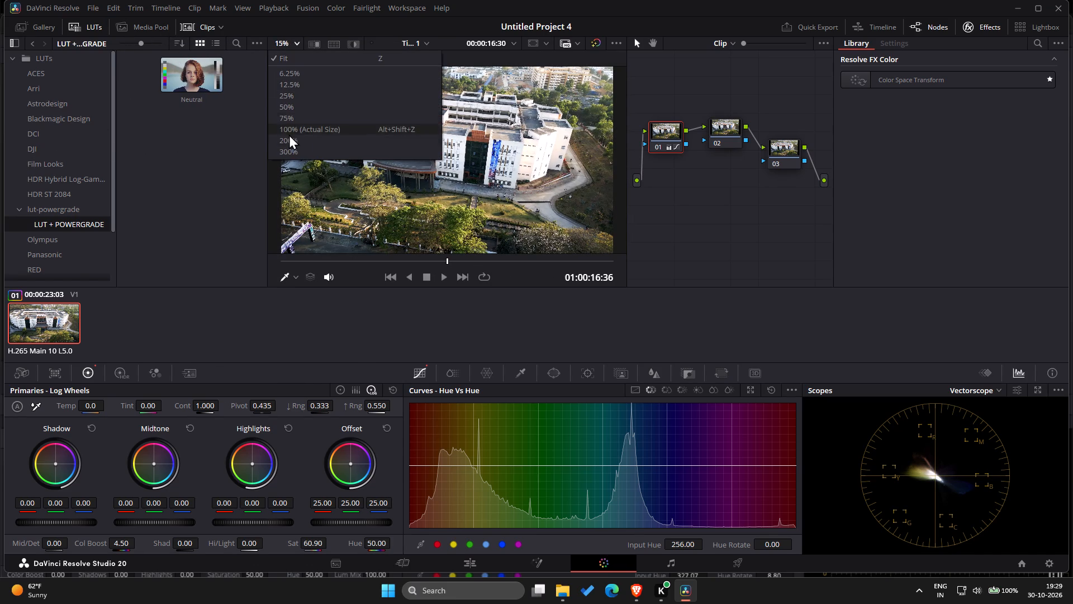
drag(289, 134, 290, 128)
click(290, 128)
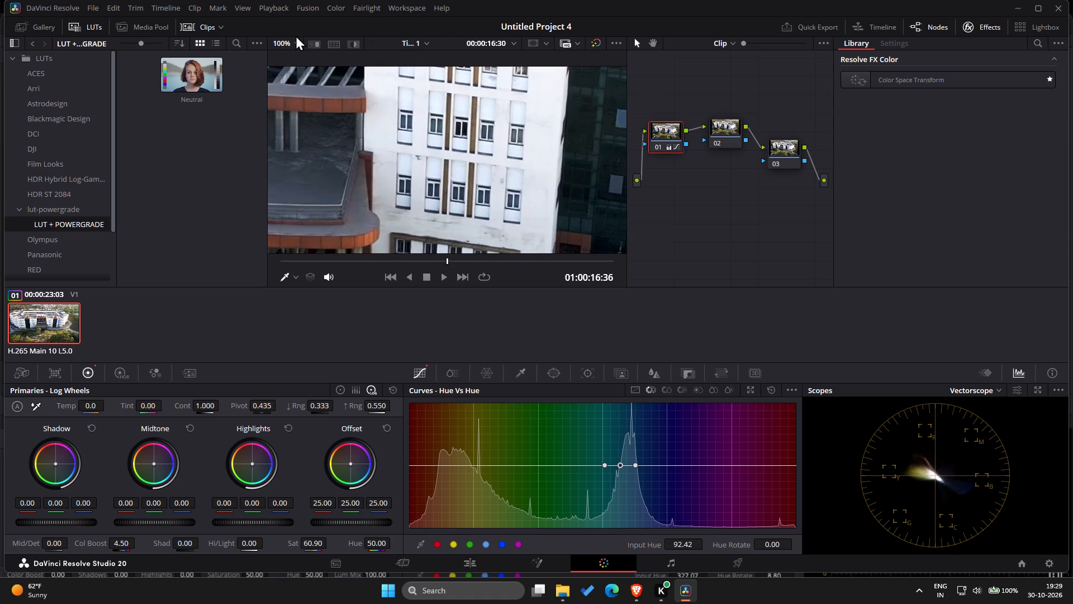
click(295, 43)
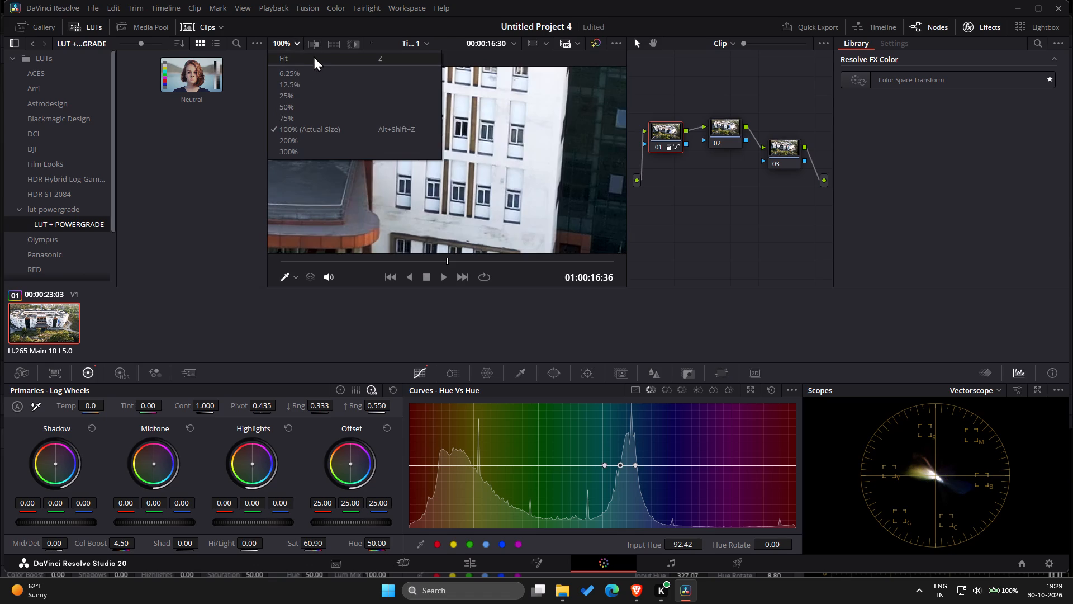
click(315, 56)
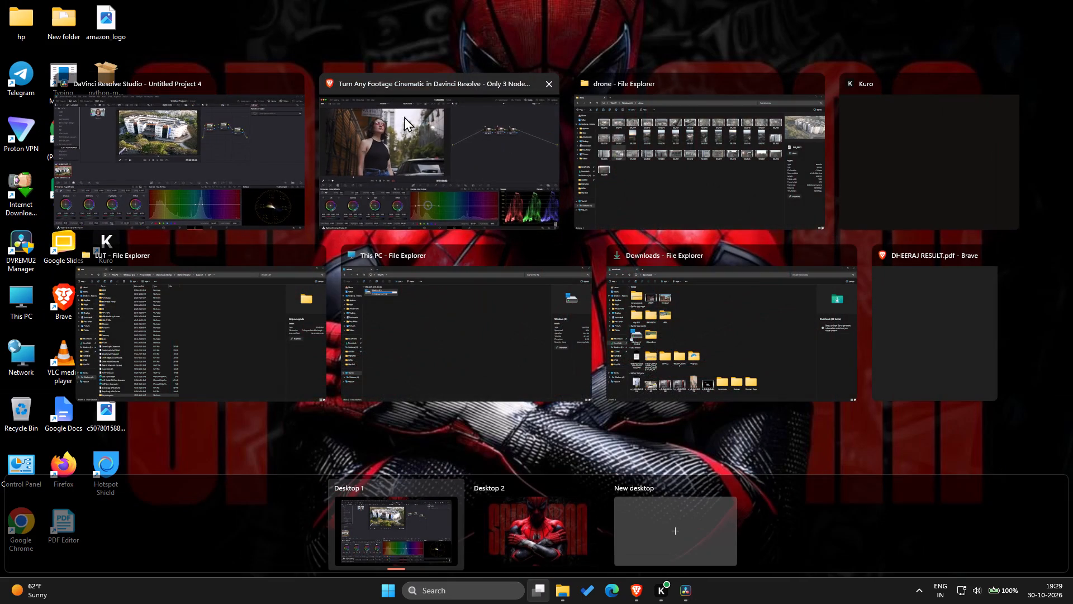
Check the paused YouTube tutorial's screen layout, then switch back to DaVinci Resolve.
click(411, 134)
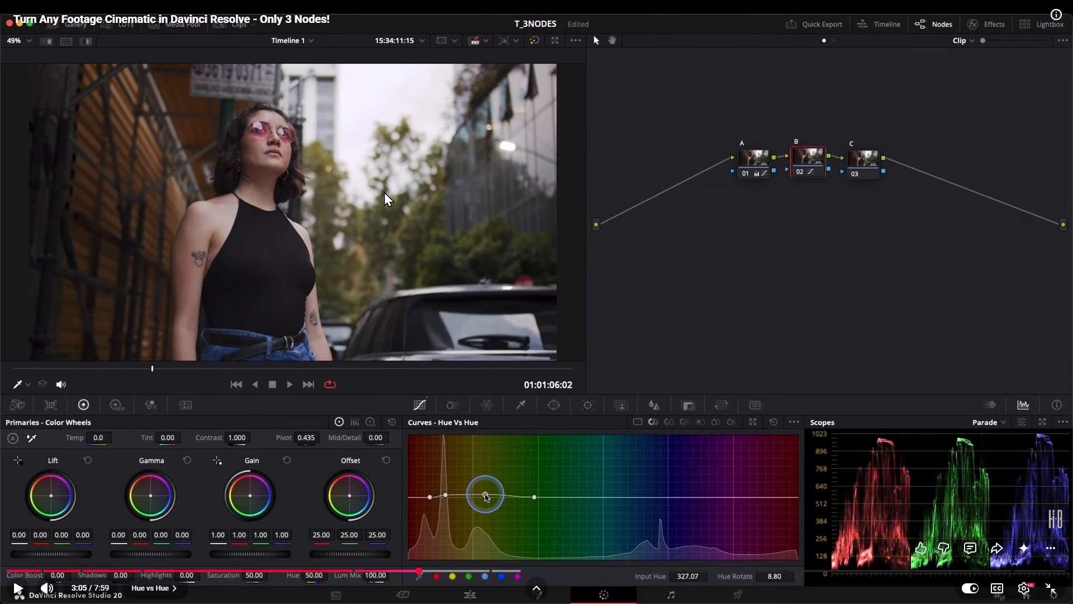
click(361, 148)
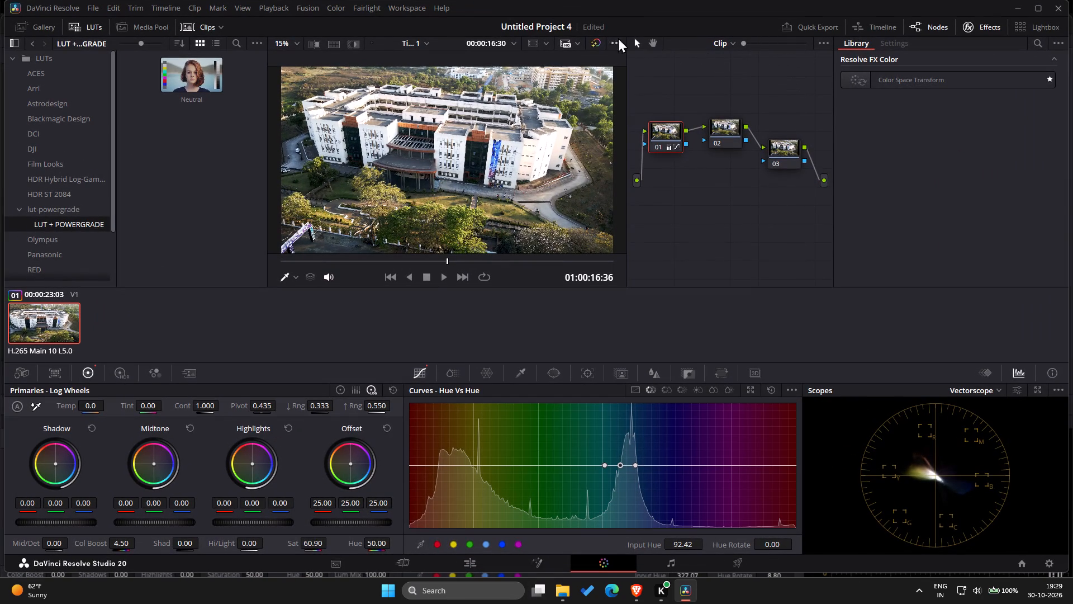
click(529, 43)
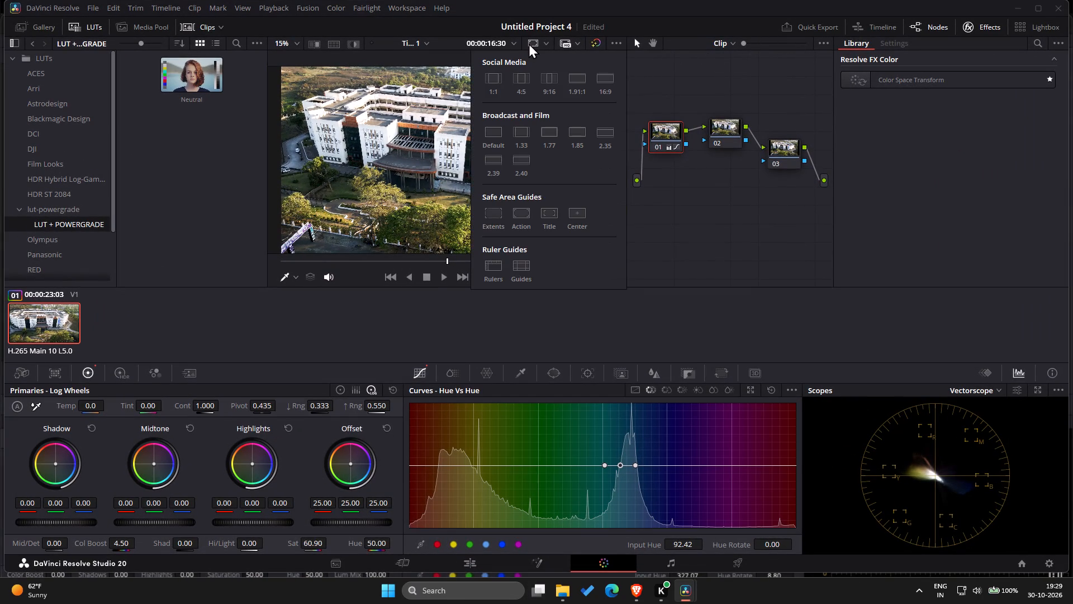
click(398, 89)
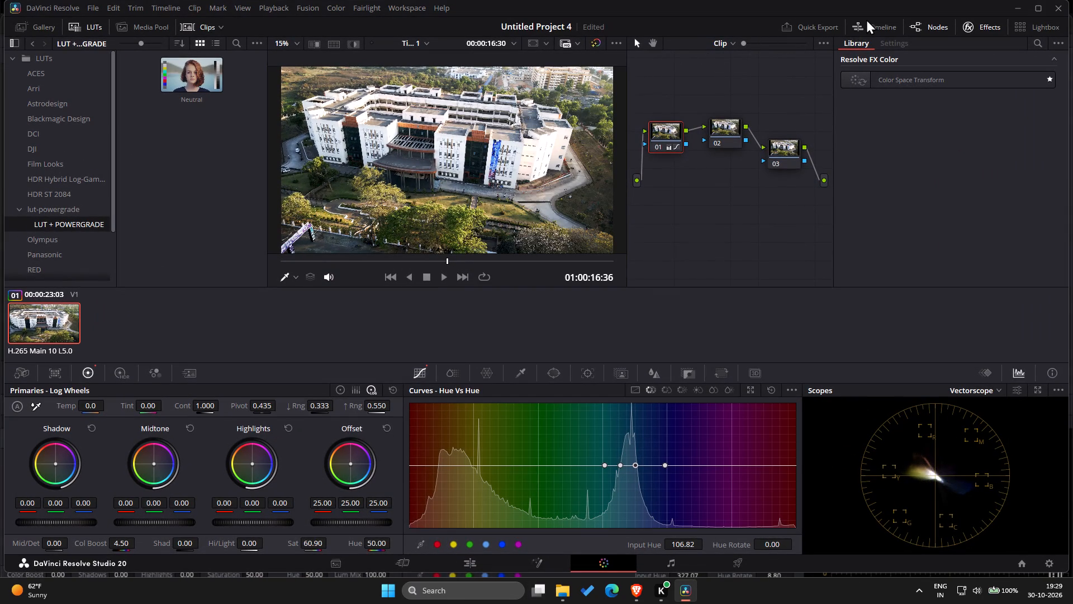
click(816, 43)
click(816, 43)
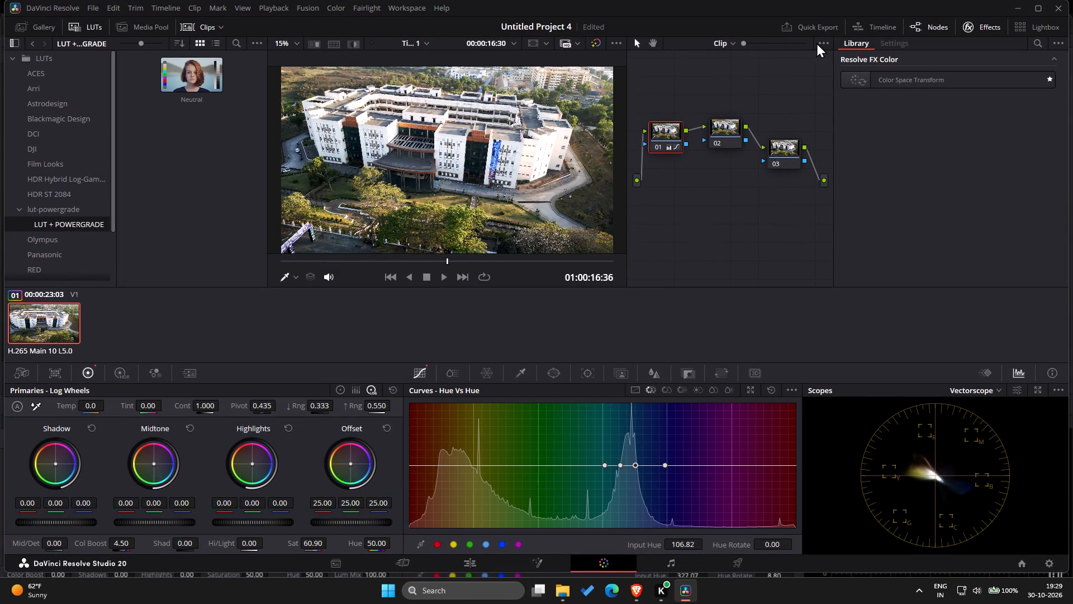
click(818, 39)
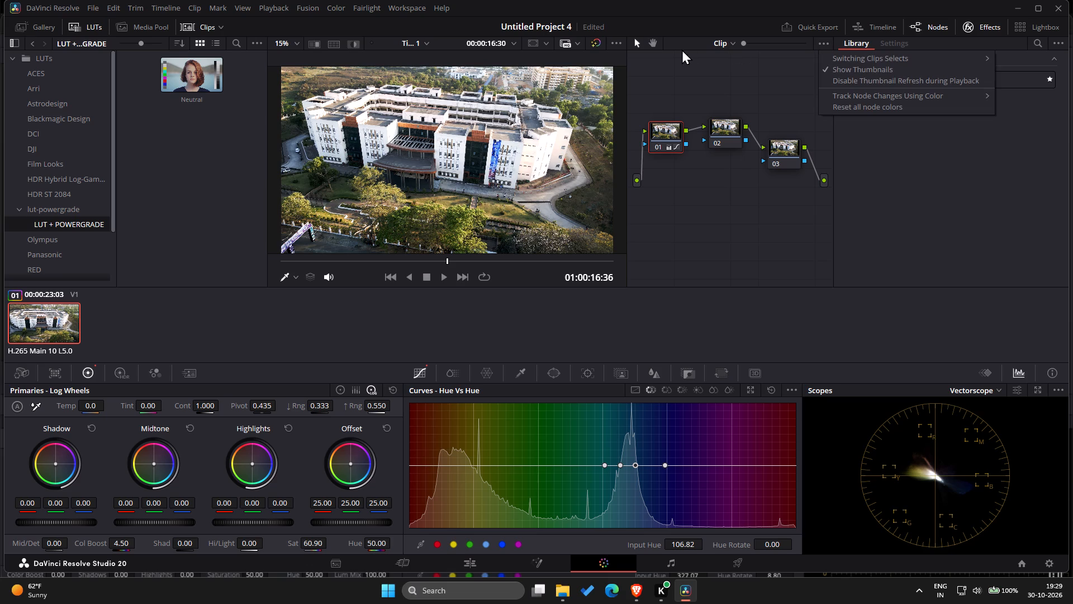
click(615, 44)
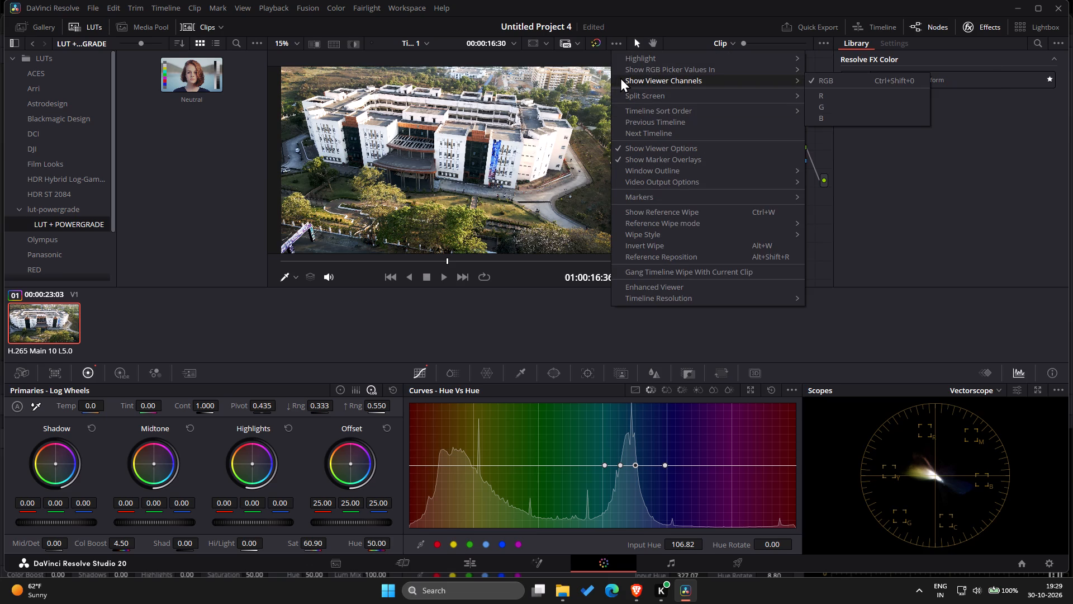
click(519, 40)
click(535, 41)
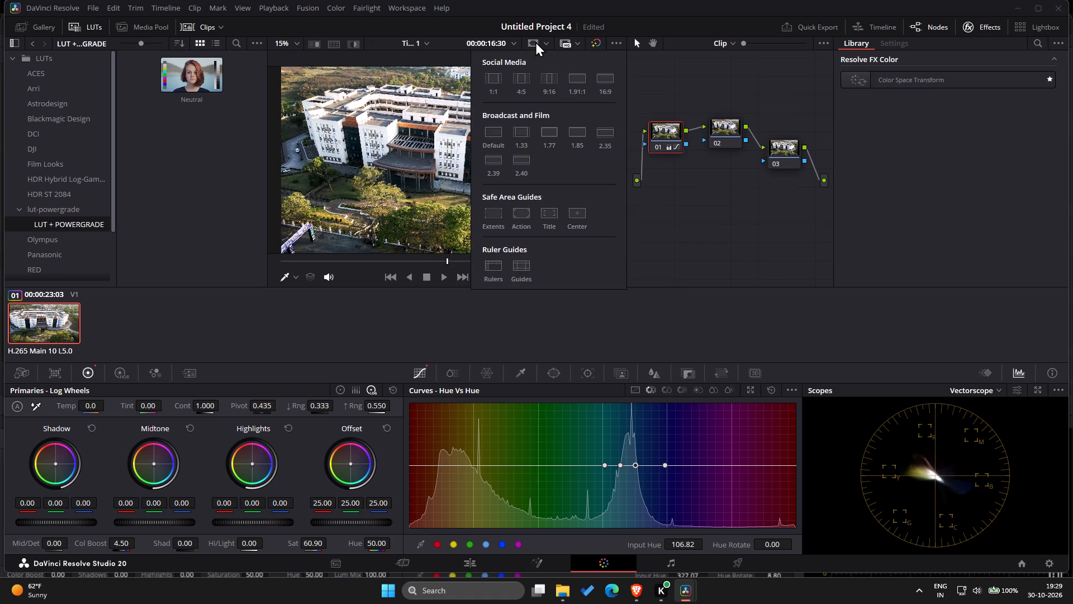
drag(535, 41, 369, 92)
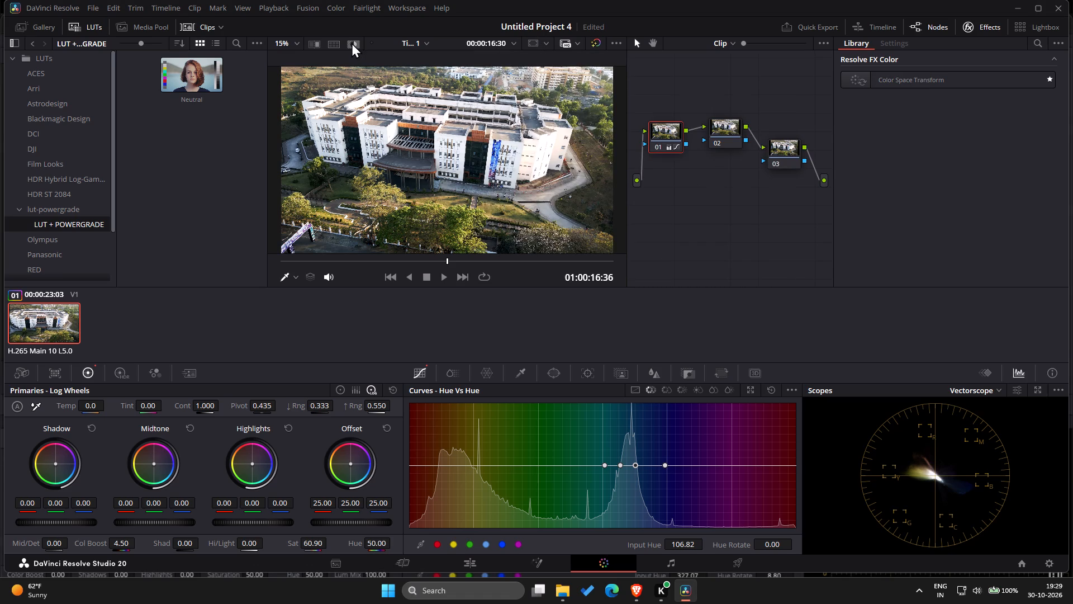
Hide the LUT browser so the viewer fills the space beside the node graph.
click(143, 41)
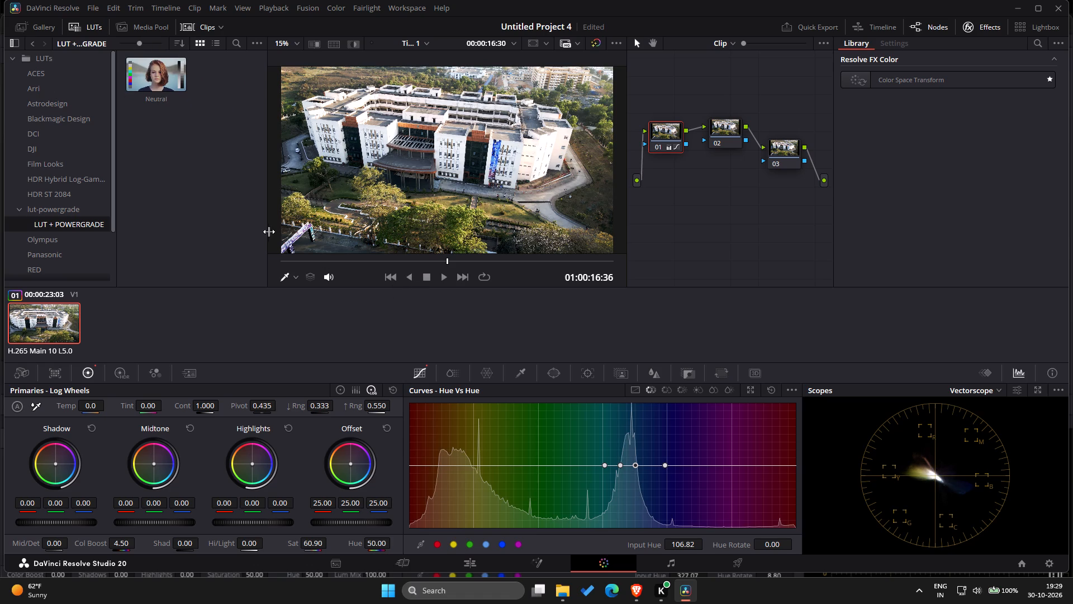
drag(267, 228, 165, 230)
drag(165, 230, 164, 230)
click(74, 23)
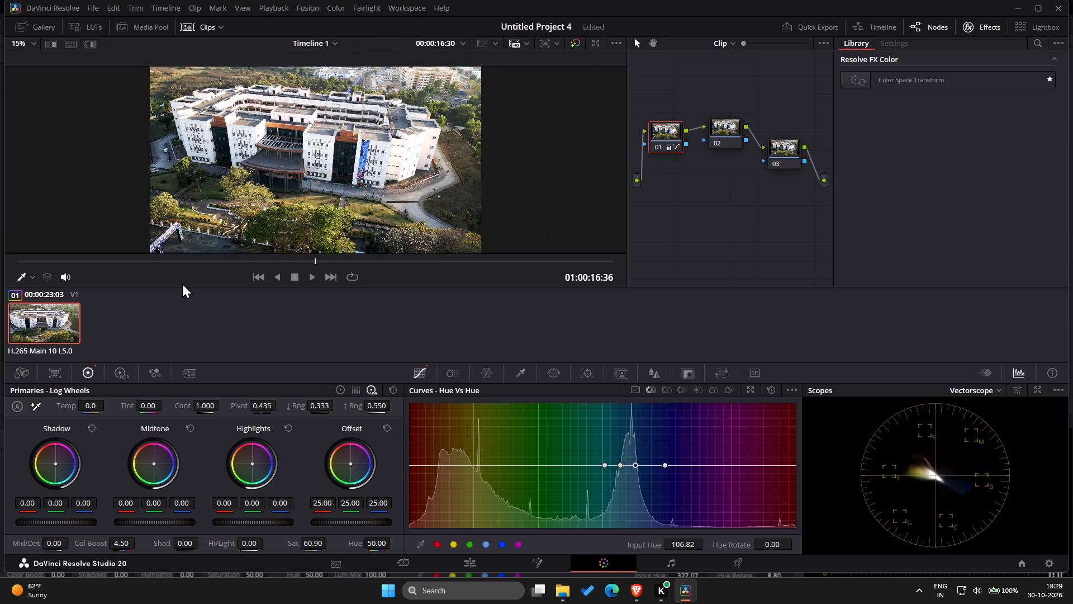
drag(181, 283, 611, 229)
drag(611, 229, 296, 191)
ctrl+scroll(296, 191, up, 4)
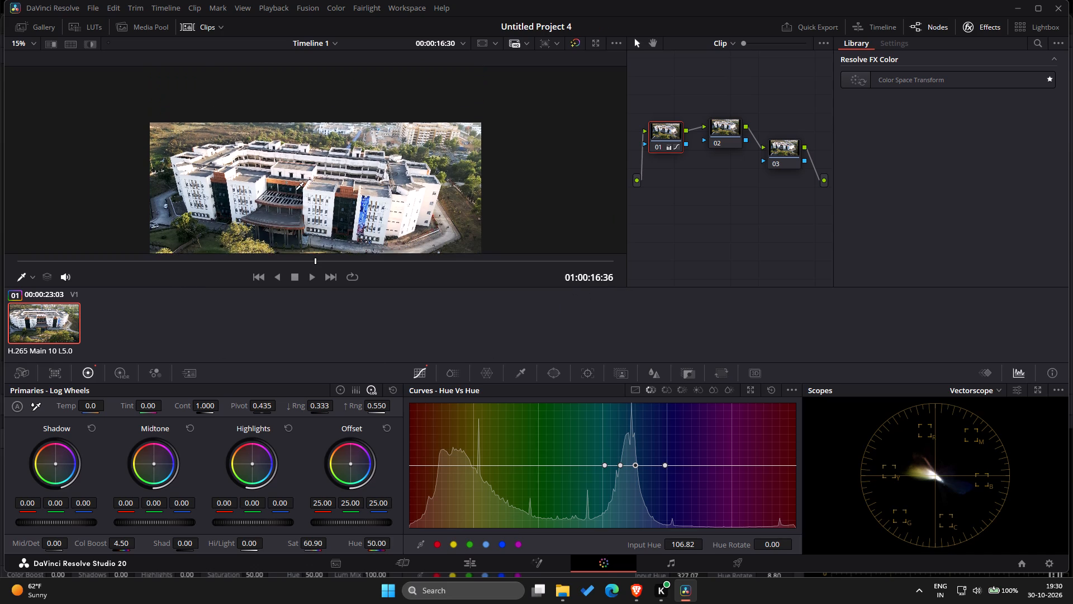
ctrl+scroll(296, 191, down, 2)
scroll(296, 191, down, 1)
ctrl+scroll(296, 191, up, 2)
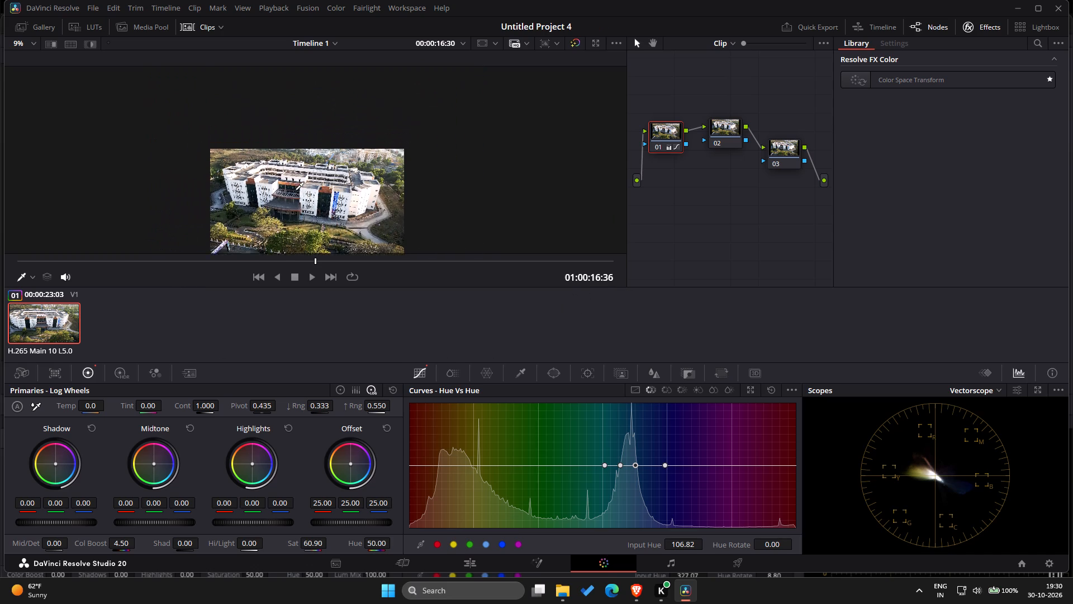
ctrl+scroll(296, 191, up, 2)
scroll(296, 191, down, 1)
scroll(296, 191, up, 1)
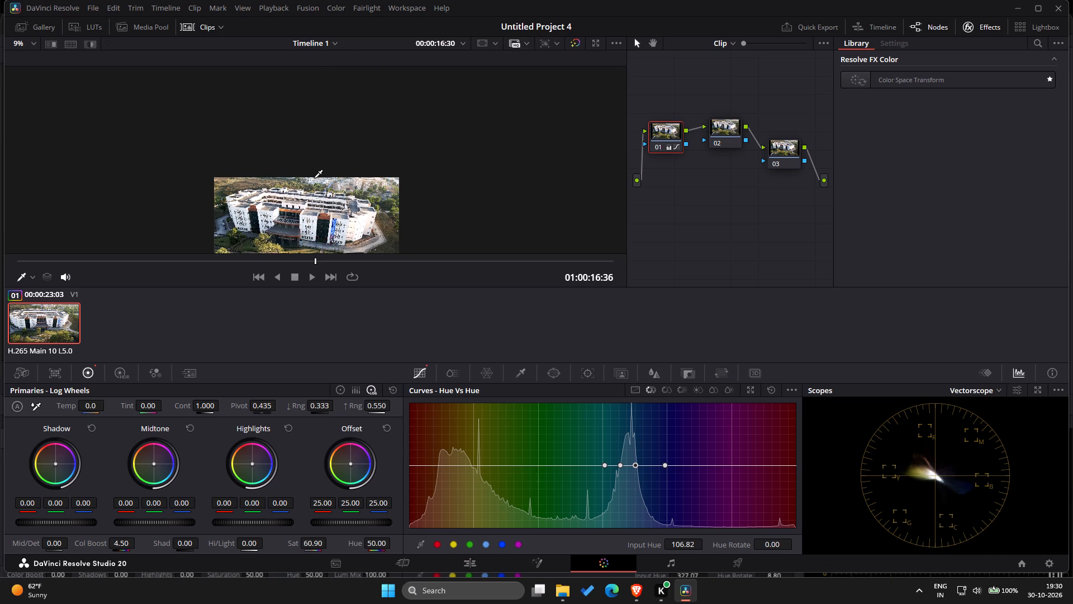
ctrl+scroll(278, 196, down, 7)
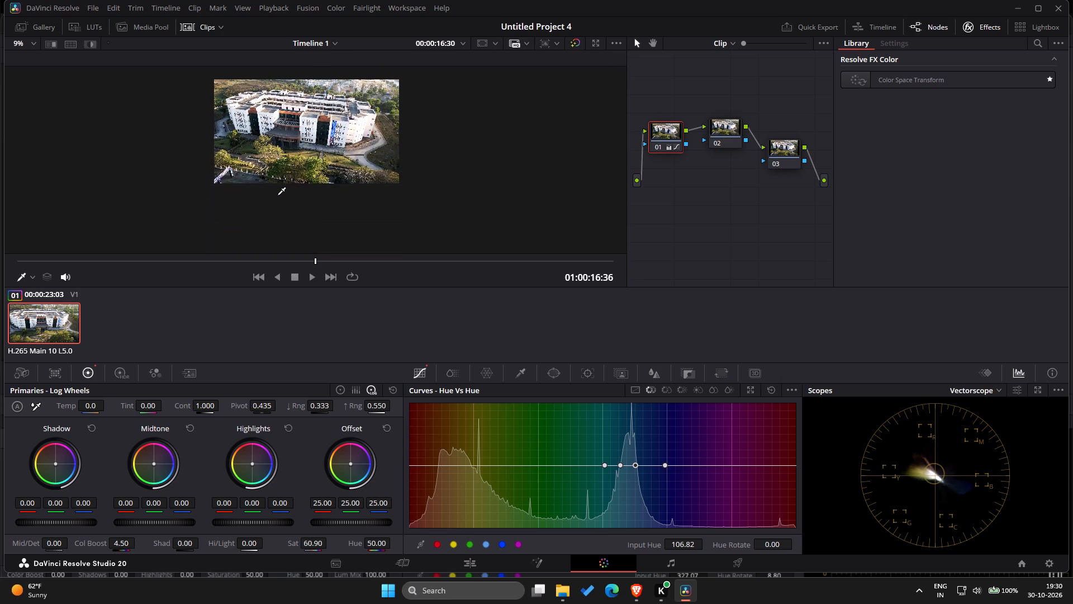
Try the viewer at 6.25%, 50%, 25% and 12.5% zoom, then set it back to Fit.
ctrl+scroll(278, 196, up, 2)
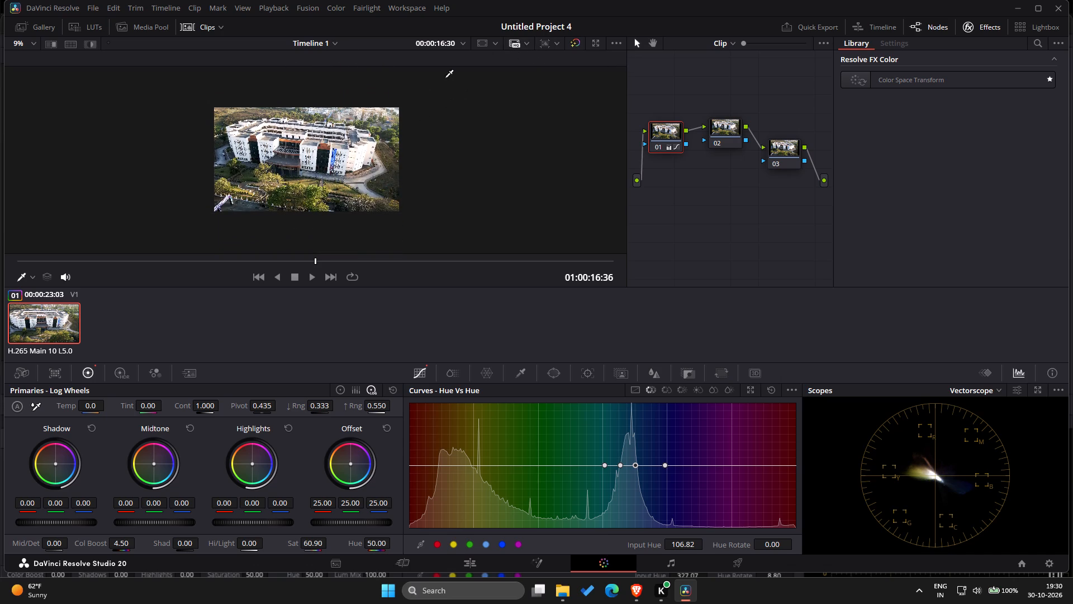
click(25, 35)
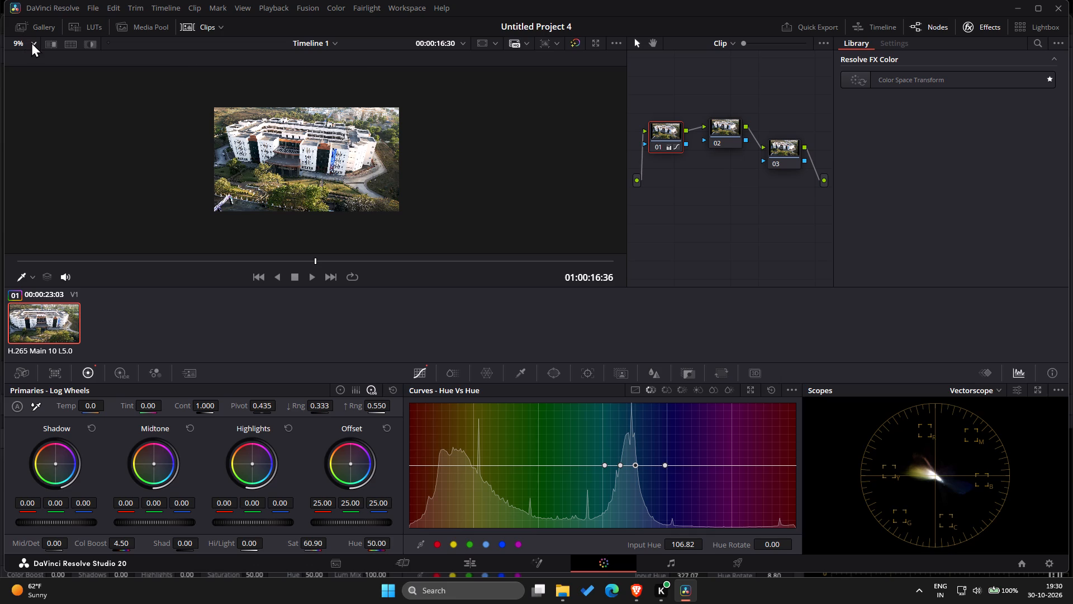
click(33, 43)
click(41, 73)
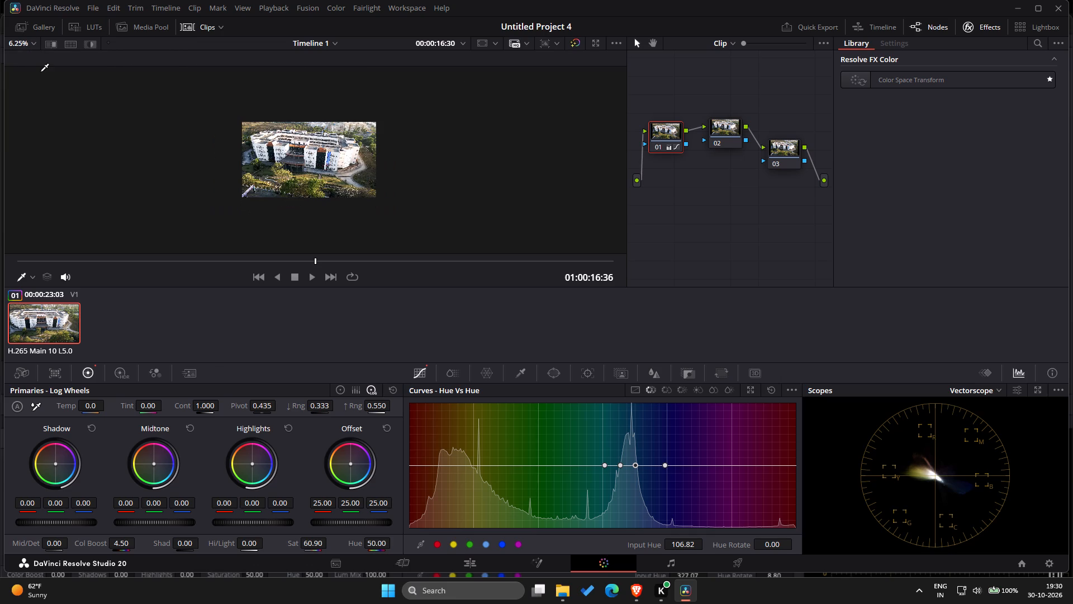
click(33, 39)
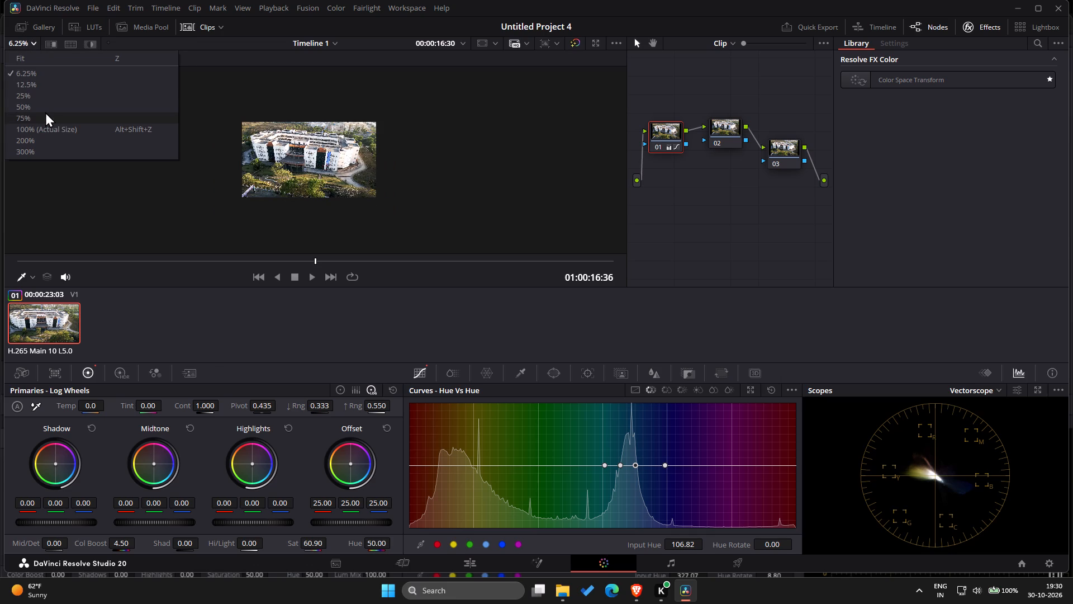
click(46, 111)
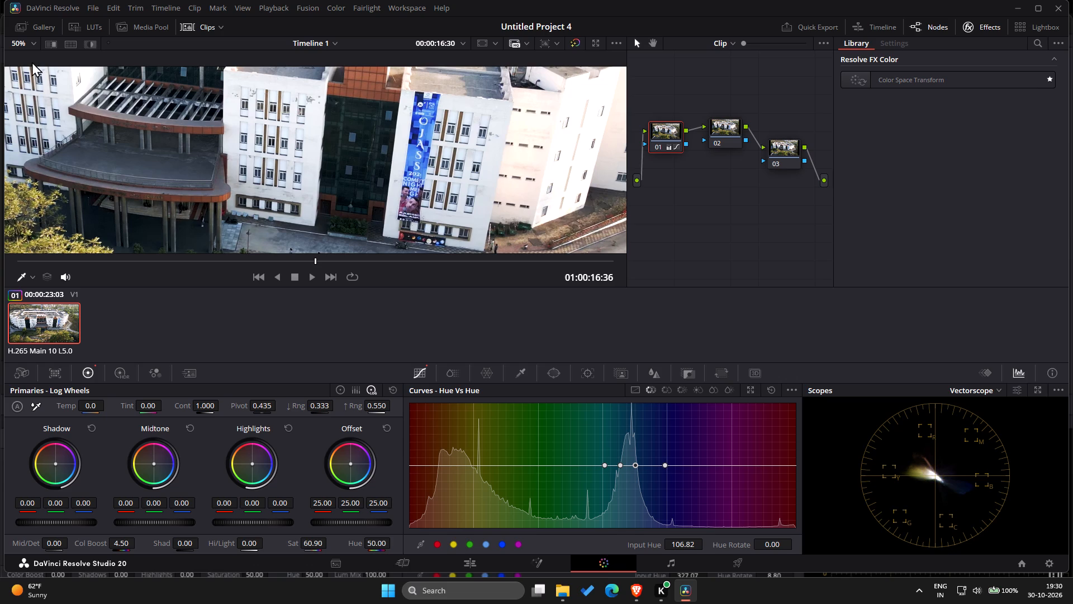
drag(30, 42, 48, 95)
click(48, 95)
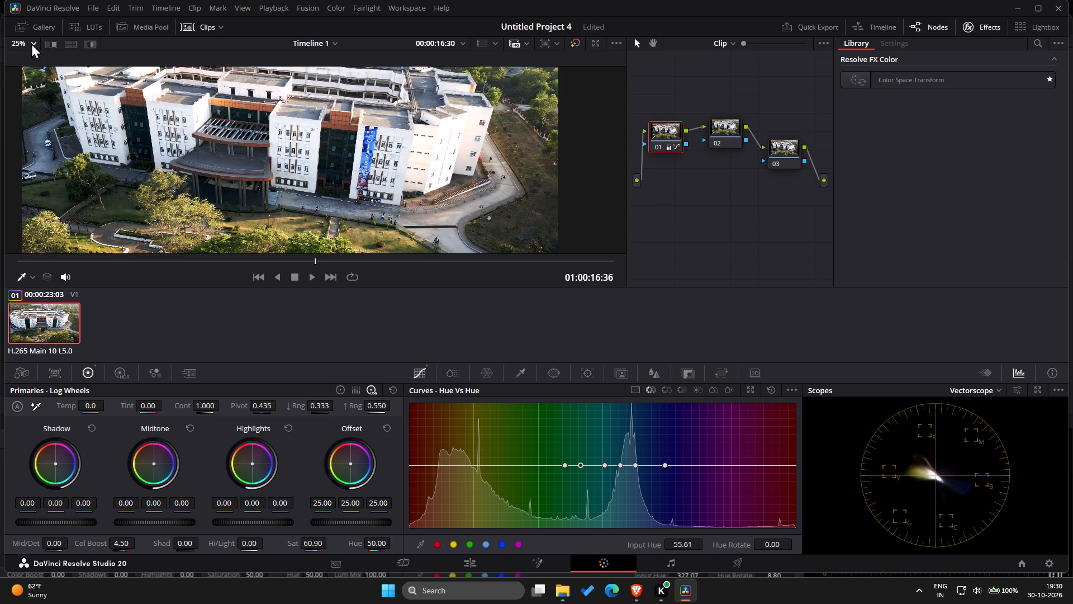
click(31, 43)
click(46, 87)
click(33, 41)
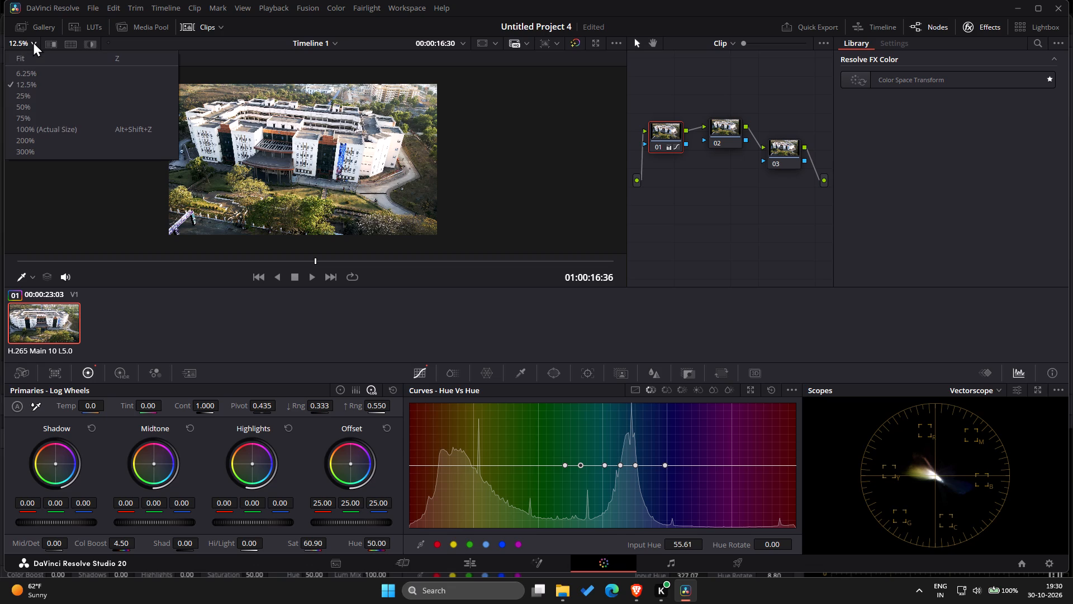
click(41, 54)
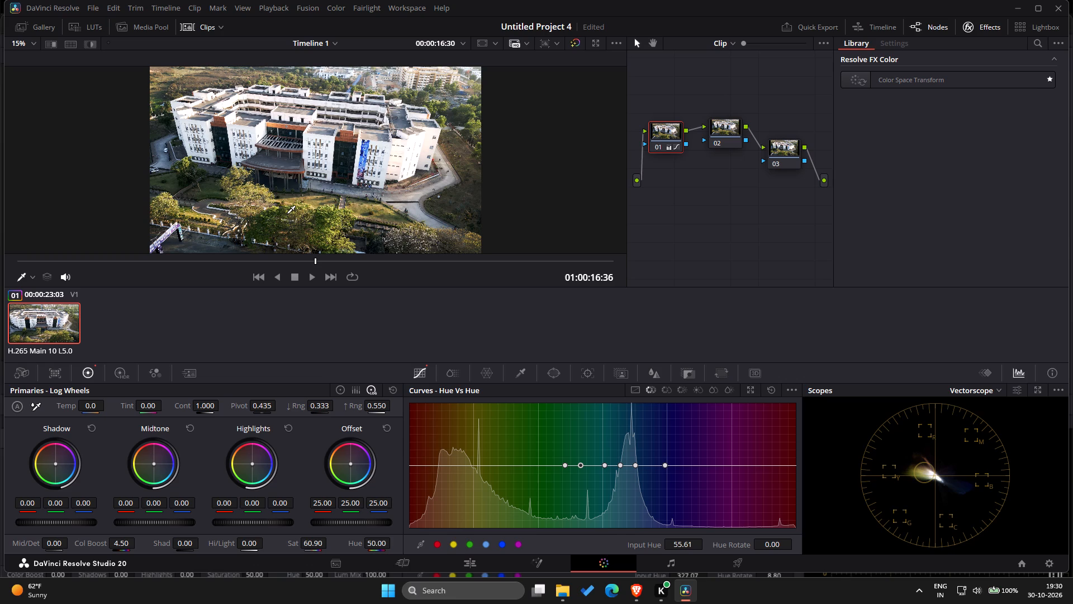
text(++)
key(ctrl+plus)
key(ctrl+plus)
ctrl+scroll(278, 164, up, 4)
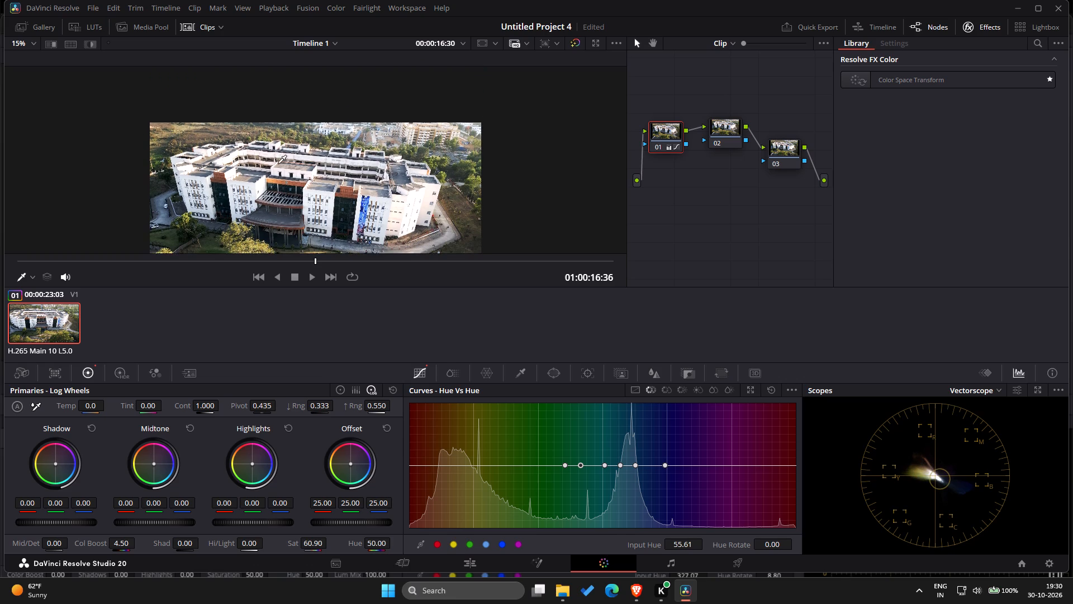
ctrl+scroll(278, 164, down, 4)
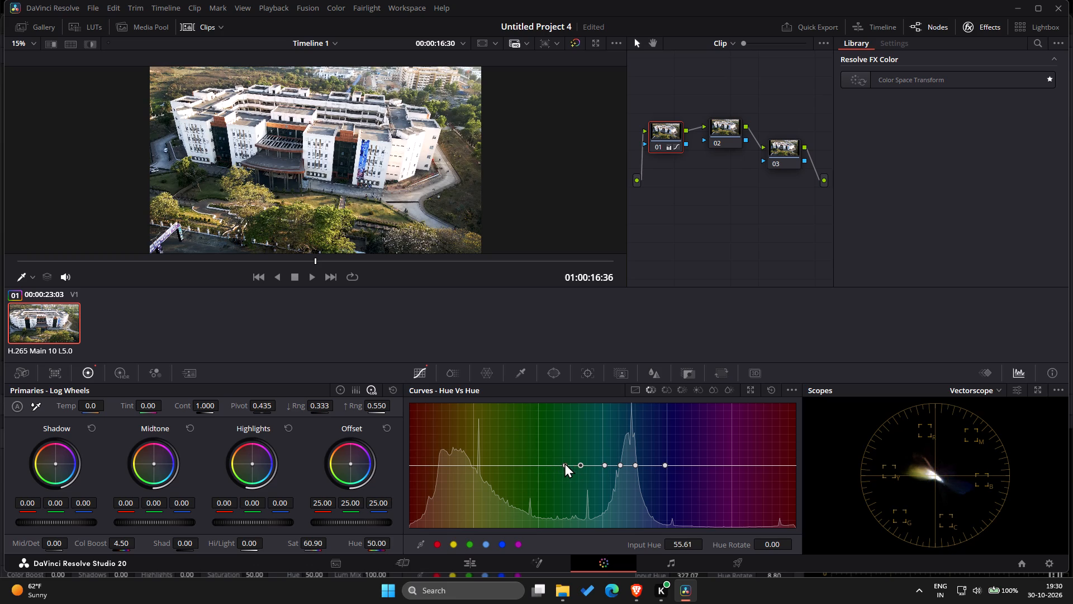
On node 01's Hue vs Hue curve, anchor a point at yellow-green and raise the green point to Input Hue 19.64, Hue Rotate 39.20.
drag(565, 465, 414, 466)
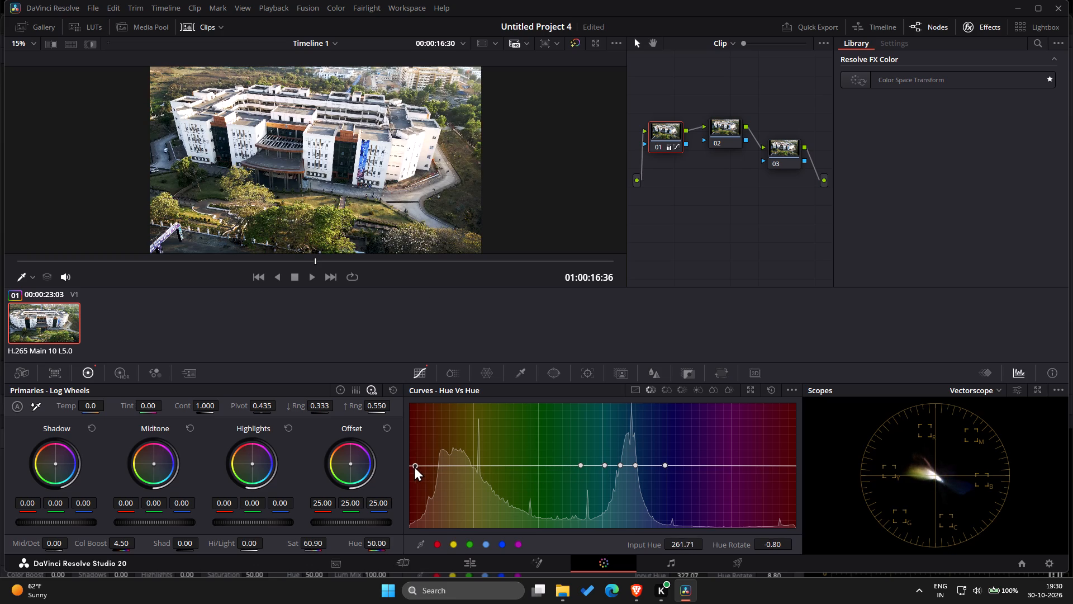
drag(414, 466, 411, 466)
drag(580, 465, 540, 465)
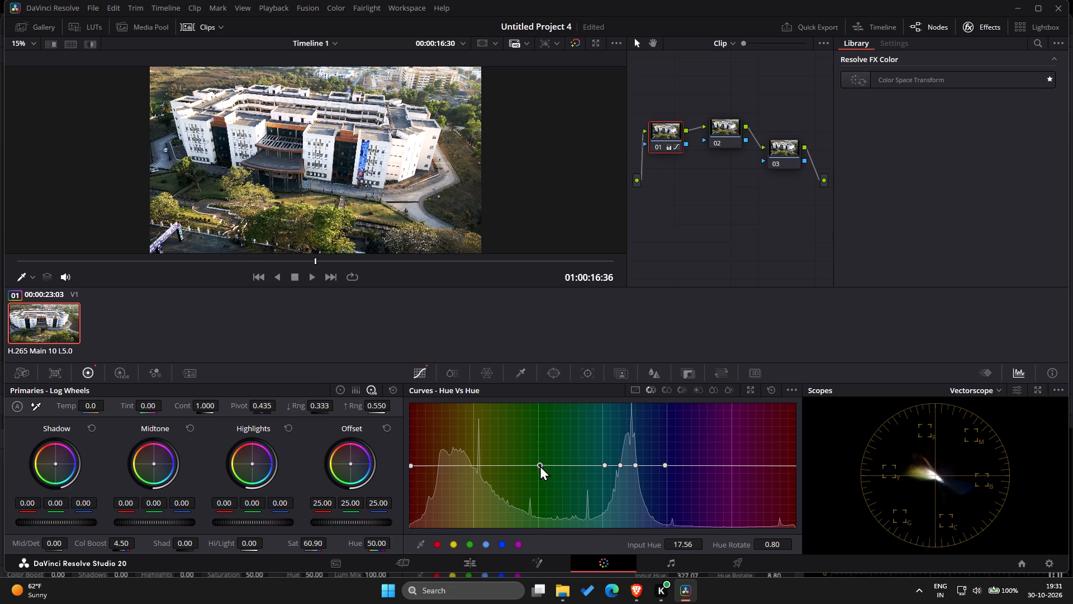
drag(540, 465, 540, 463)
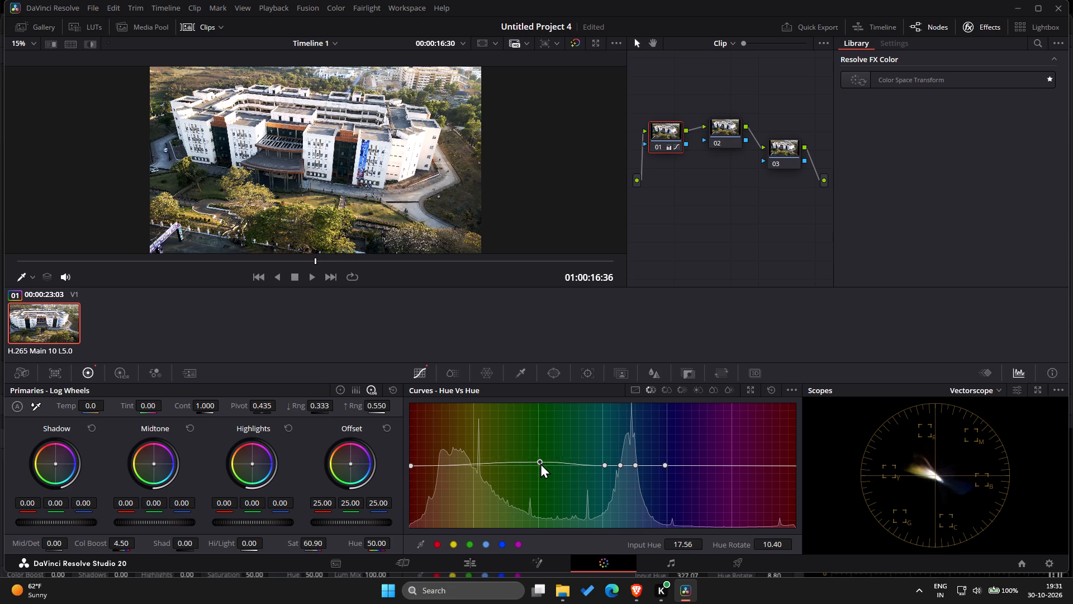
drag(540, 463, 538, 459)
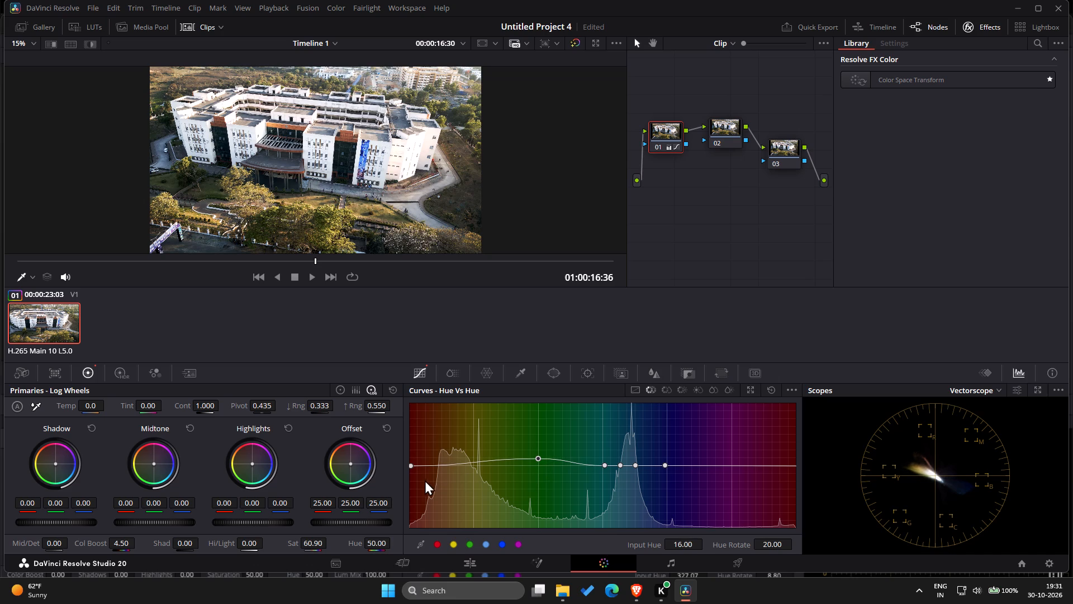
drag(411, 466, 422, 464)
drag(422, 464, 507, 464)
click(539, 455)
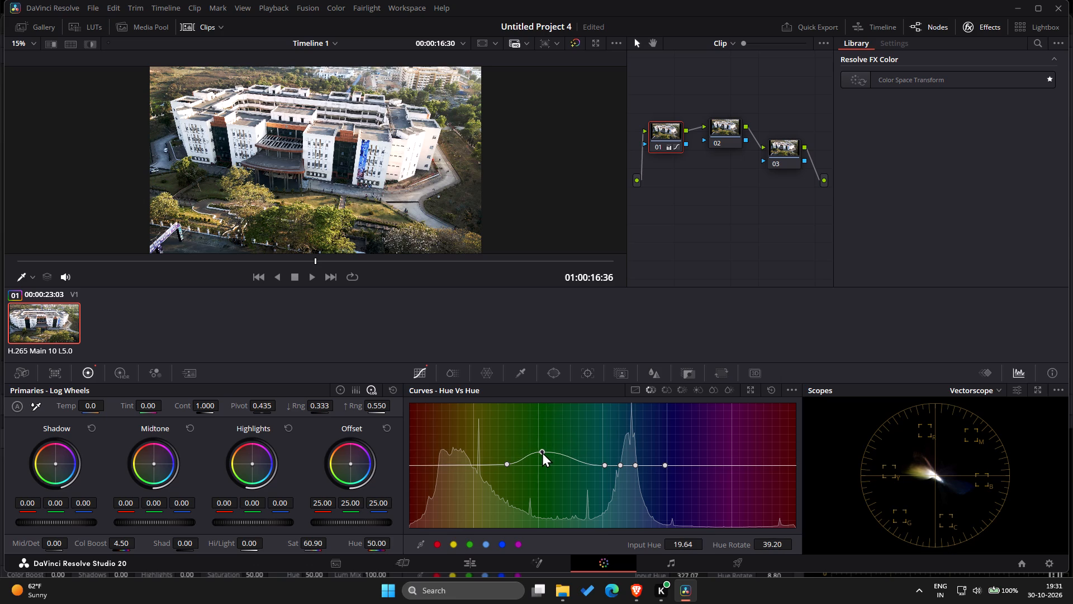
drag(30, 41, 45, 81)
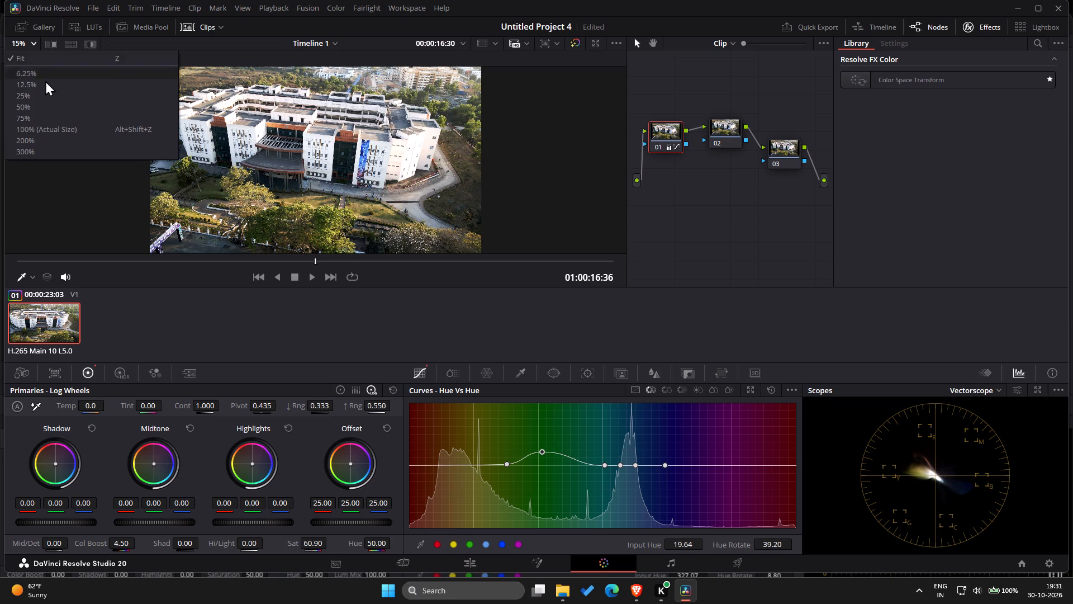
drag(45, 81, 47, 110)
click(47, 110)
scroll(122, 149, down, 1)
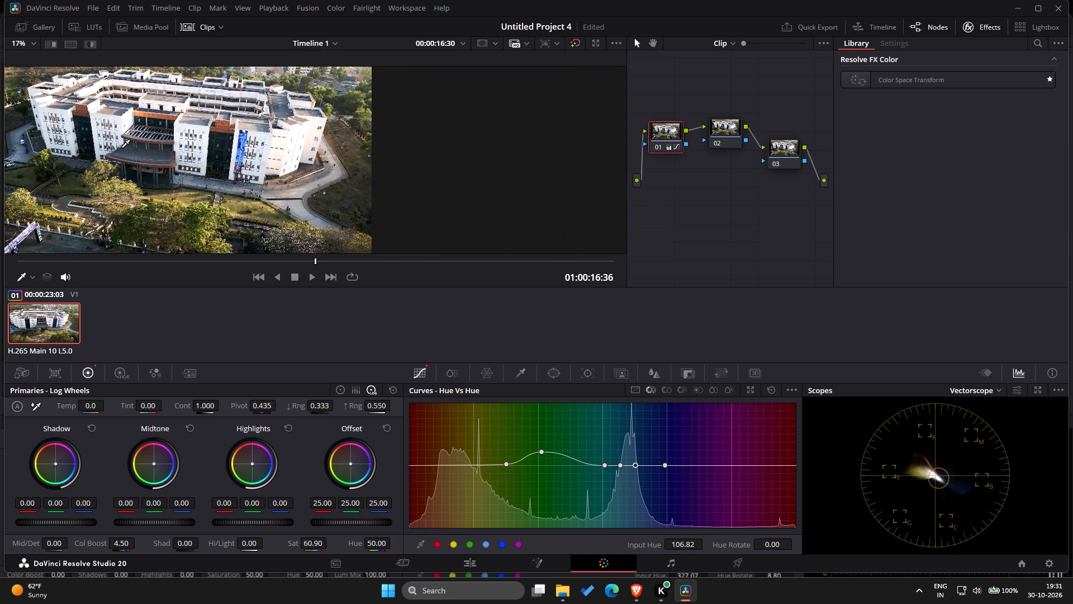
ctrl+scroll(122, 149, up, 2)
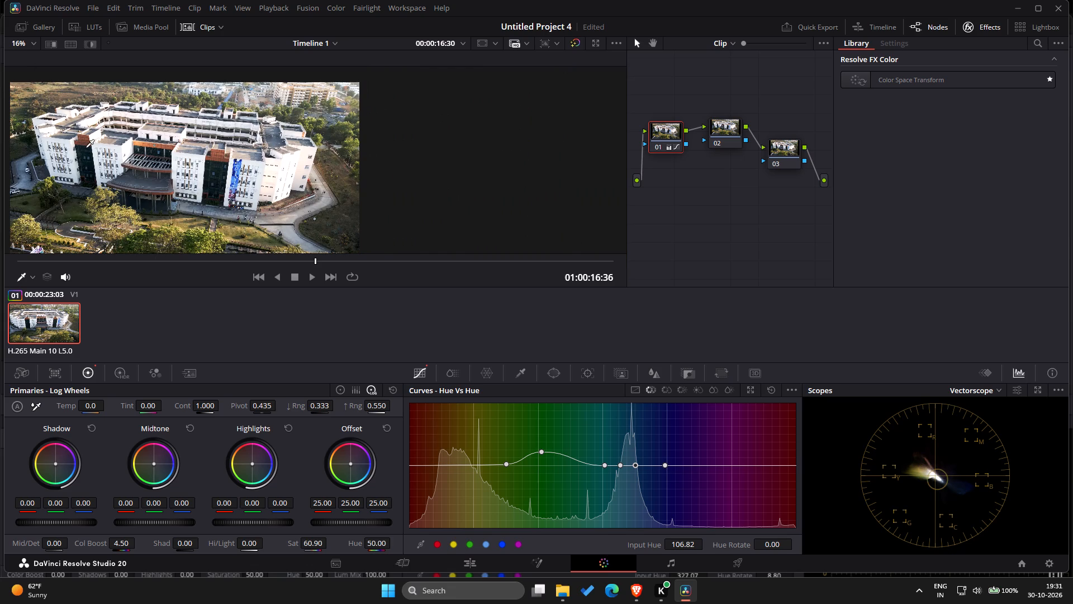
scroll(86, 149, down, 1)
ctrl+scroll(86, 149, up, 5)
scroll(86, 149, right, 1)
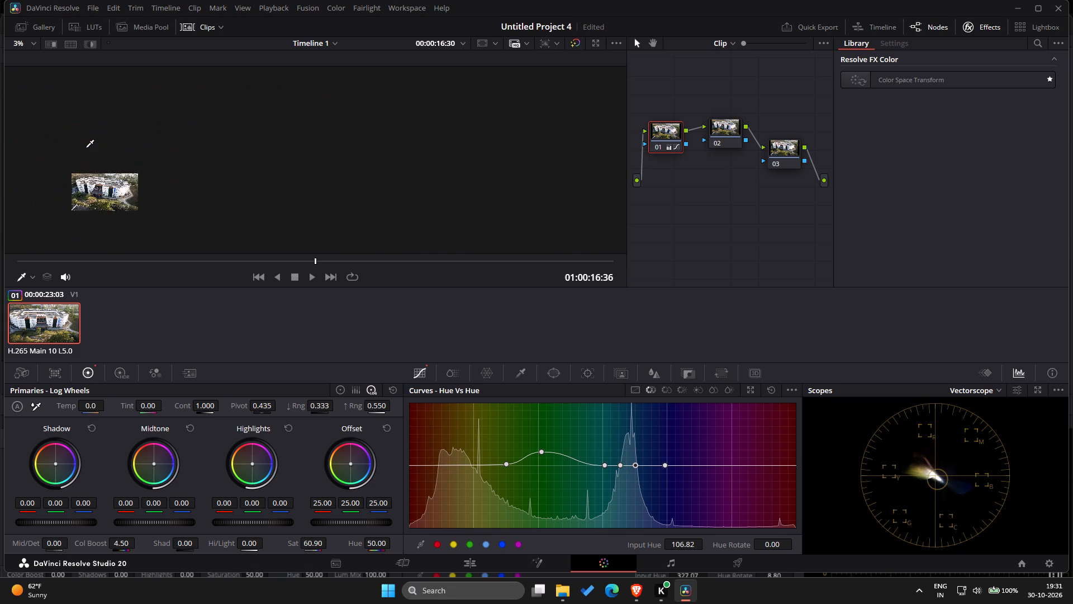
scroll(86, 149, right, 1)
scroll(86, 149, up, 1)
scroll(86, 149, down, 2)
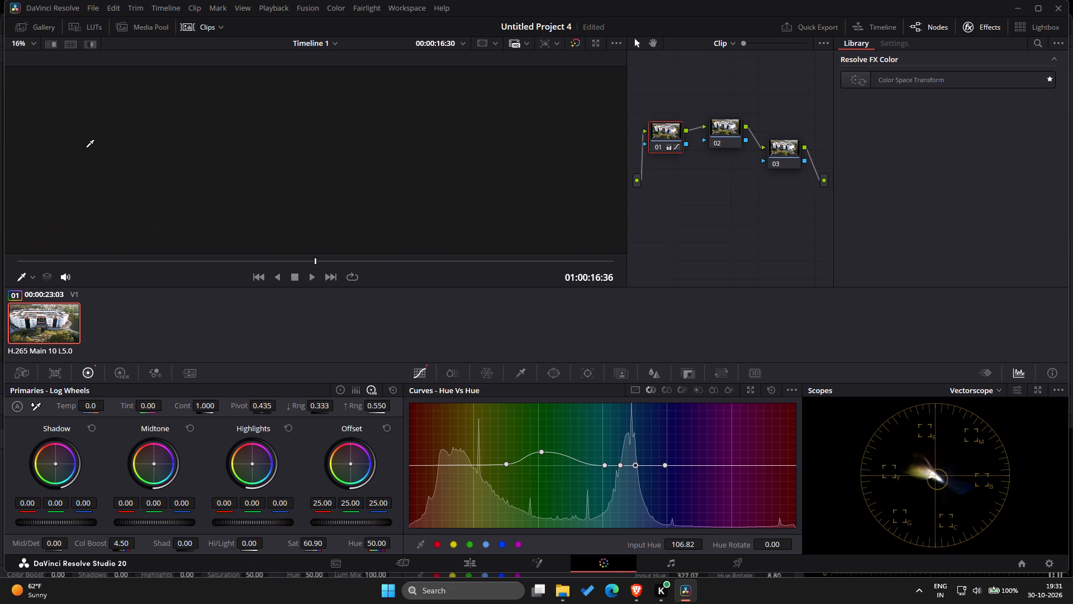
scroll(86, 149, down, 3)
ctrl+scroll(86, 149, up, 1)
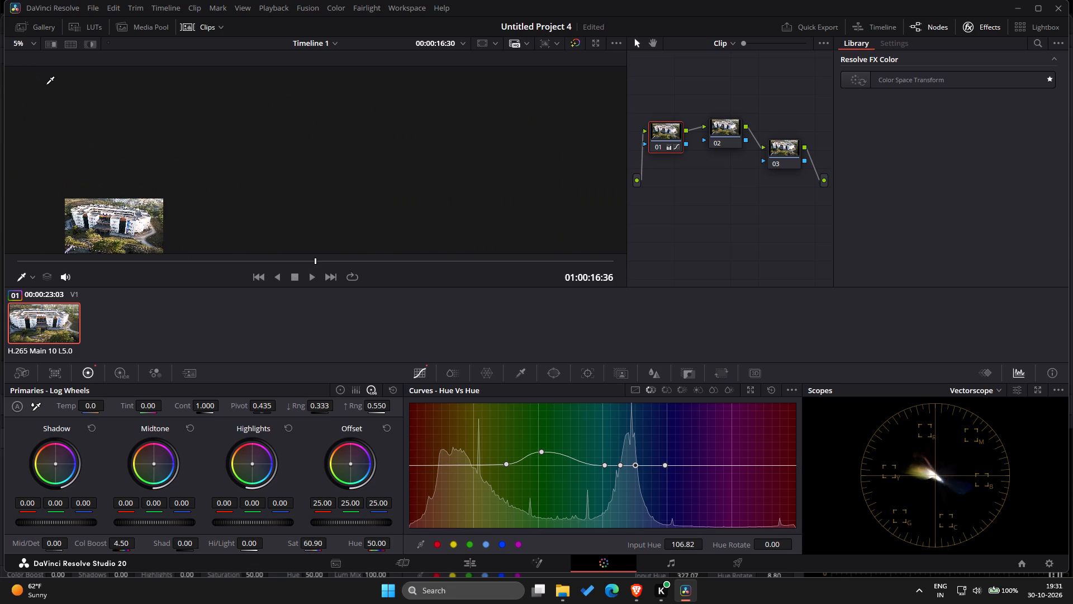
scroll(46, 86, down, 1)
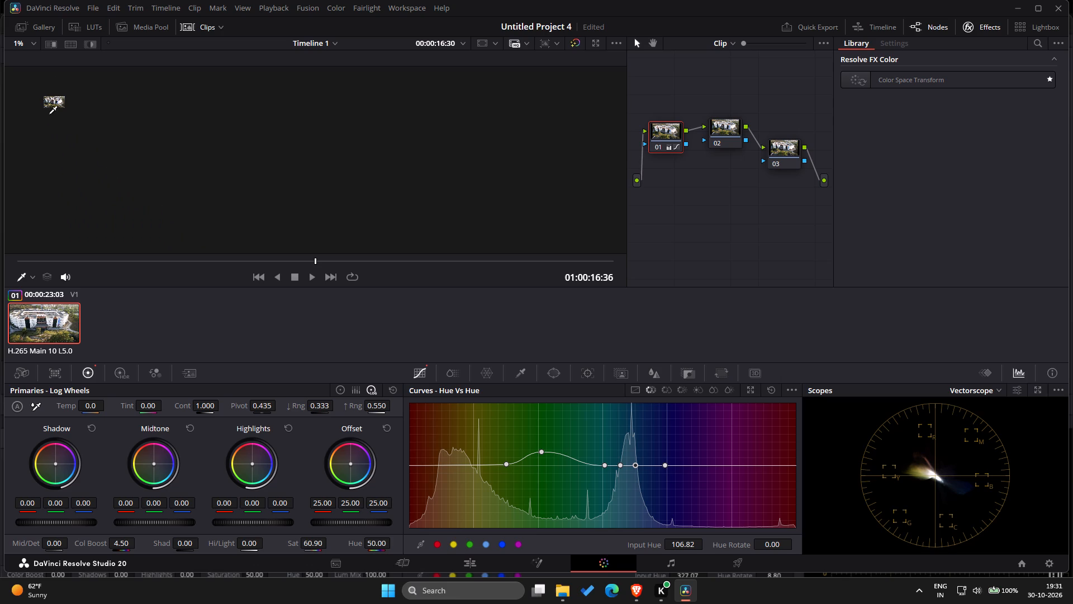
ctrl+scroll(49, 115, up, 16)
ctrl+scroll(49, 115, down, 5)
Try the viewer at 200% and 6.25% zoom, then restore the Fit view of the whole frame.
click(27, 38)
click(36, 42)
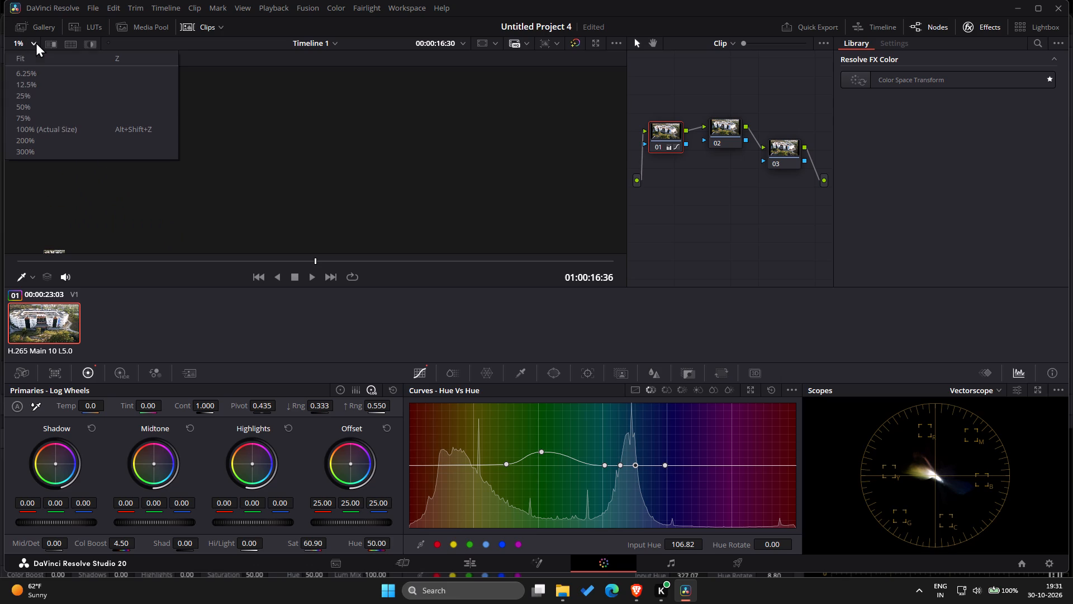
click(47, 136)
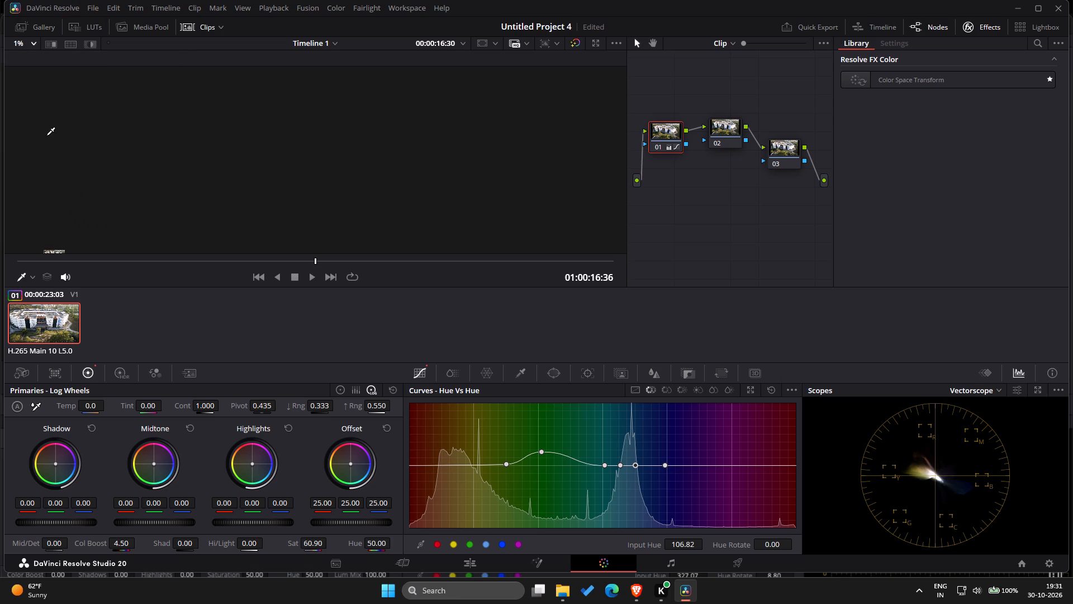
click(23, 42)
click(36, 70)
click(26, 35)
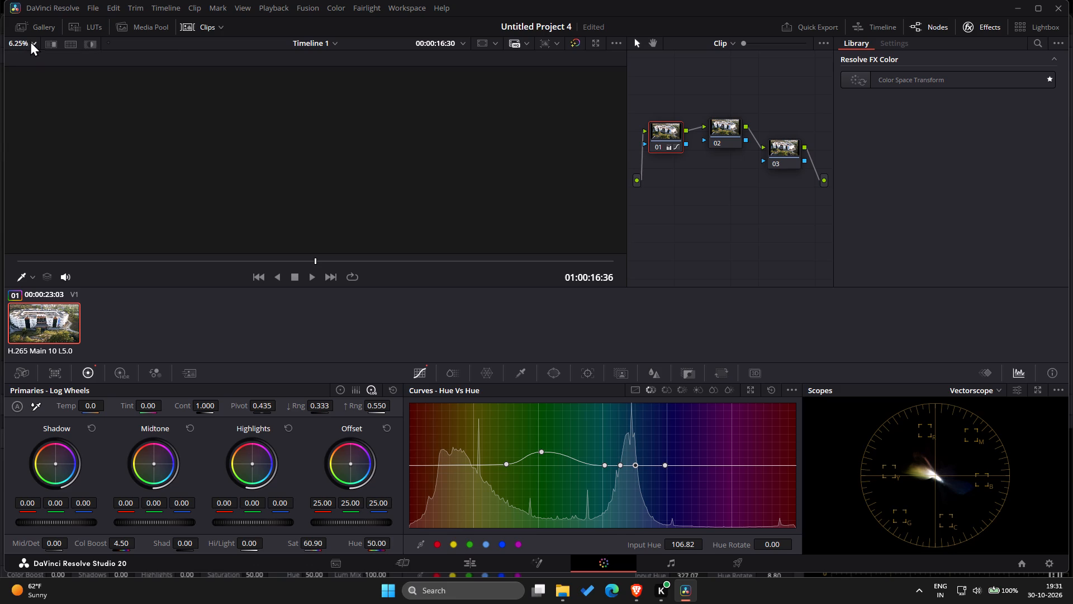
click(32, 39)
click(41, 56)
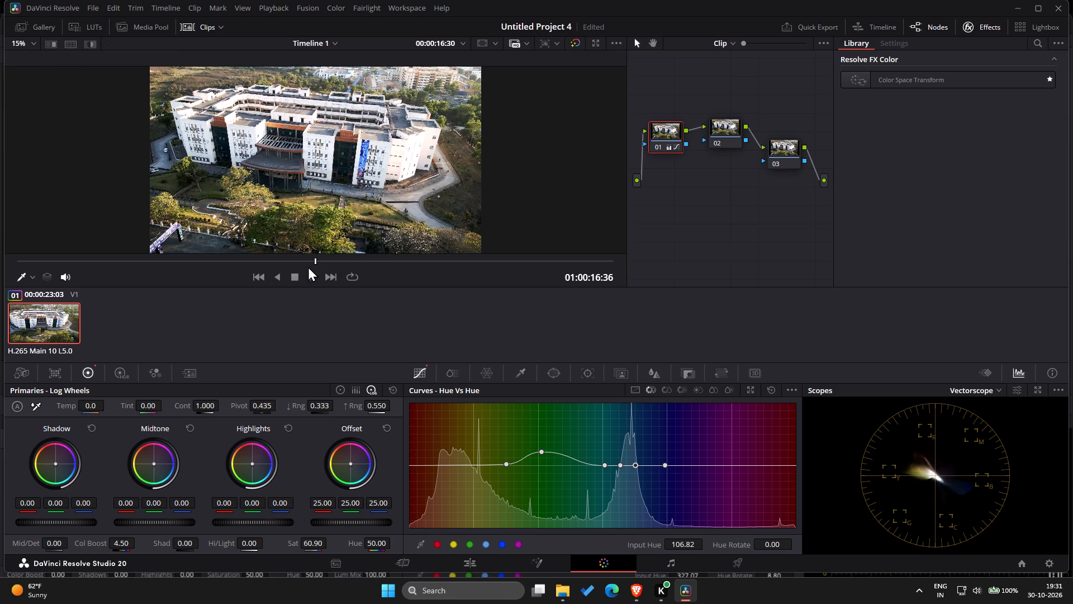
Scrub through the drone clip to about 01:00:26:25 to check the adjusted greens.
drag(313, 259, 330, 249)
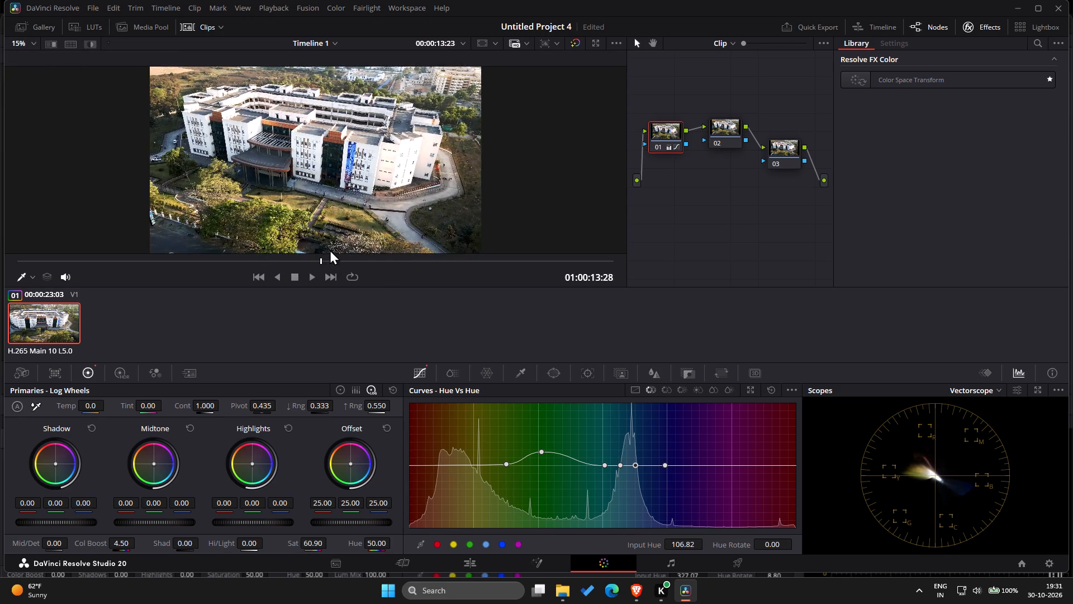
drag(330, 249, 510, 244)
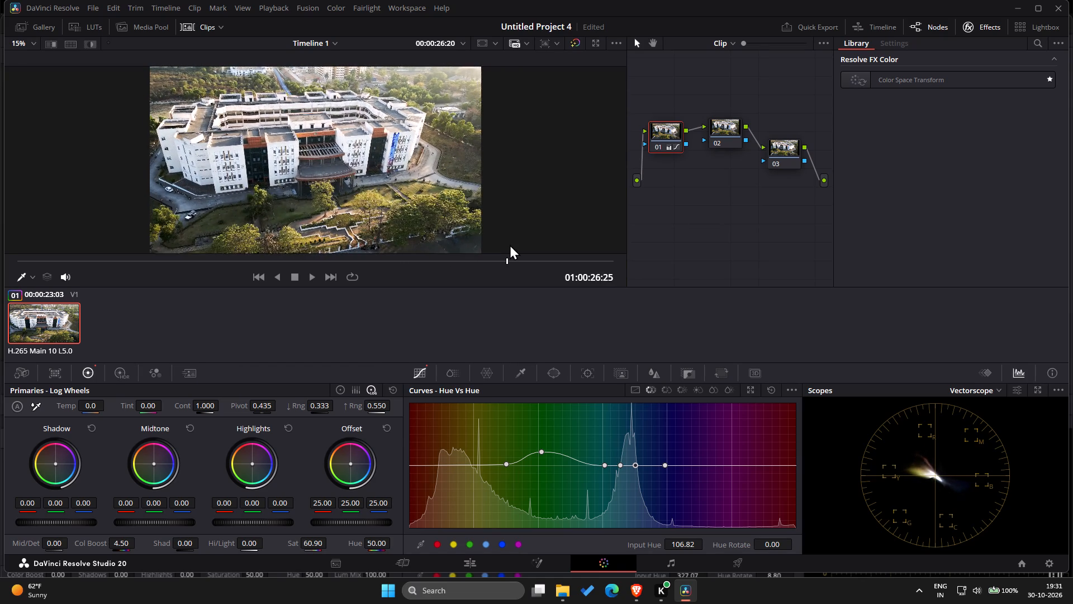
Scrub through the drone clip and park the playhead at about 01:00:07:42 to review the greens.
drag(510, 244, 295, 243)
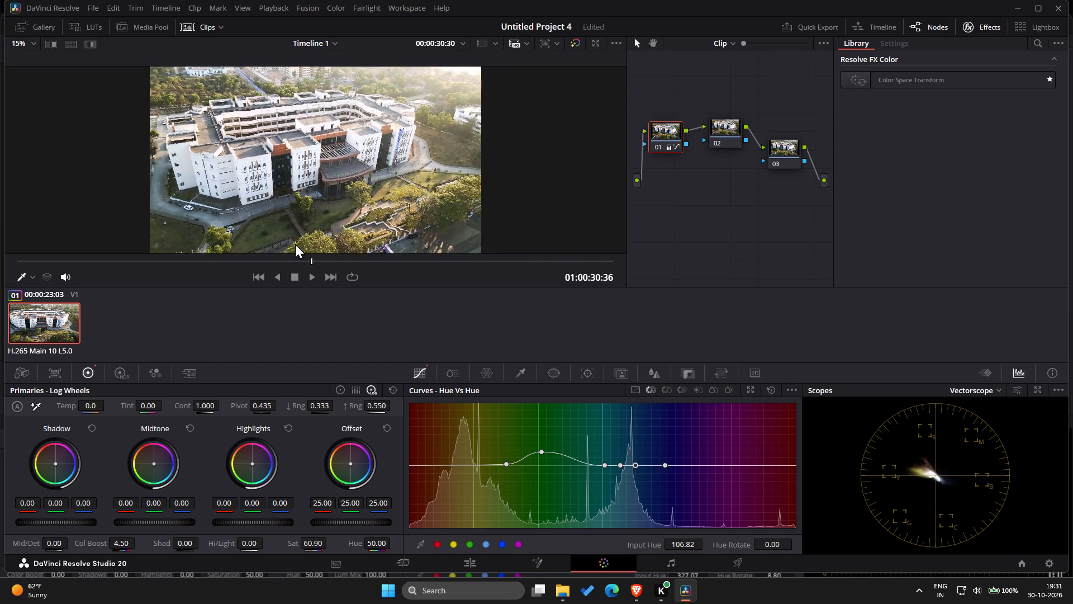
drag(295, 243, 156, 245)
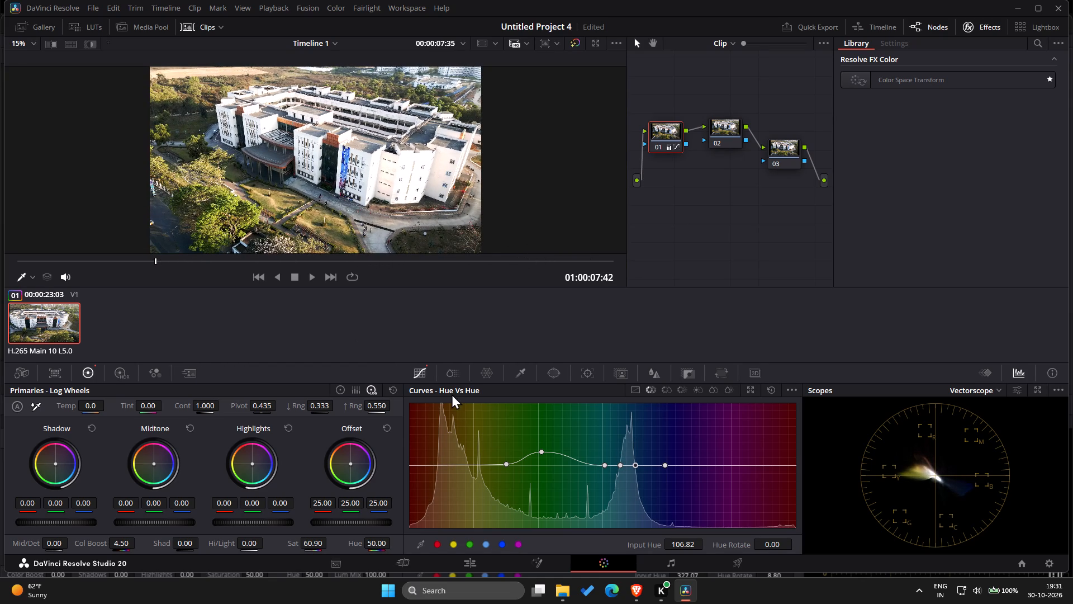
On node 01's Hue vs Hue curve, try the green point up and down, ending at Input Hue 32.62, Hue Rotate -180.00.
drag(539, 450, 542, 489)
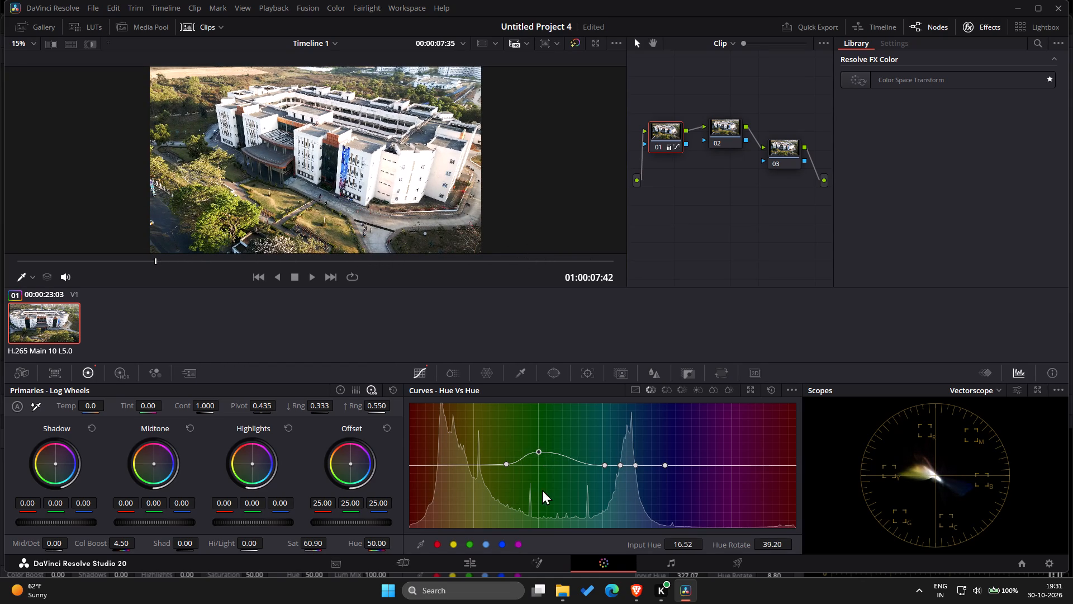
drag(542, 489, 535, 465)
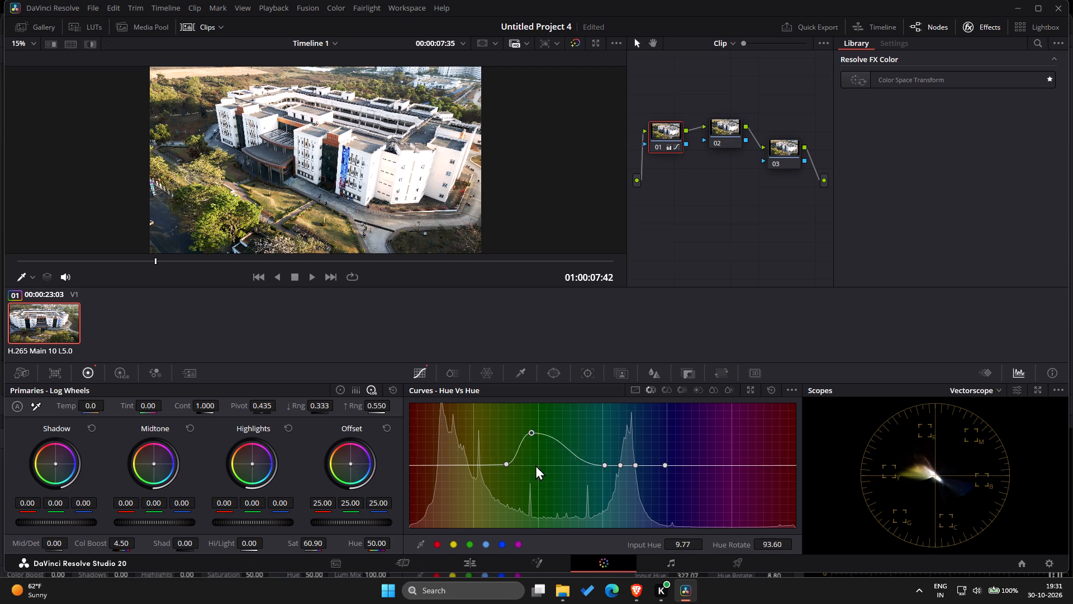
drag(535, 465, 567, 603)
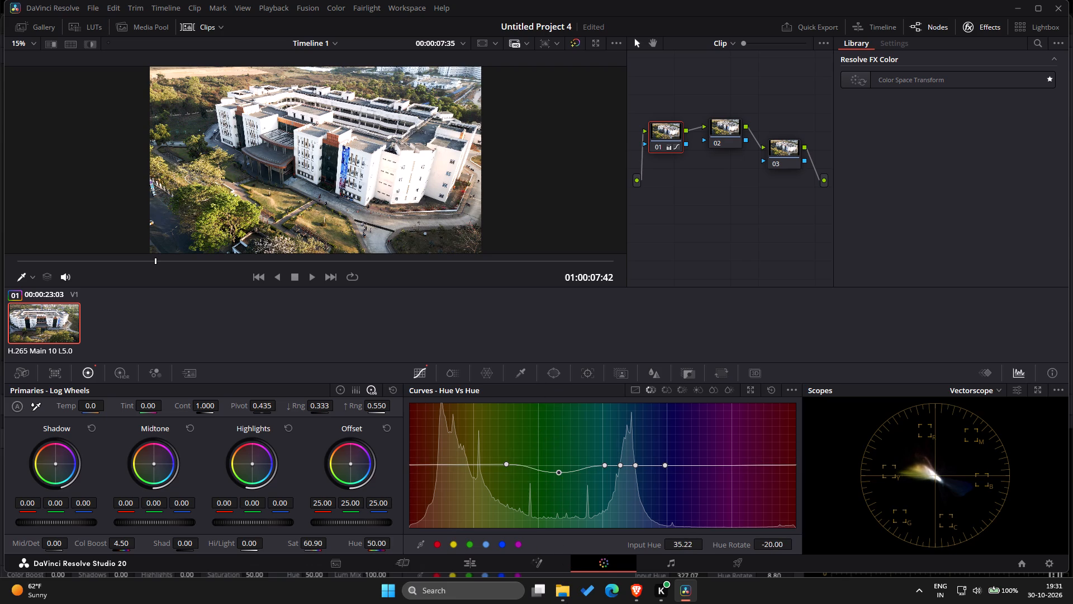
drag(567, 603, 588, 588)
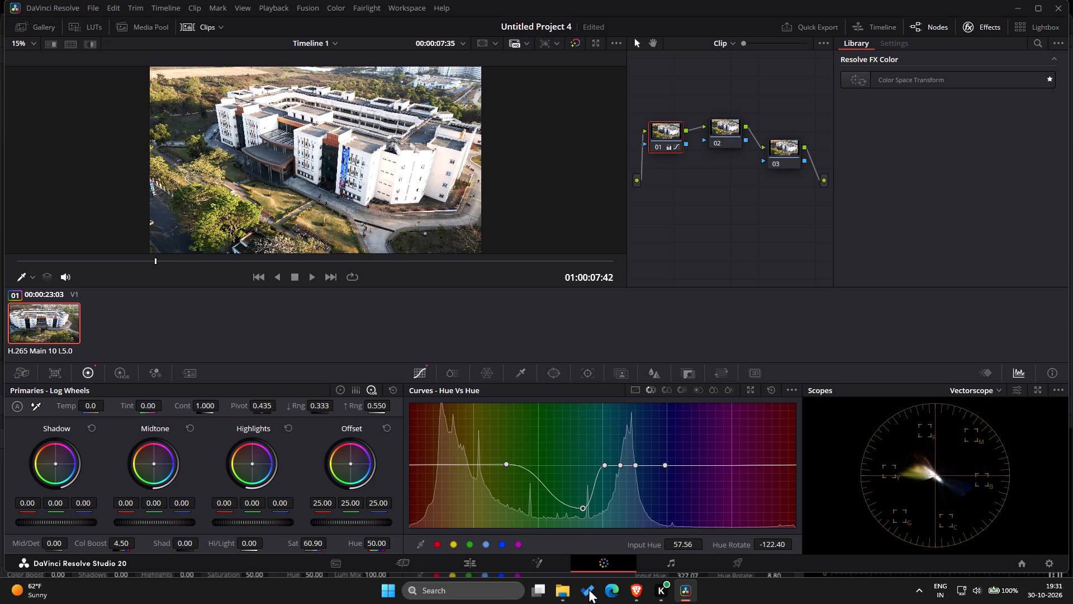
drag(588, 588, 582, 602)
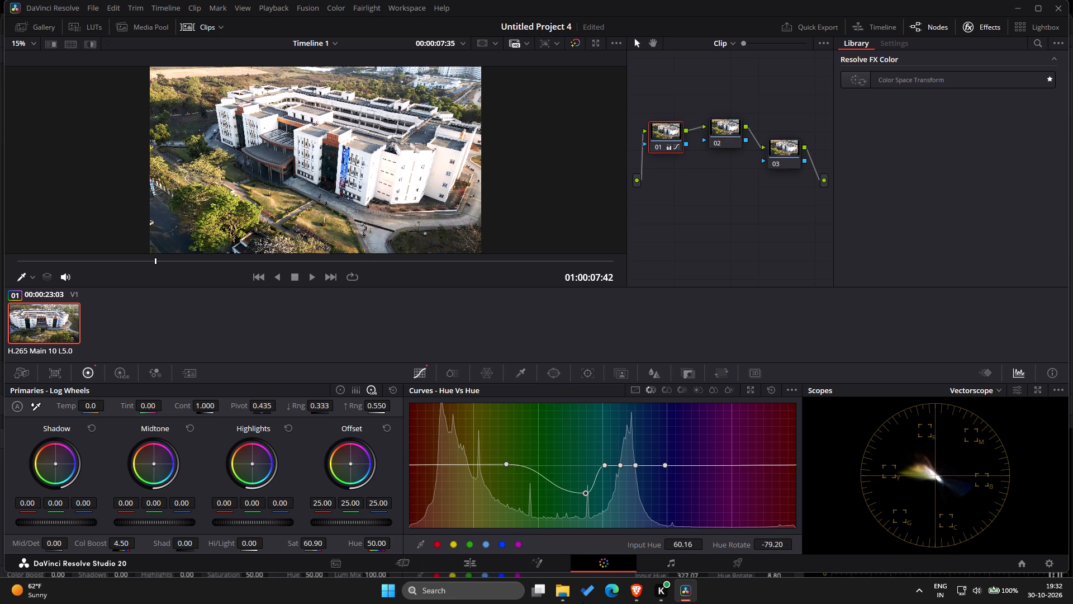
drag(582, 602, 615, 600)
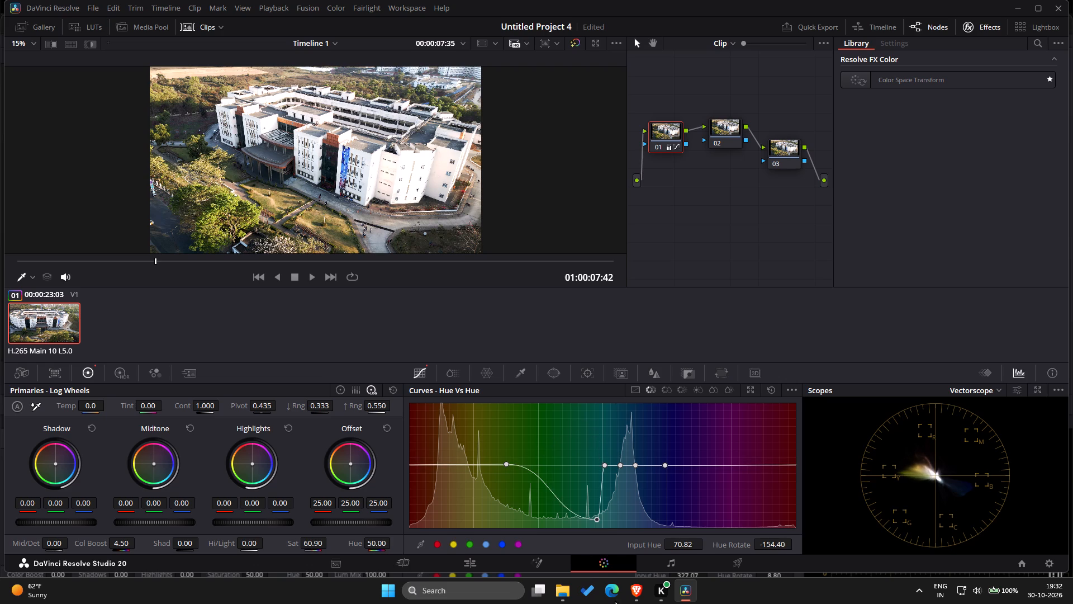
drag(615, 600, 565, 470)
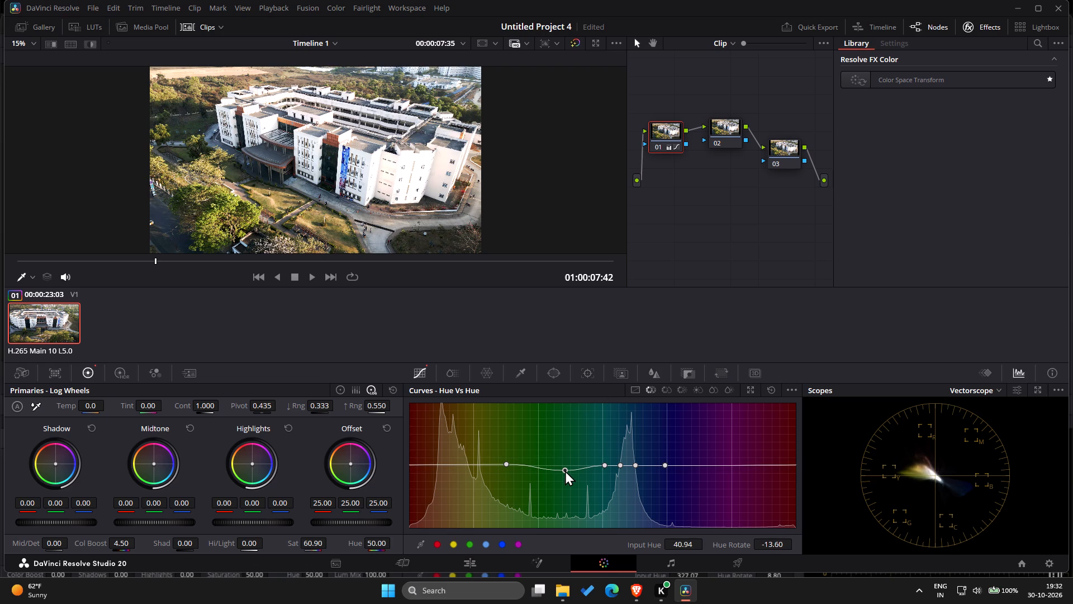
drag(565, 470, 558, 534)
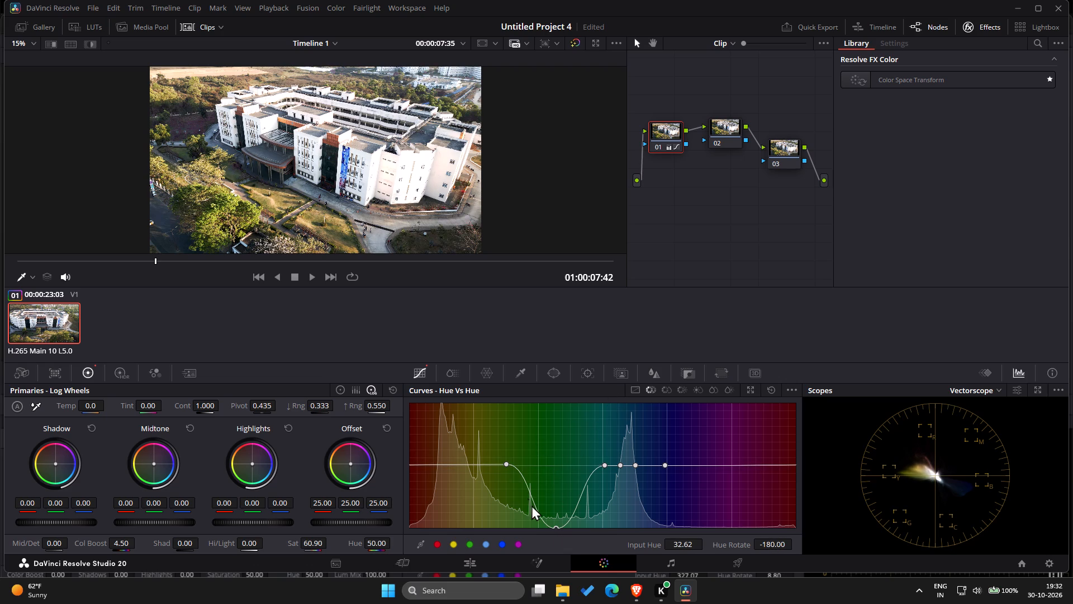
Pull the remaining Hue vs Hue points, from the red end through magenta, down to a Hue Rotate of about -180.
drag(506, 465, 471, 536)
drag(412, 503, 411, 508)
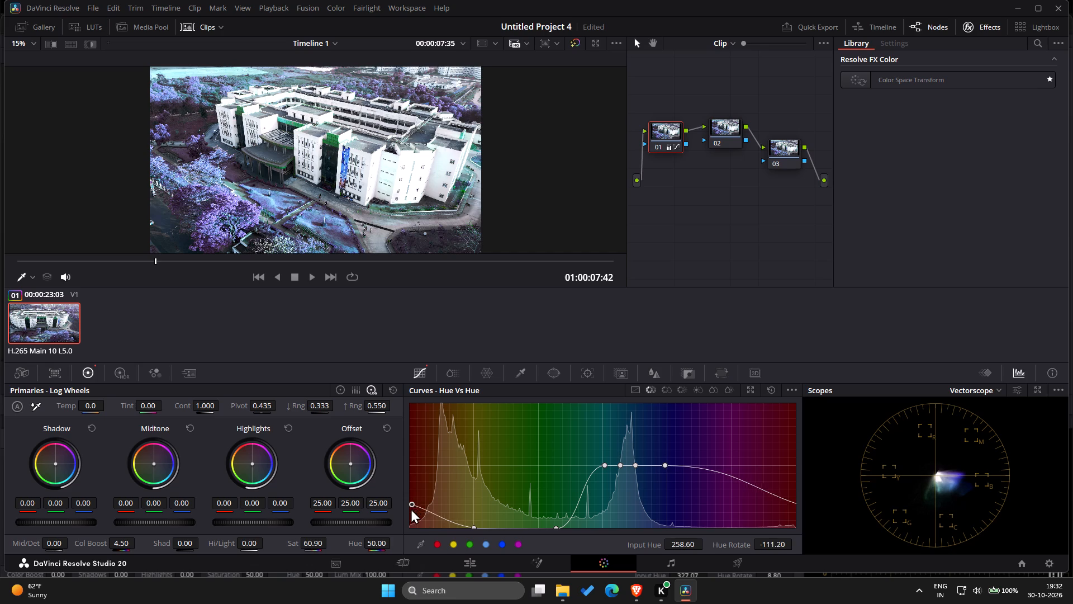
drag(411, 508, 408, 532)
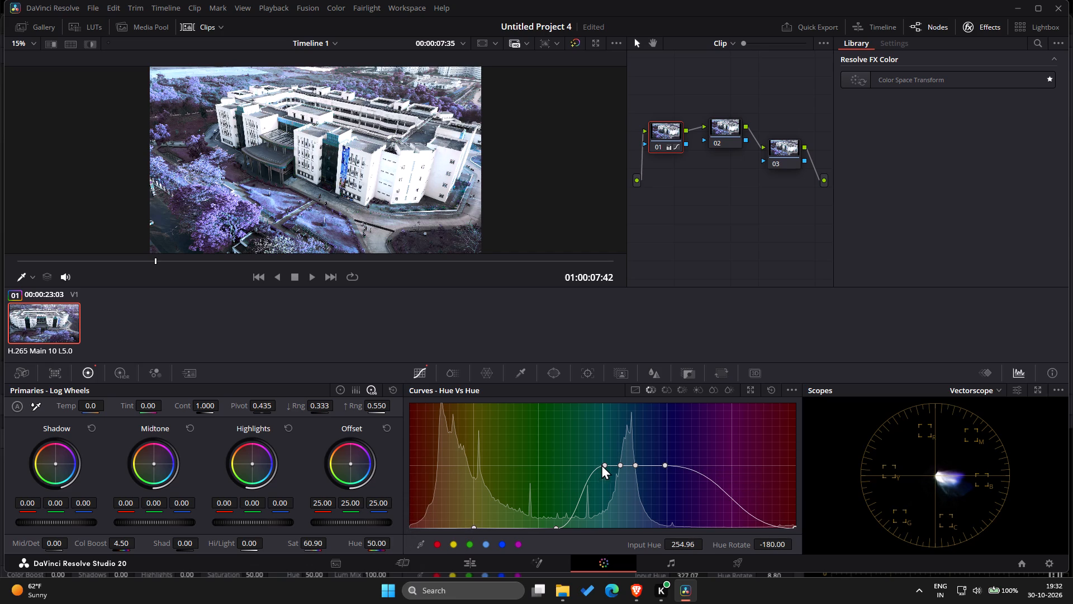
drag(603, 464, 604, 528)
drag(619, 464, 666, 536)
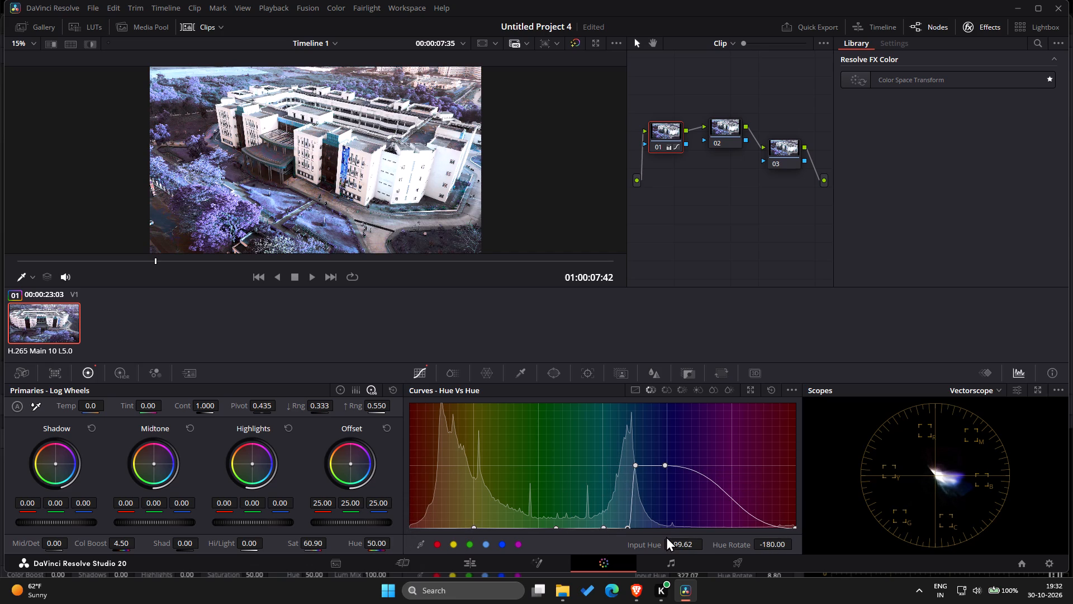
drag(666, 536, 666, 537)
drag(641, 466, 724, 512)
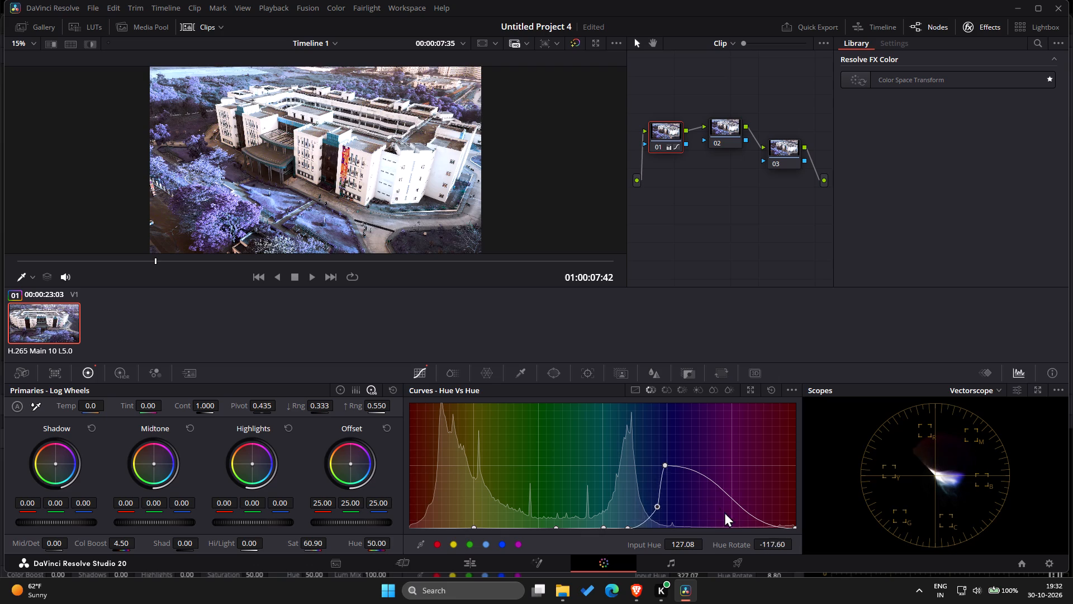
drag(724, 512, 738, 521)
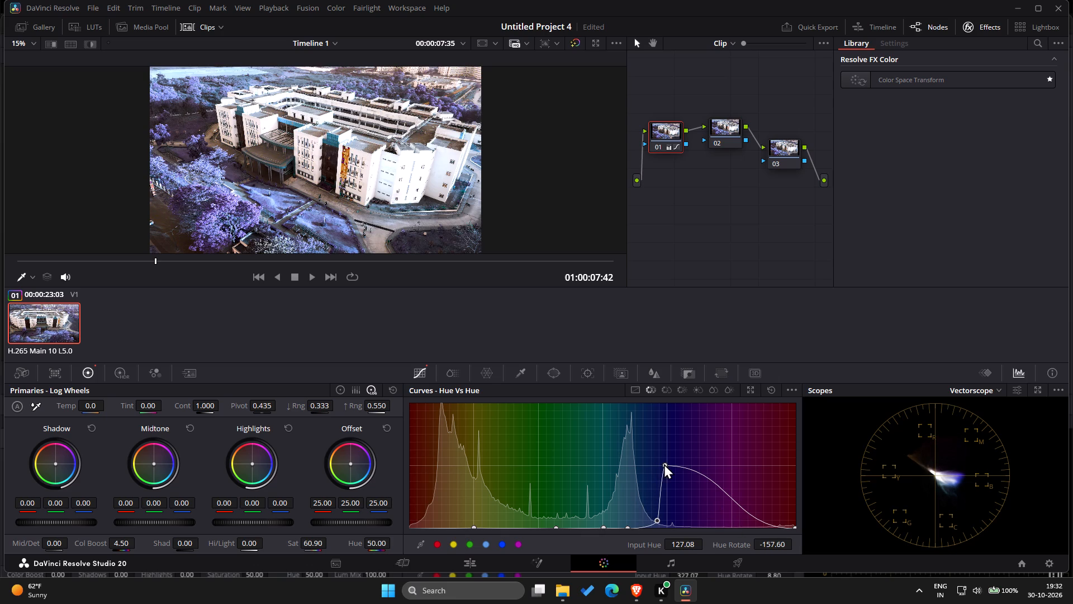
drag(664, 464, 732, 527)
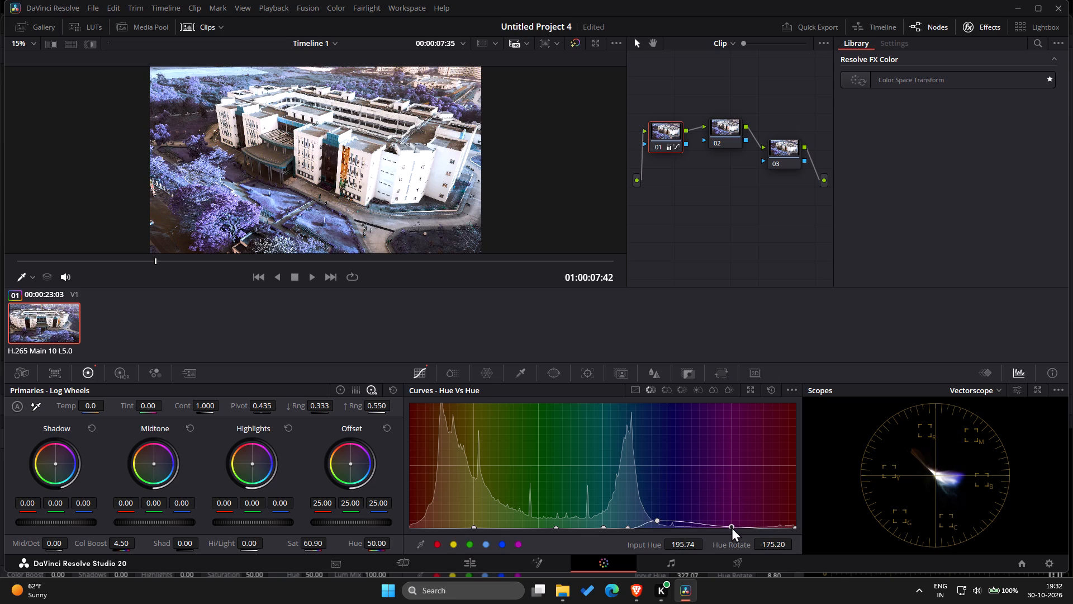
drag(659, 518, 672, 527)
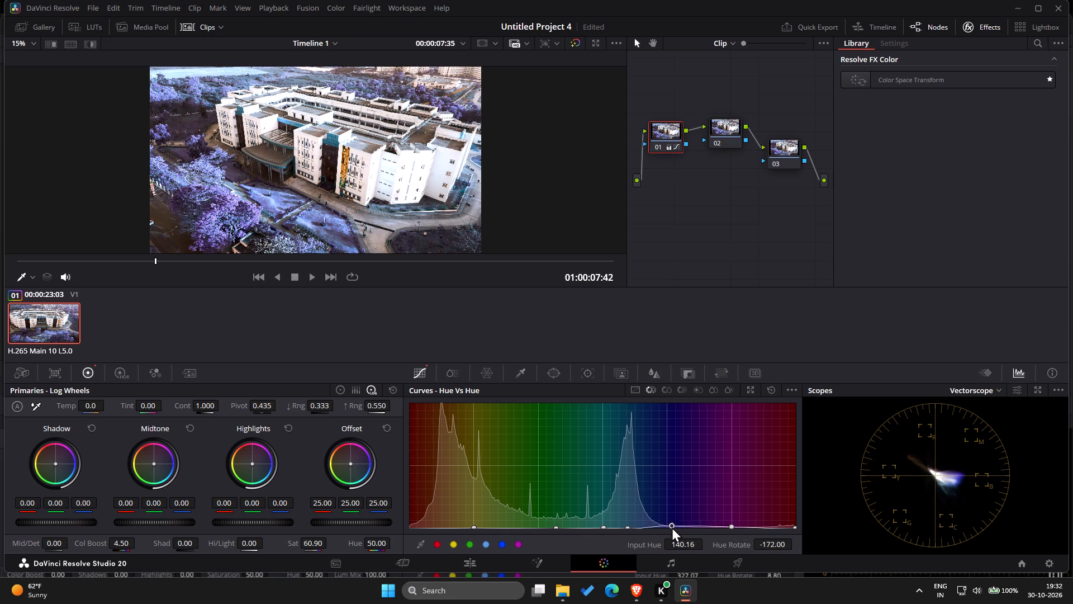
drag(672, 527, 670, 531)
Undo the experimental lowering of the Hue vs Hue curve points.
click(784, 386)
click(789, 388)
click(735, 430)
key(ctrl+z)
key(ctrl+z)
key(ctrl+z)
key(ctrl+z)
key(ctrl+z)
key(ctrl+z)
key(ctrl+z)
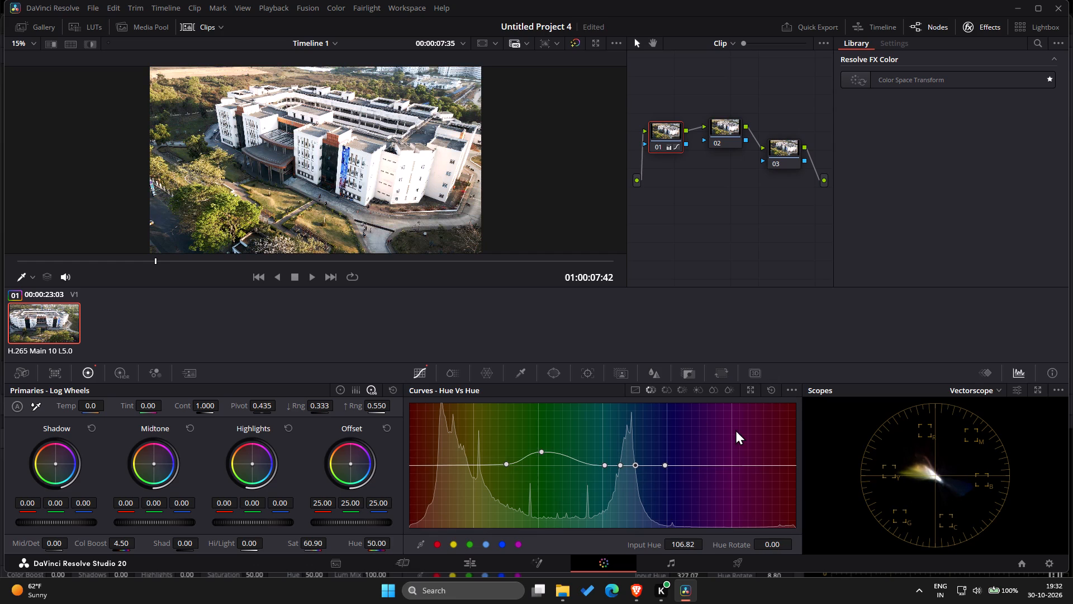
Undo the earlier yellow-green anchor edits as well, back to the green point at Input Hue 16.00, Hue Rotate 20.00.
key(ctrl+z)
key(ctrl+z)
key(ctrl+z)
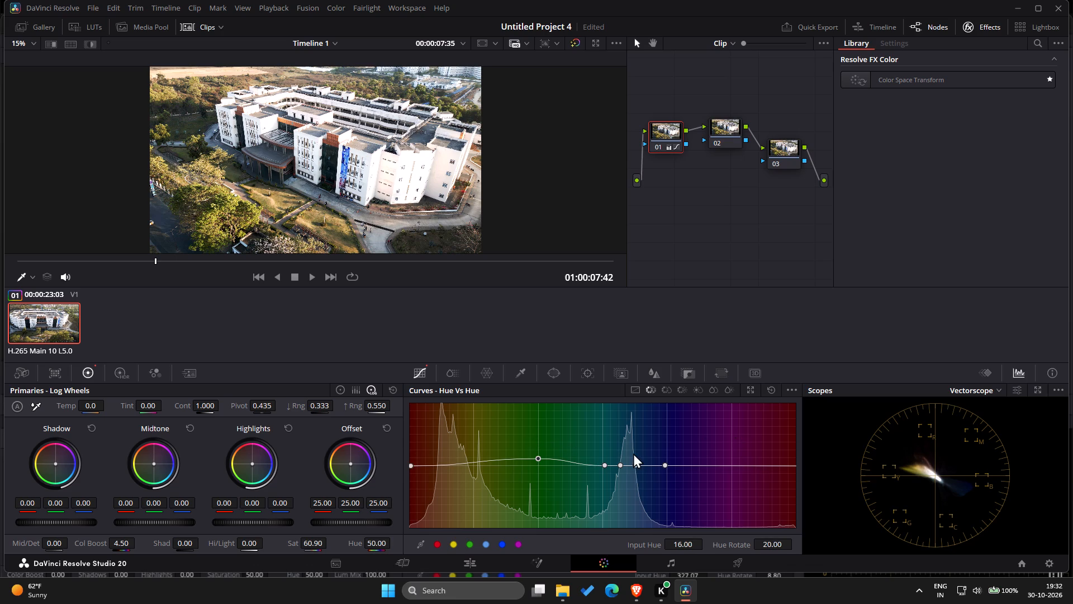
Add an anchor at yellow on the Hue vs Hue curve, at about Input Hue 316, Hue Rotate 5.
click(411, 465)
click(473, 461)
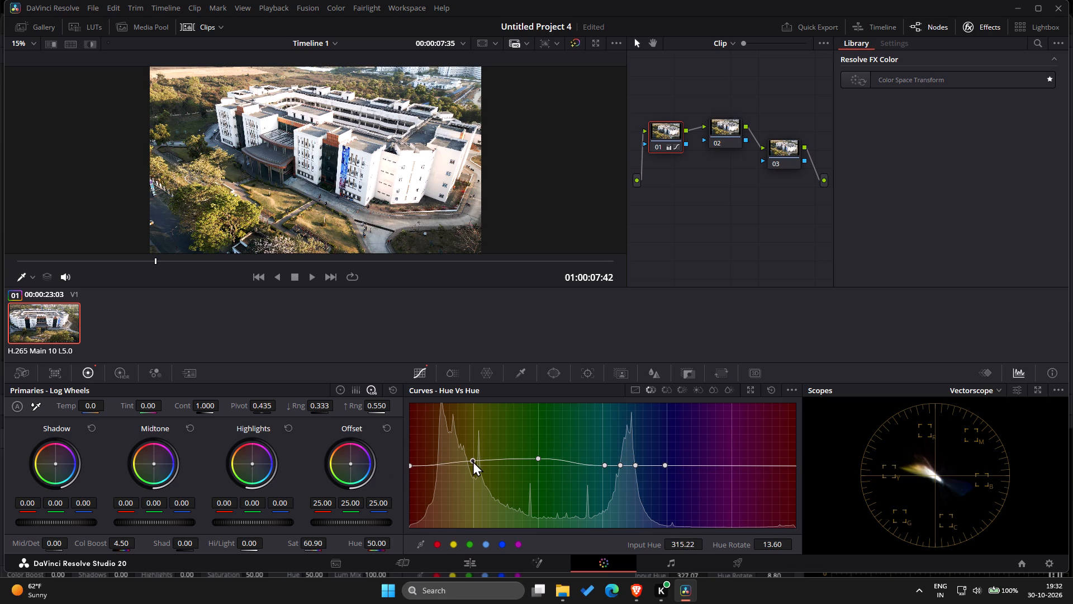
click(473, 461)
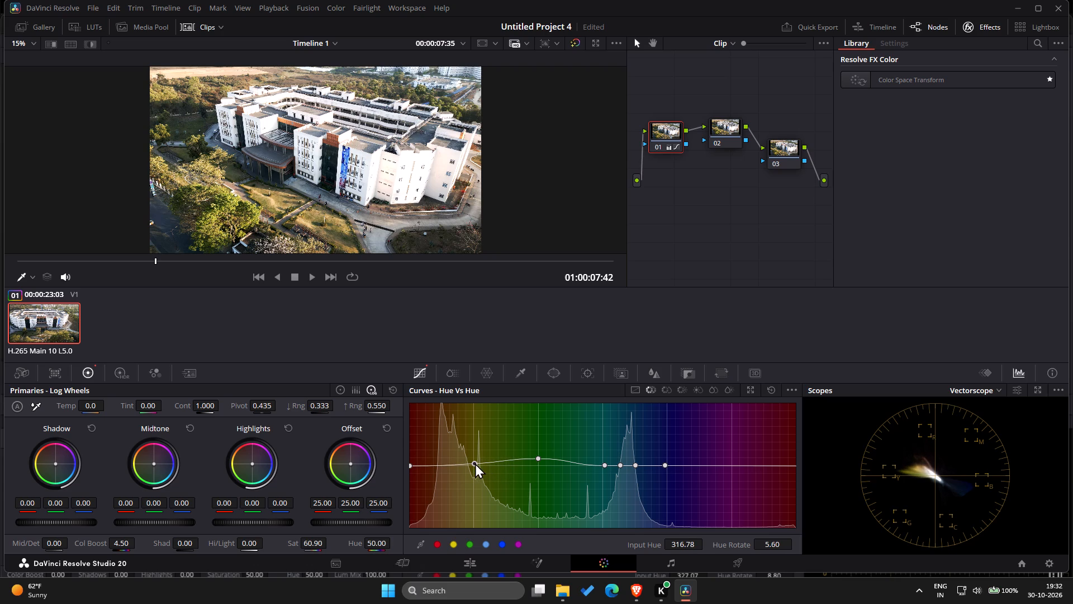
click(475, 463)
Try the green Hue vs Hue point up to Hue Rotate 176.80, then settle it at Input Hue 17.56, Hue Rotate -140.00.
drag(535, 457, 540, 418)
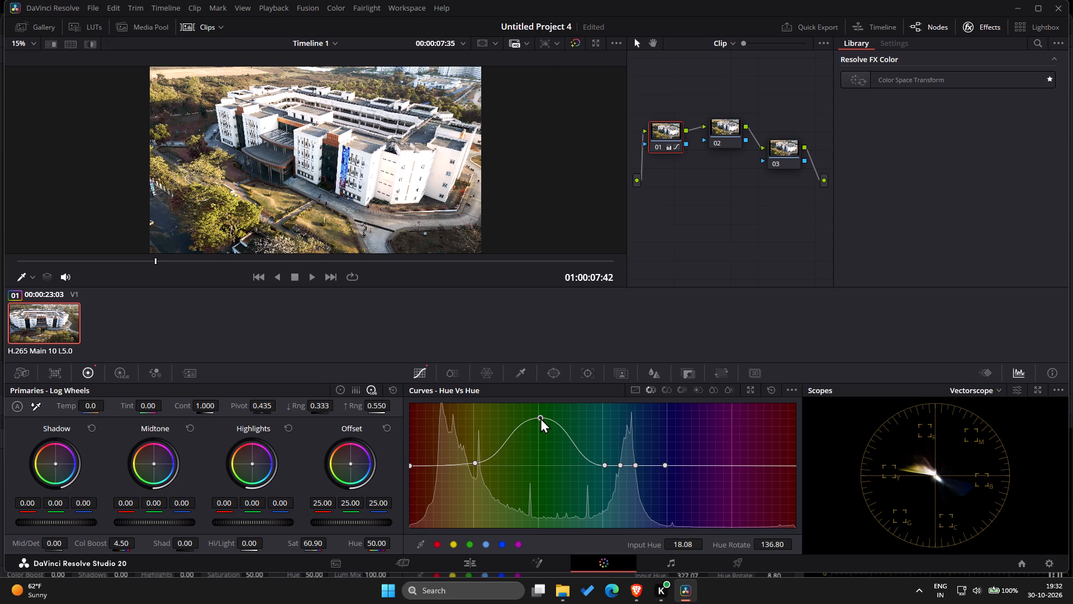
drag(540, 418, 545, 390)
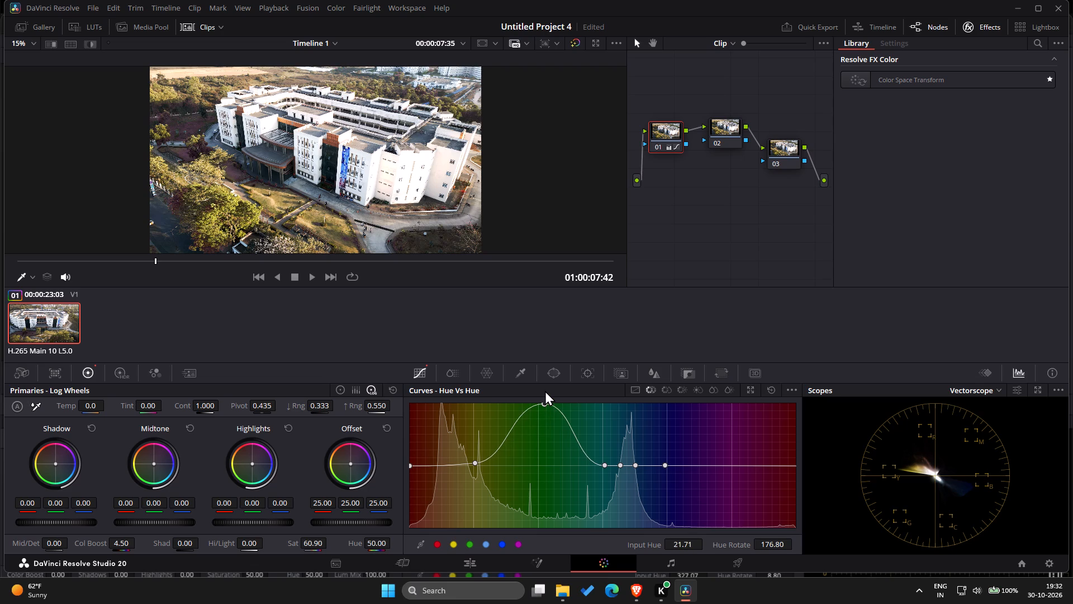
drag(545, 390, 538, 478)
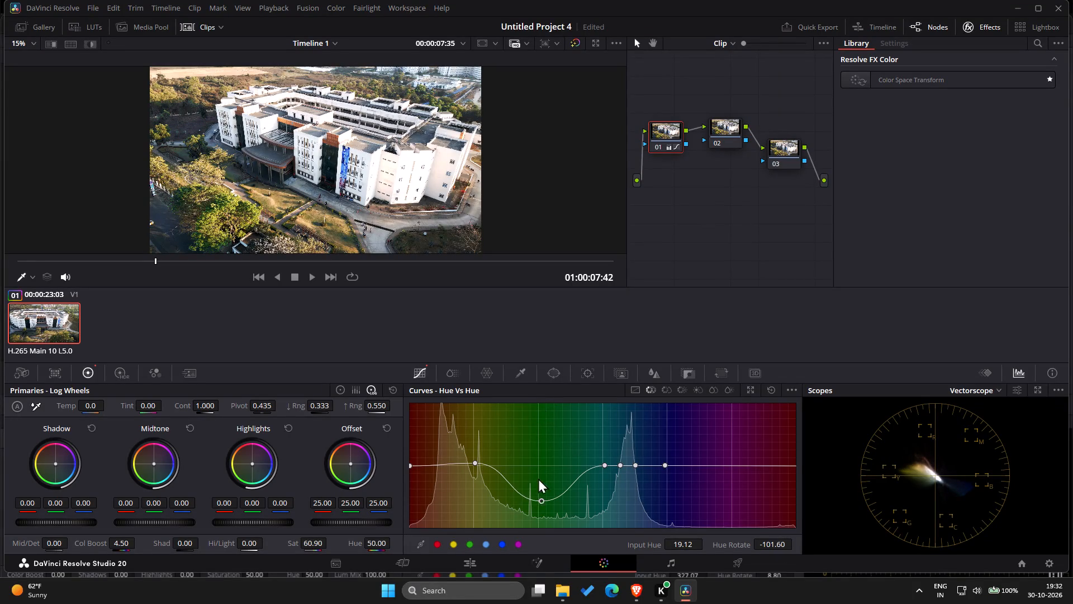
drag(538, 478, 538, 603)
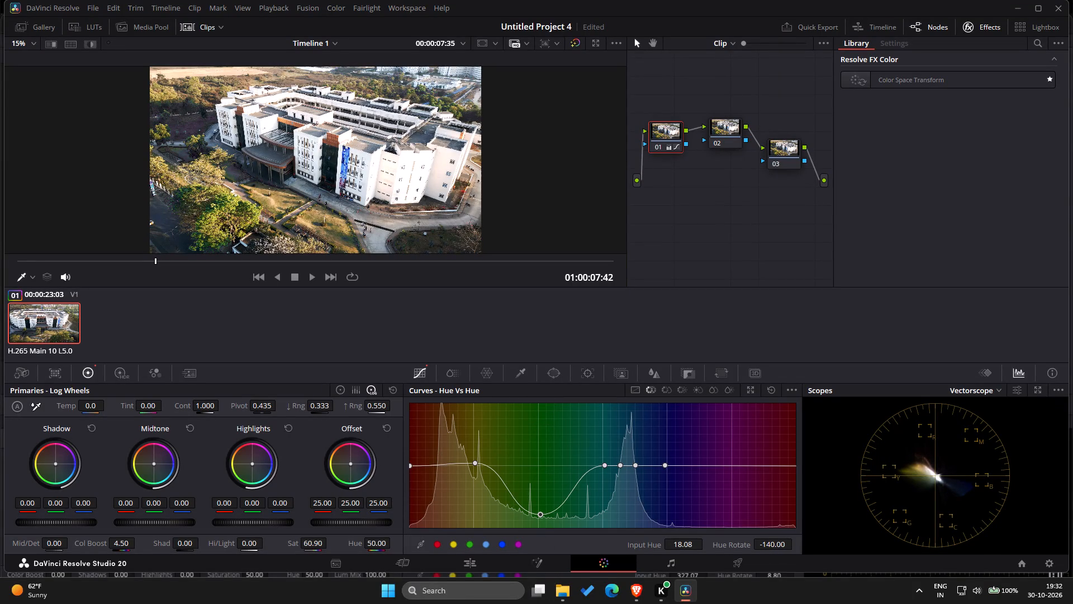
drag(538, 603, 545, 603)
drag(545, 603, 549, 603)
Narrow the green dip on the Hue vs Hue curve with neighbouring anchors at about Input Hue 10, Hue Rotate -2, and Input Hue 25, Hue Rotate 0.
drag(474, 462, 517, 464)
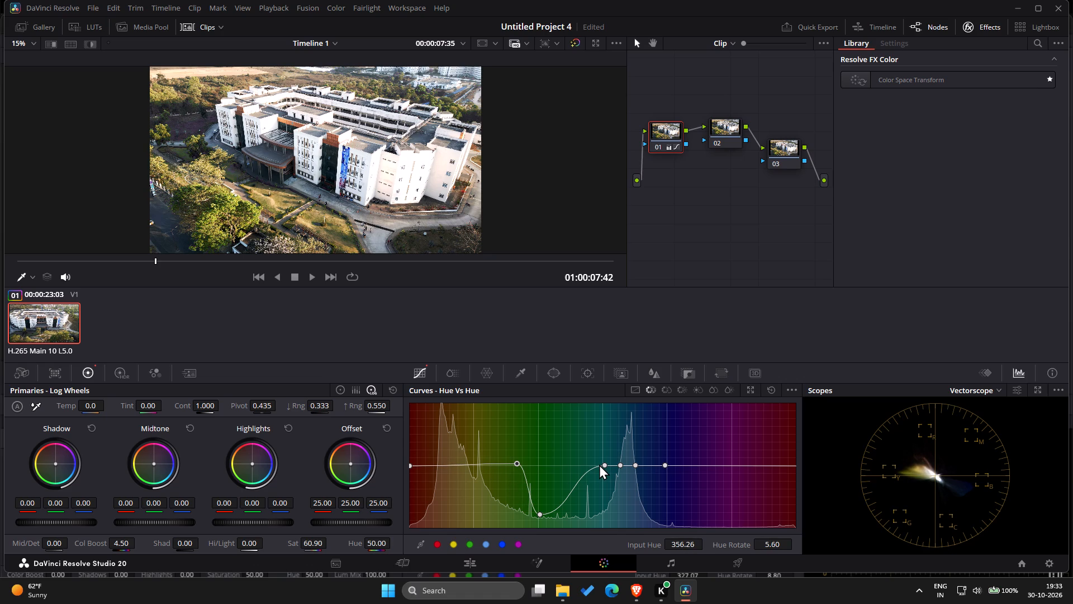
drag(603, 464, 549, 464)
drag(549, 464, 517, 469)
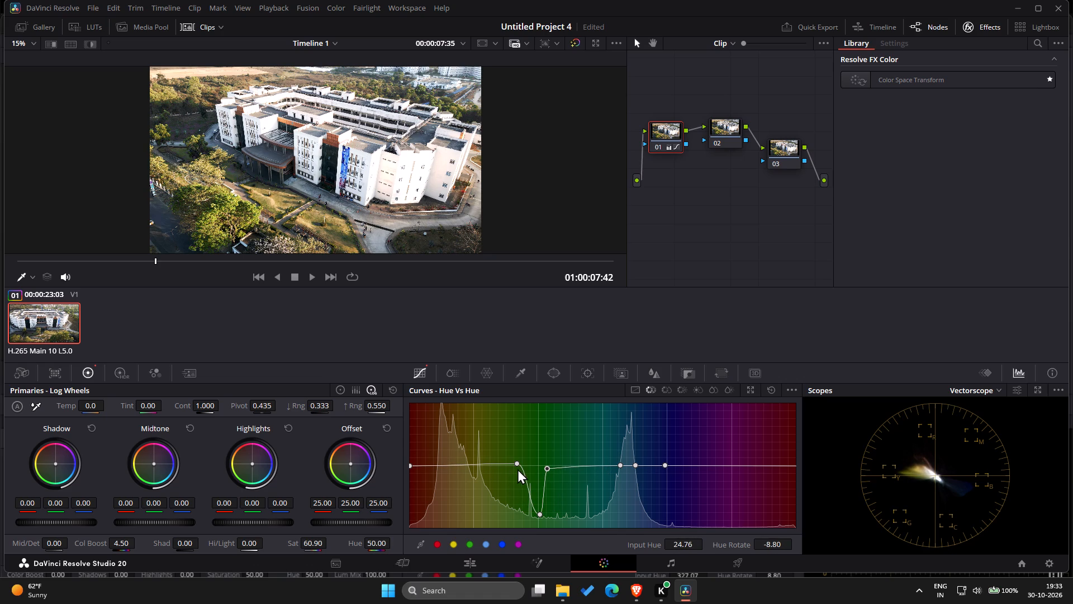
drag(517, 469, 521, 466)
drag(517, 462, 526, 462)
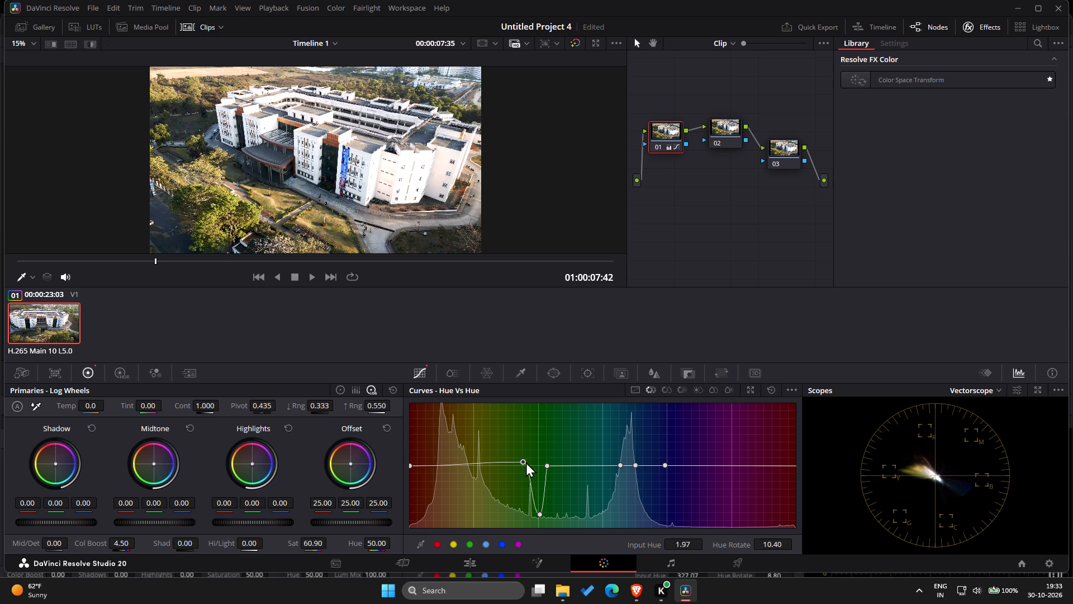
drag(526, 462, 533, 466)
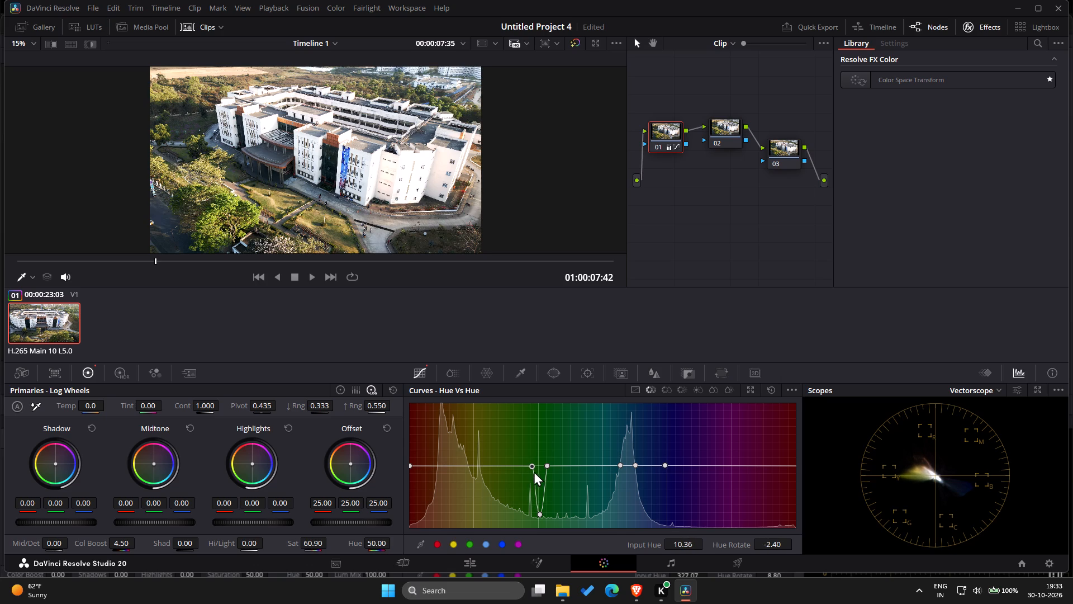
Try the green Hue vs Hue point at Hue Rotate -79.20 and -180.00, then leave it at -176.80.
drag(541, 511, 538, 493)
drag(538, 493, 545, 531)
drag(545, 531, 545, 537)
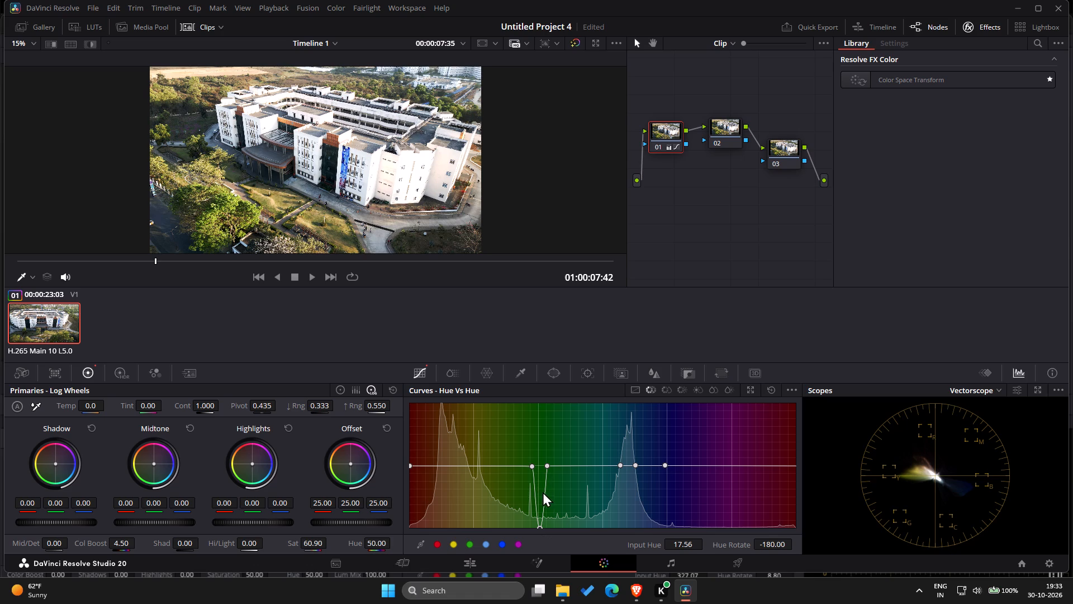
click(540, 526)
Try the blue-cyan Hue vs Hue anchor at Hue Rotate -104.80, then settle it at Input Hue 110.03, Hue Rotate -0.80.
drag(634, 464, 635, 502)
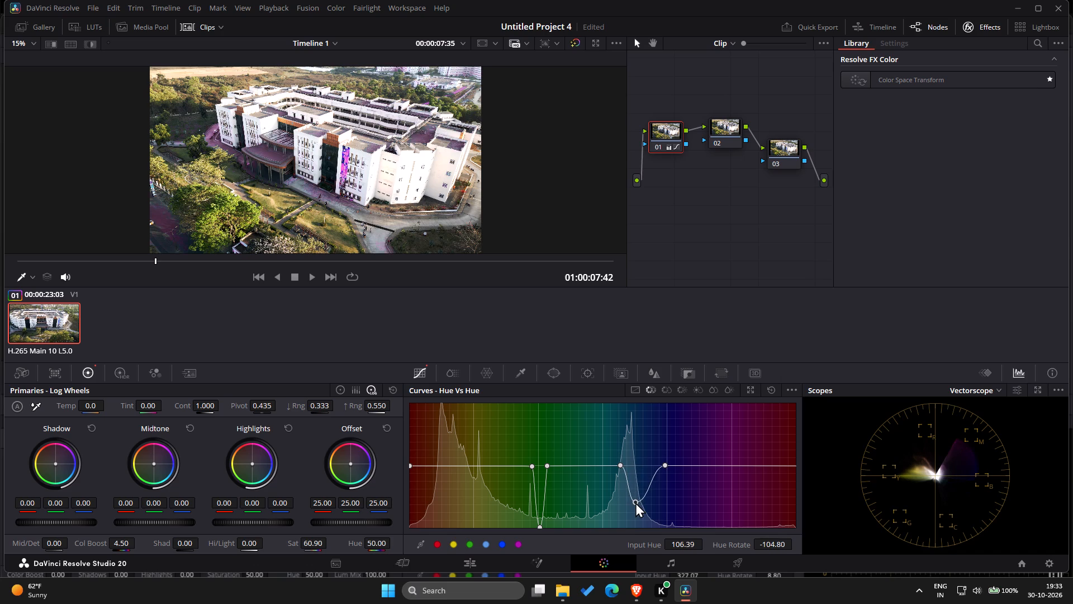
drag(635, 502, 639, 465)
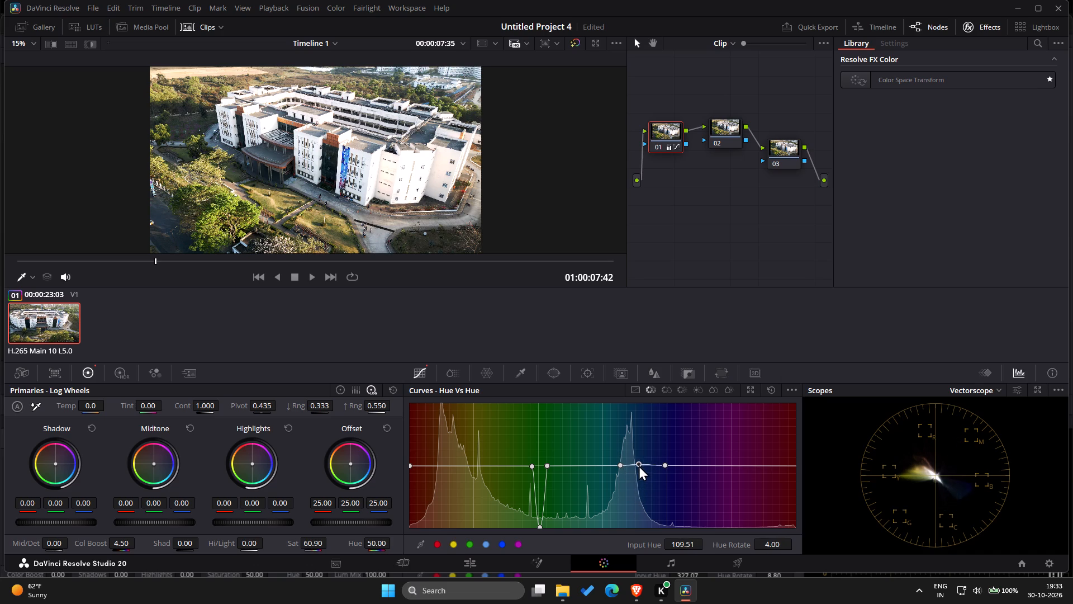
drag(639, 465, 639, 466)
Sample two spots on the lawn, the area behind the building and the trees beside it to add Hue vs Hue anchors.
click(277, 204)
click(321, 219)
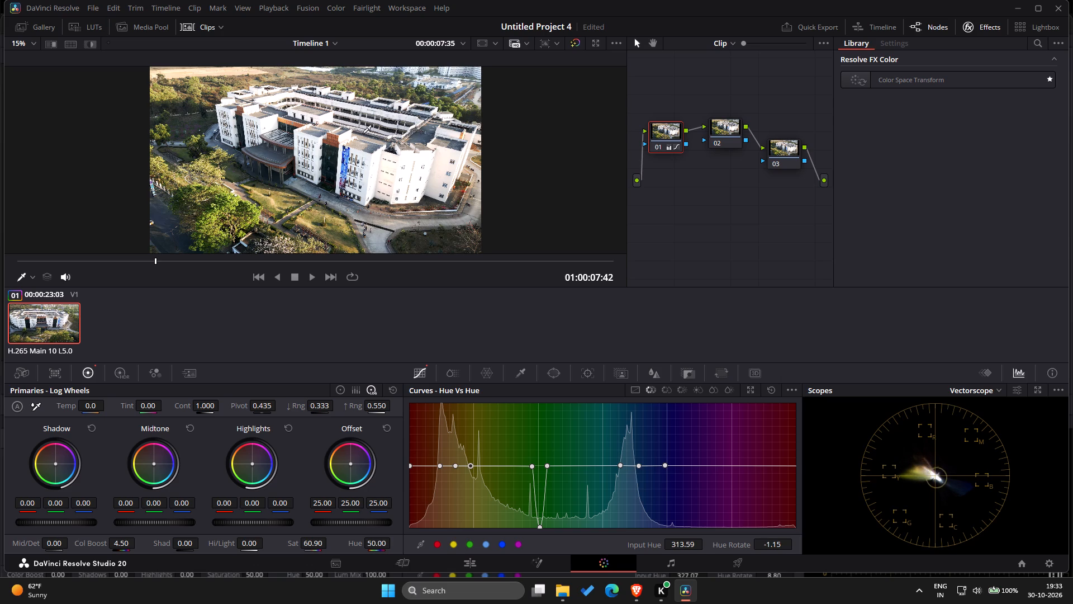
click(368, 87)
click(179, 172)
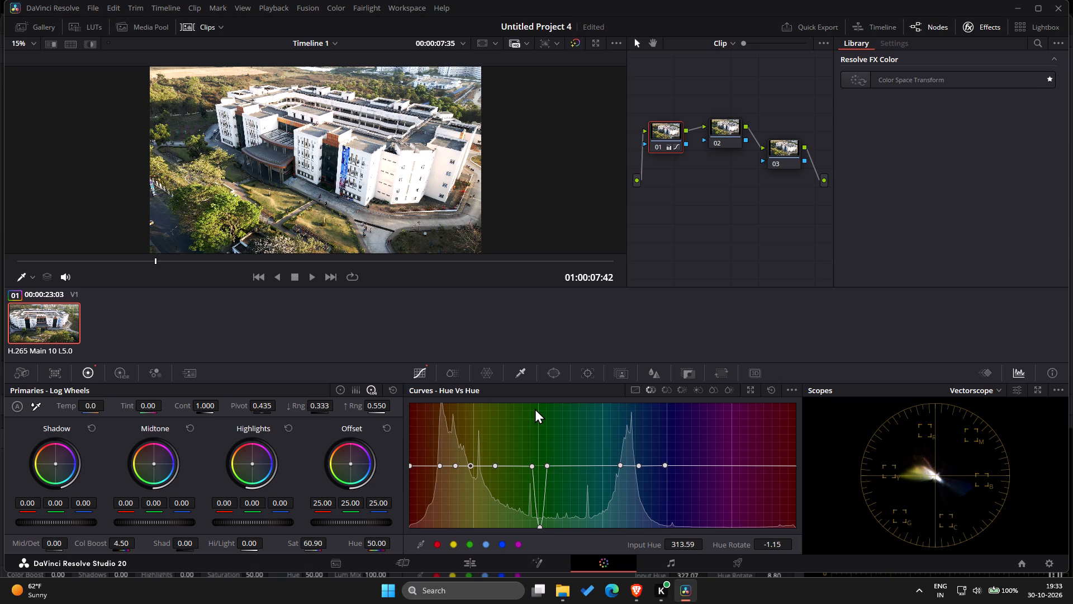
Widen the green dip with neighbouring anchors at about Input Hue 359, Hue Rotate -9, and Input Hue 37.82, Hue Rotate -4.00.
drag(531, 465, 524, 463)
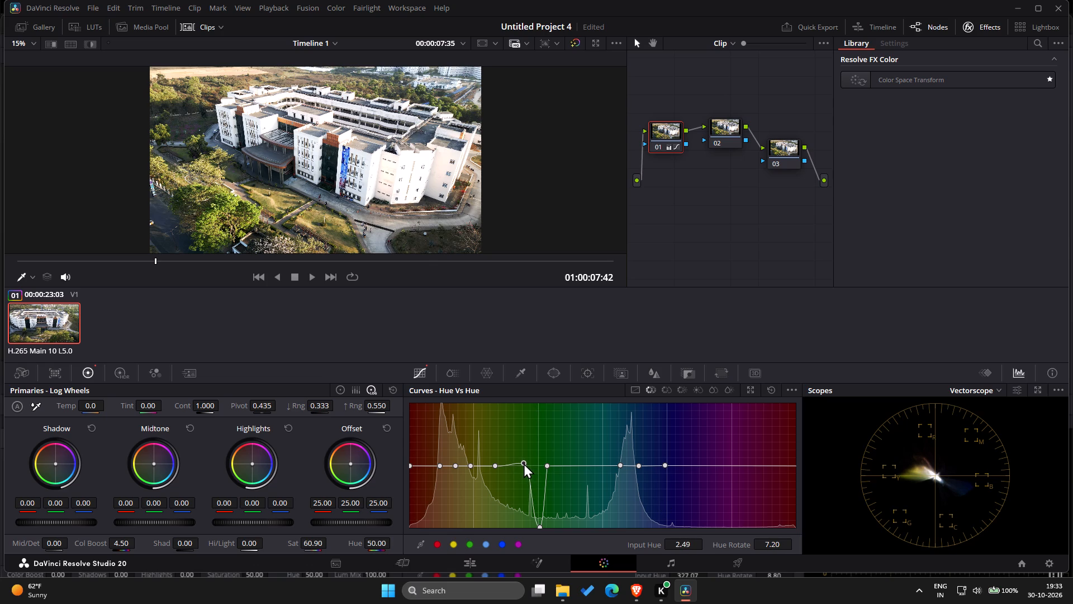
drag(524, 463, 525, 466)
click(525, 466)
drag(548, 465, 549, 465)
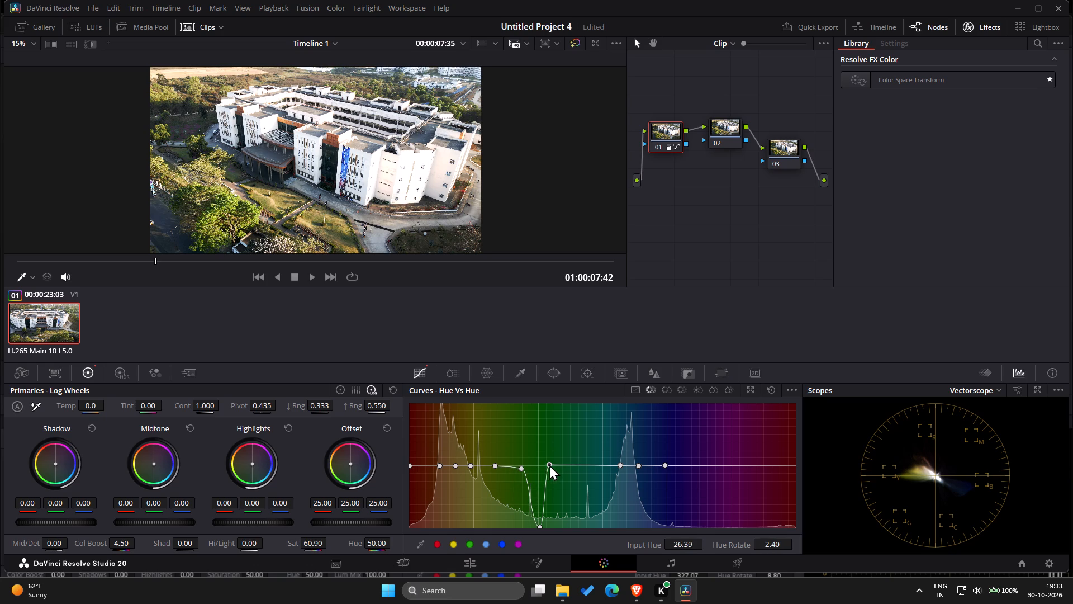
drag(549, 465, 562, 467)
Raise the green Hue vs Hue point to Input Hue 17.04, Hue Rotate -116.00.
drag(536, 527, 536, 526)
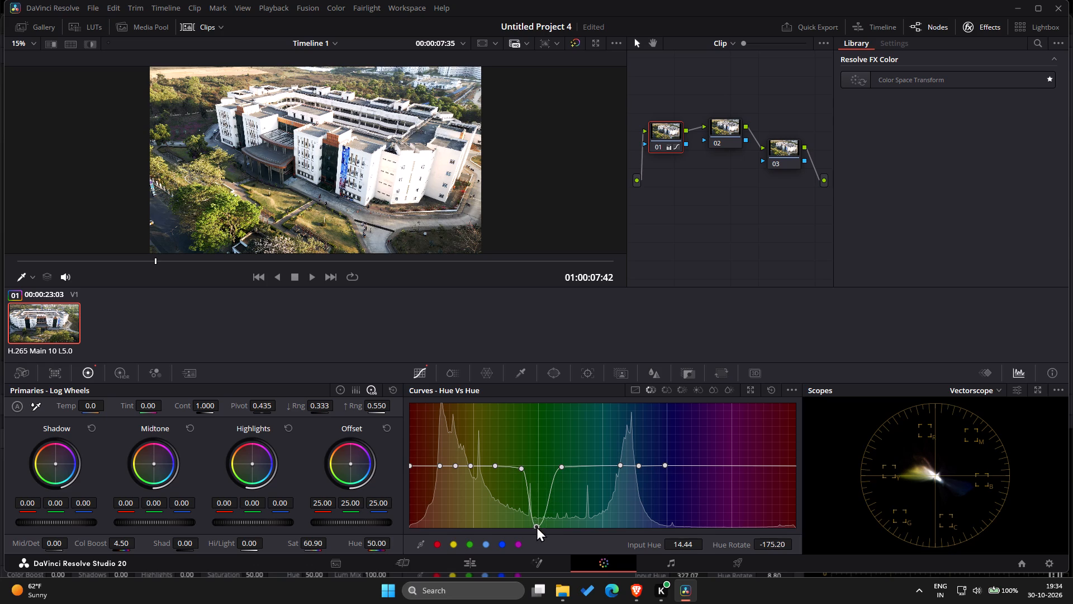
drag(536, 526, 537, 509)
drag(537, 509, 539, 506)
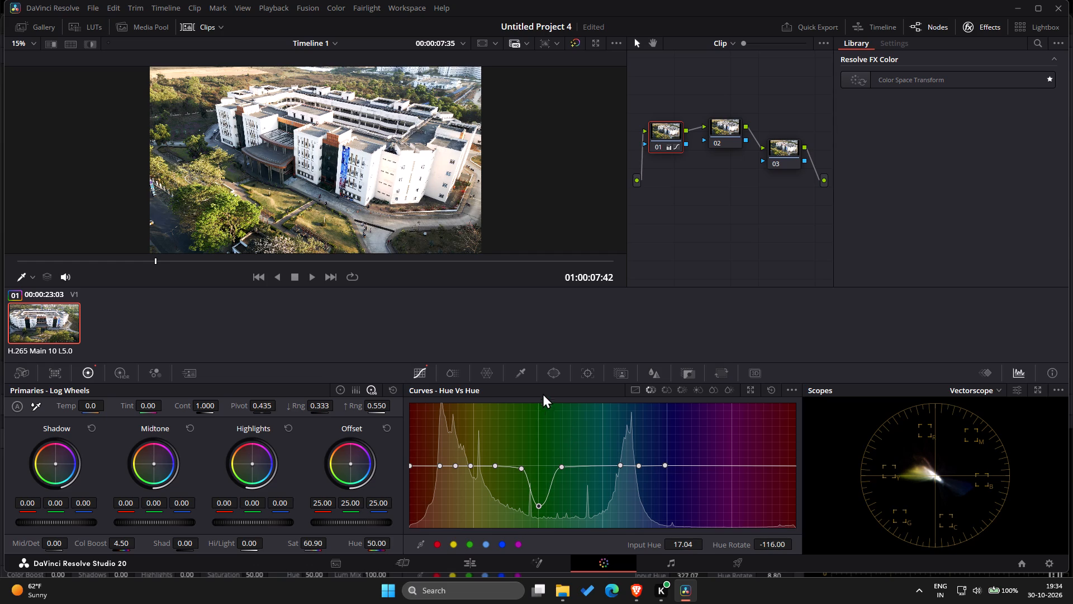
On the Hue vs Sat curve, add yellow and cyan anchors and a green point at Input Hue 19.64, Saturation 1.08.
click(662, 390)
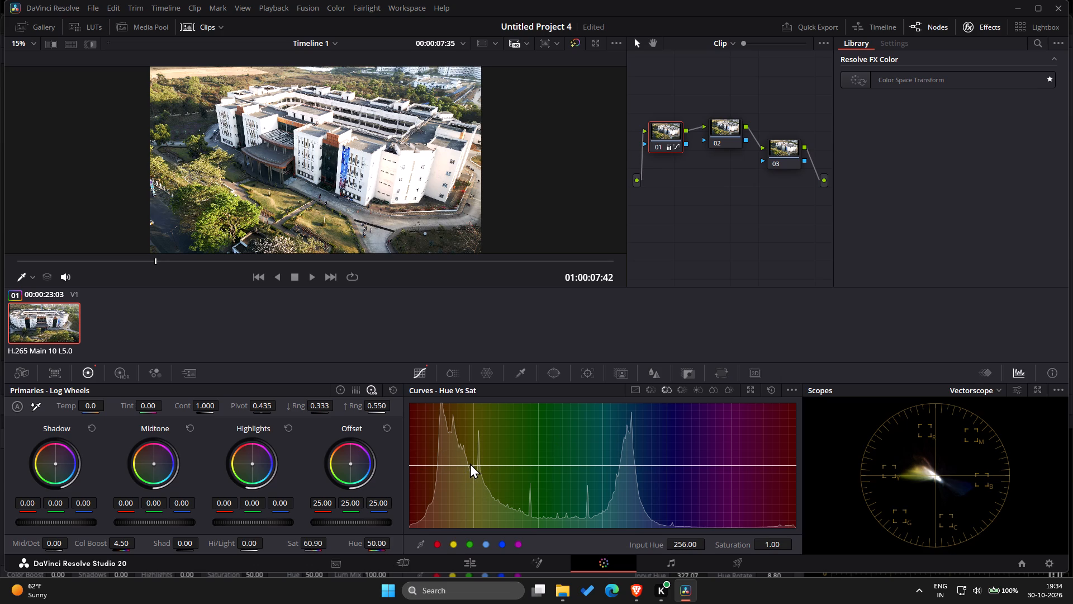
click(470, 463)
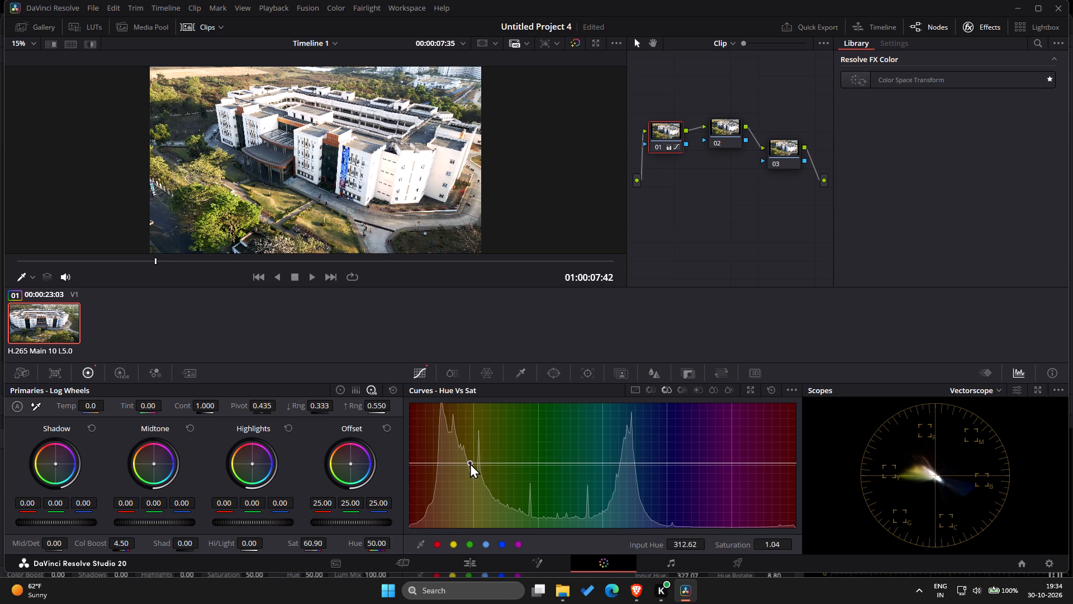
click(537, 463)
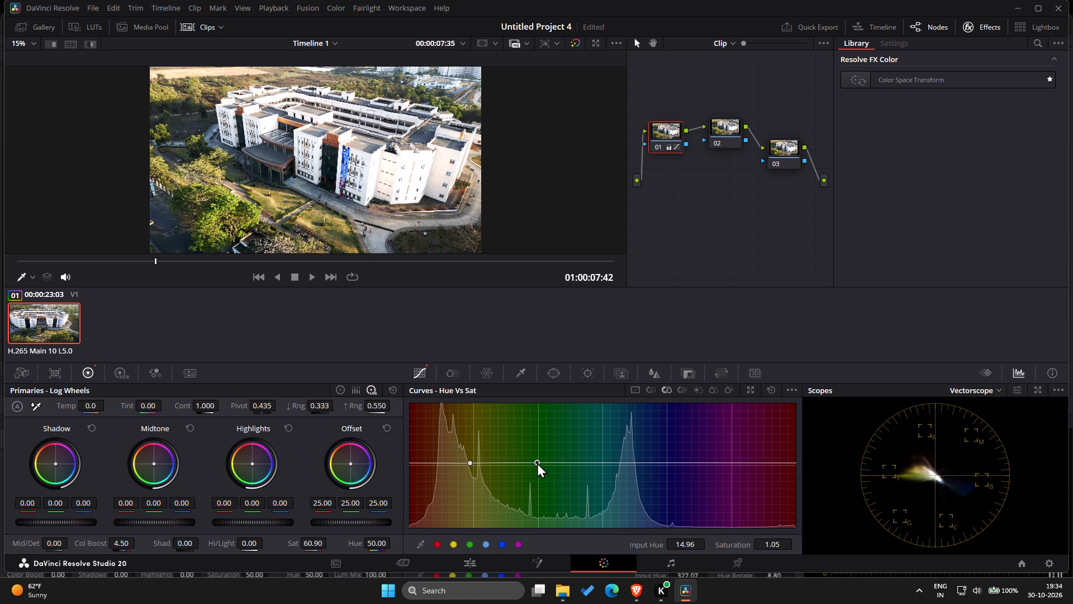
click(602, 462)
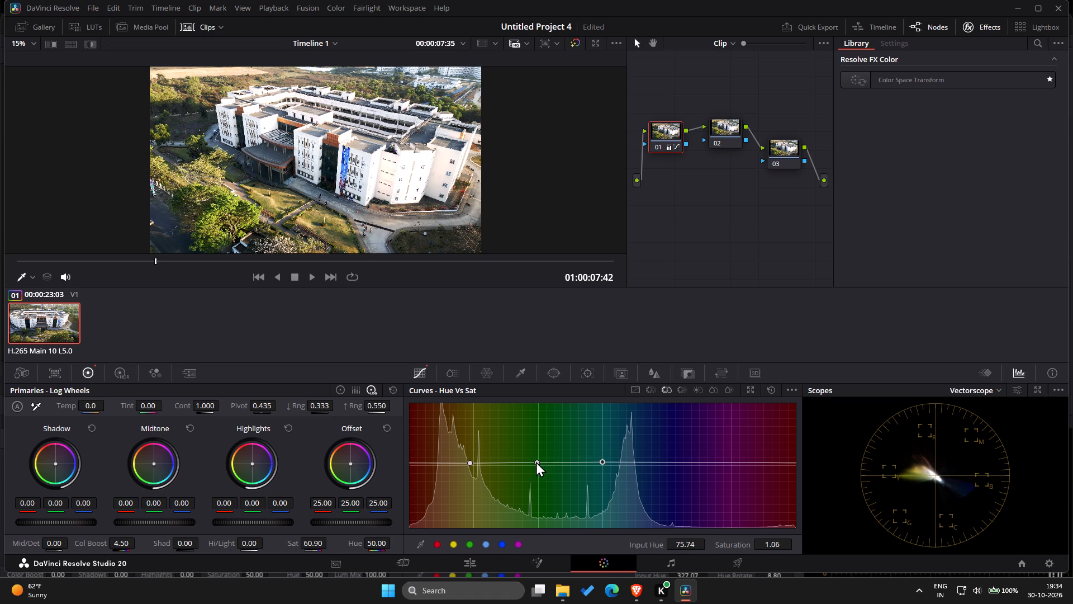
click(538, 460)
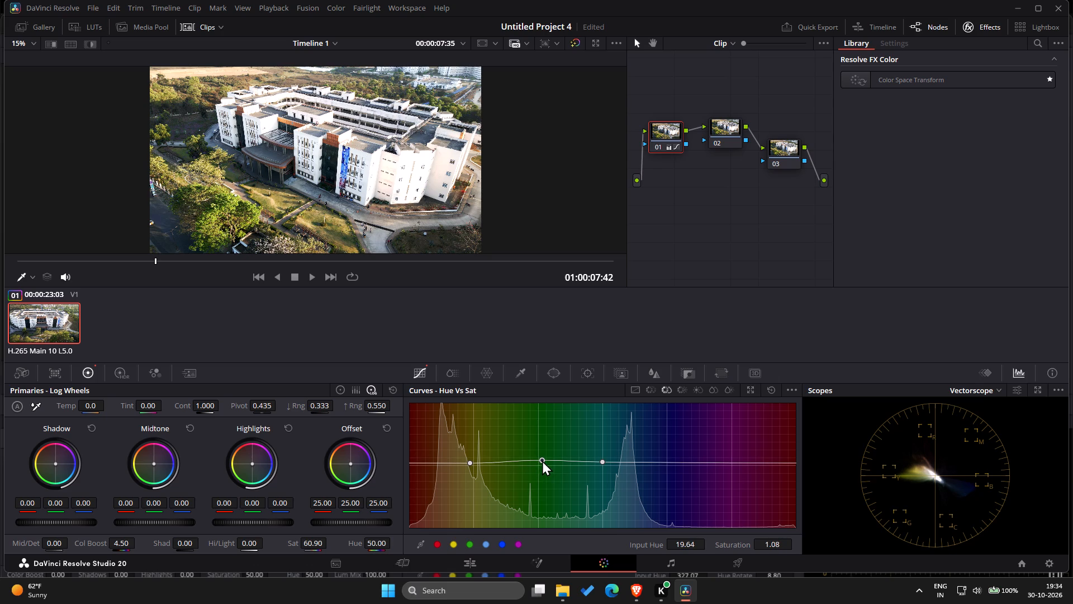
Bring the yellow and cyan Hue vs Sat anchors closer to green, at Input Hue 351.06, Saturation 1.00, and Input Hue 49.77, Saturation 0.97.
drag(471, 461, 510, 465)
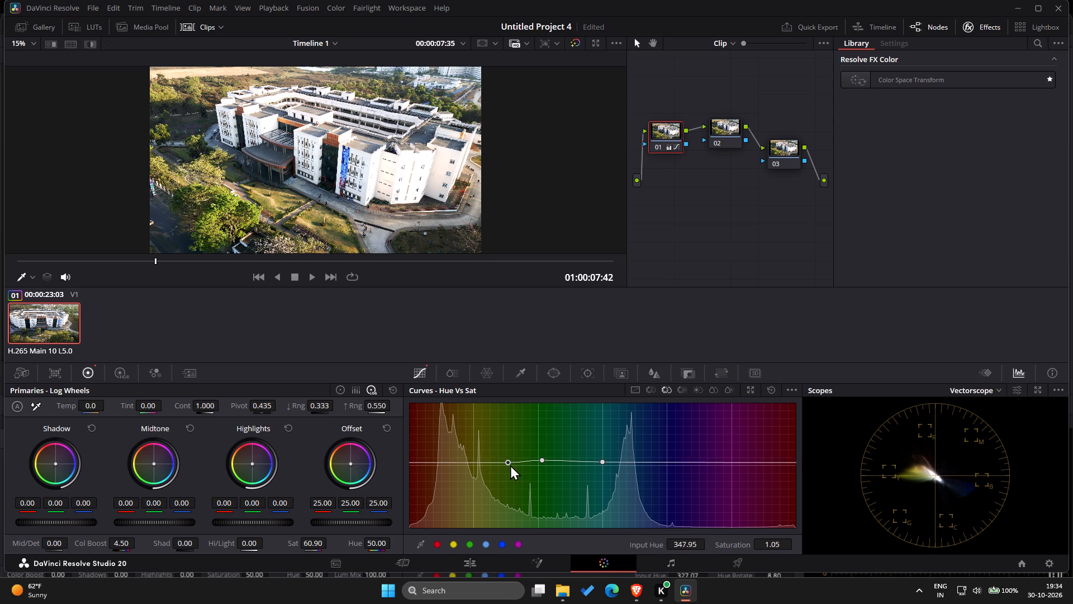
drag(510, 465, 511, 466)
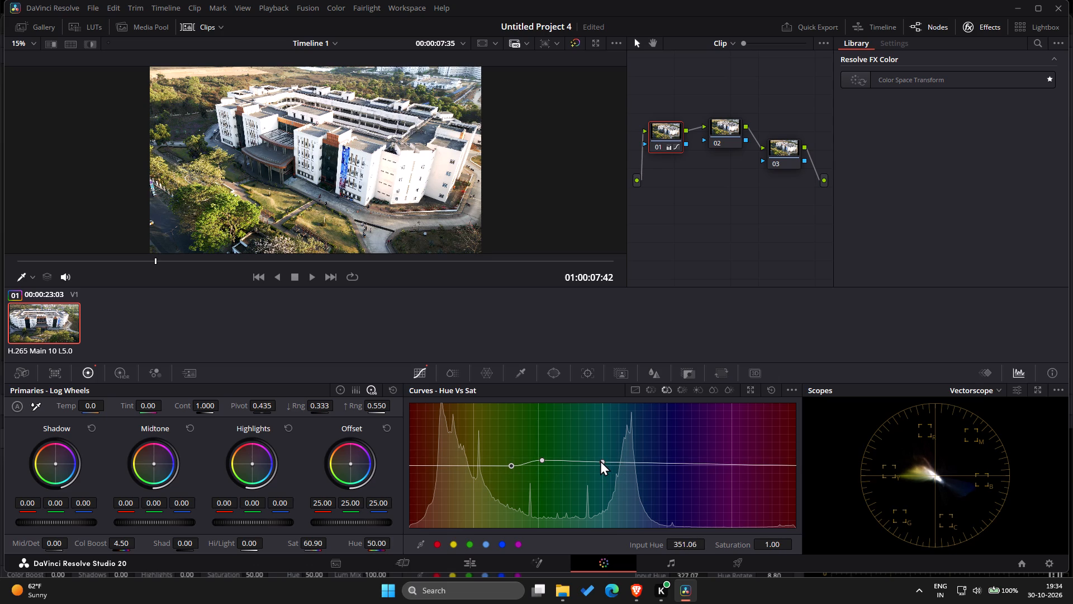
drag(600, 460, 575, 468)
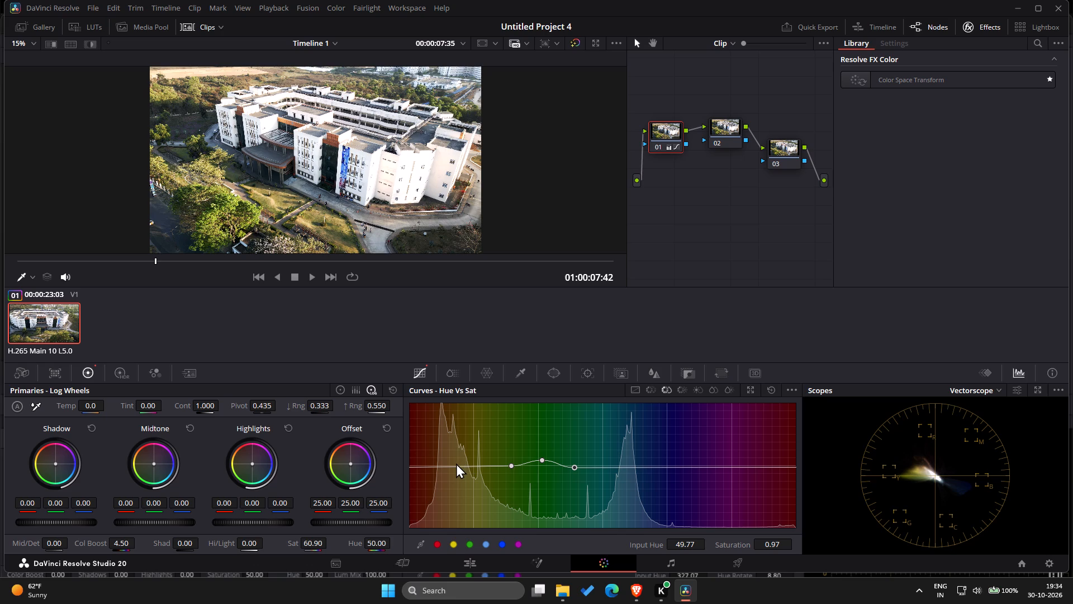
Add Hue vs Sat anchors at Input Hue 327.69, Saturation 1.00; Input Hue 307.95, Saturation 1.05; and Input Hue 285.61, Saturation 0.95.
drag(456, 463, 486, 465)
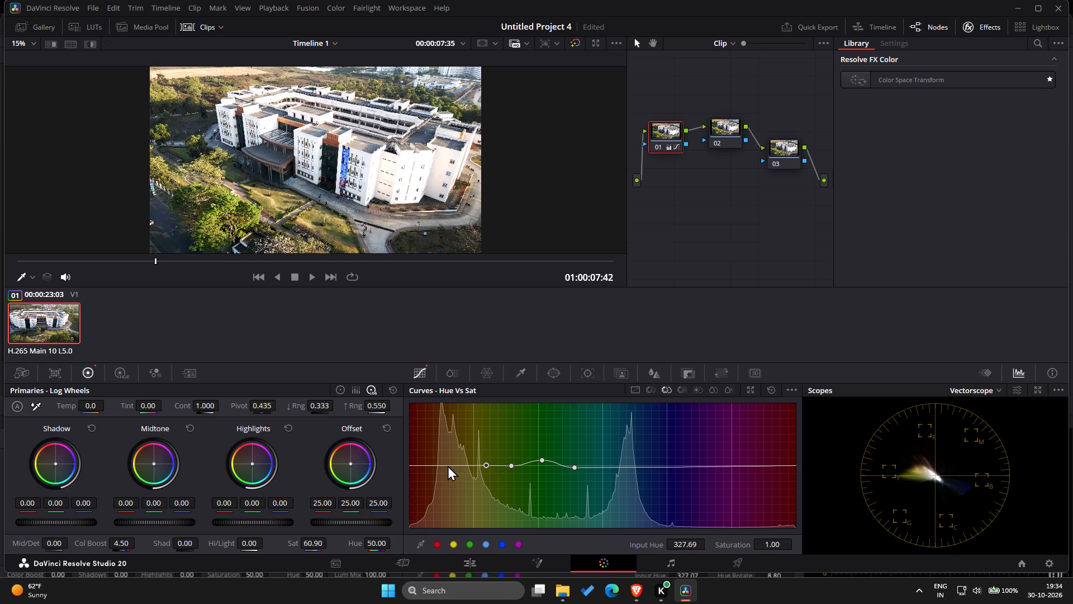
click(450, 461)
click(450, 461)
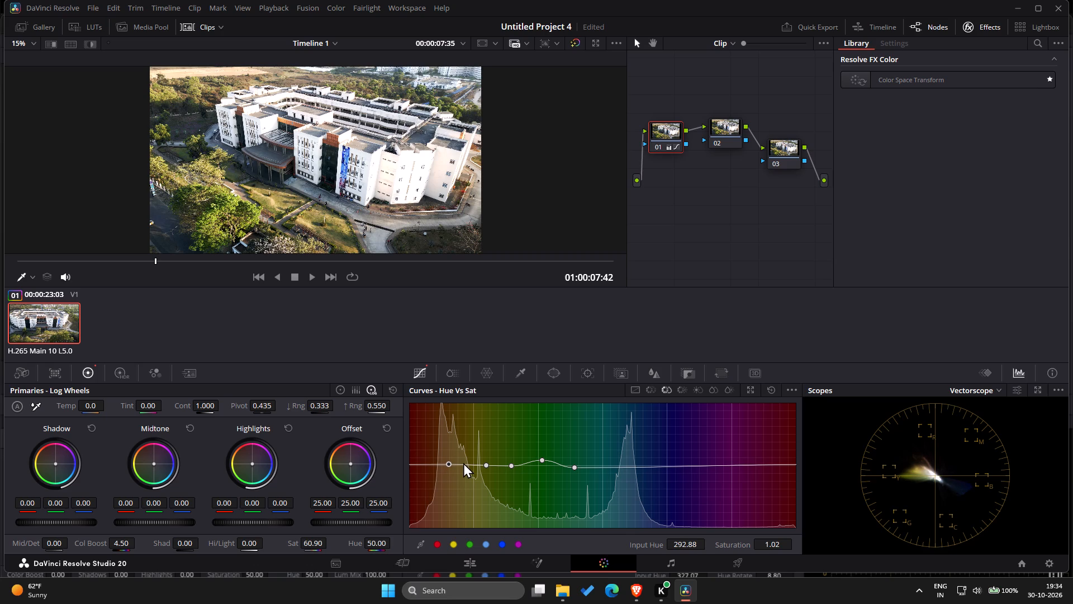
click(464, 463)
click(464, 463)
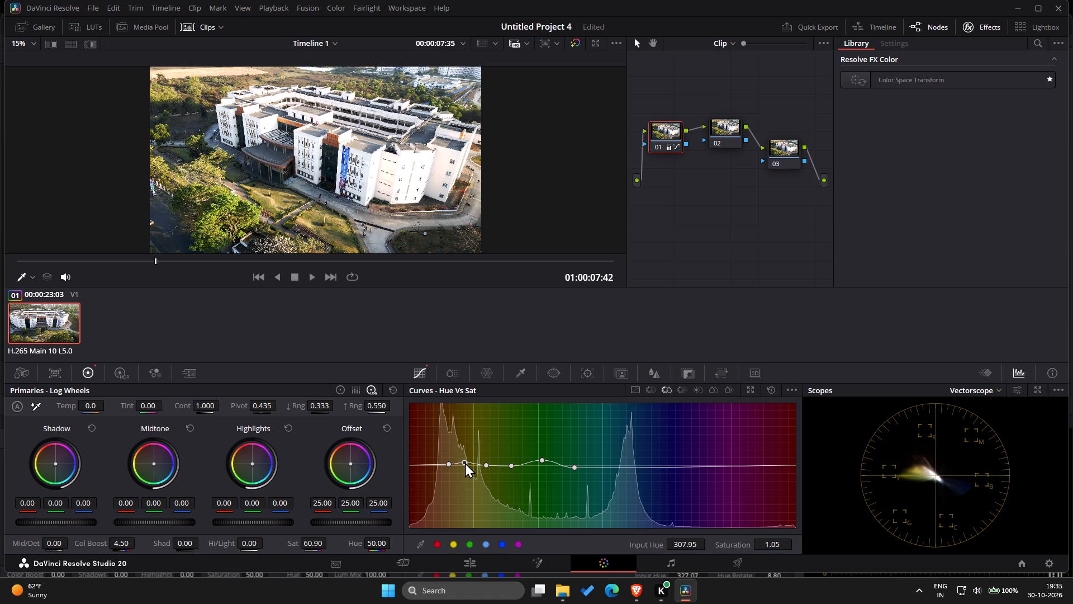
drag(450, 462, 443, 472)
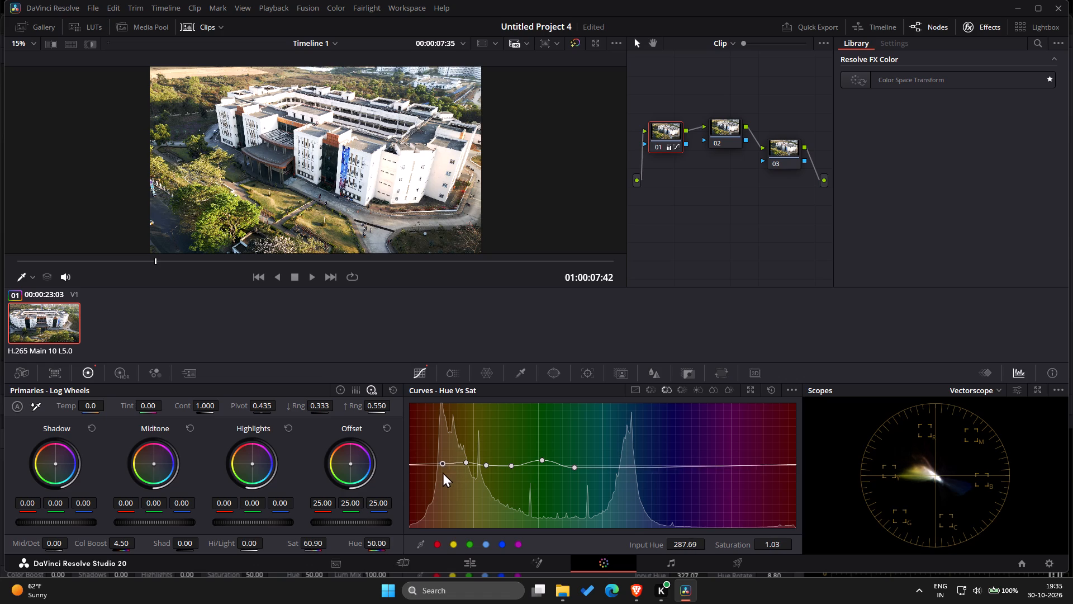
drag(443, 472, 441, 469)
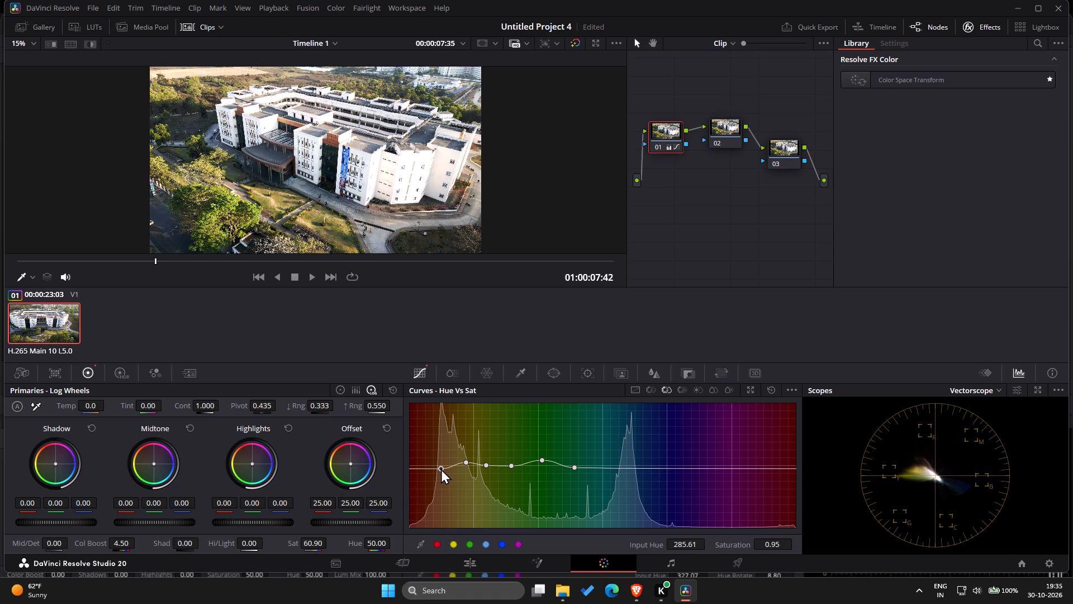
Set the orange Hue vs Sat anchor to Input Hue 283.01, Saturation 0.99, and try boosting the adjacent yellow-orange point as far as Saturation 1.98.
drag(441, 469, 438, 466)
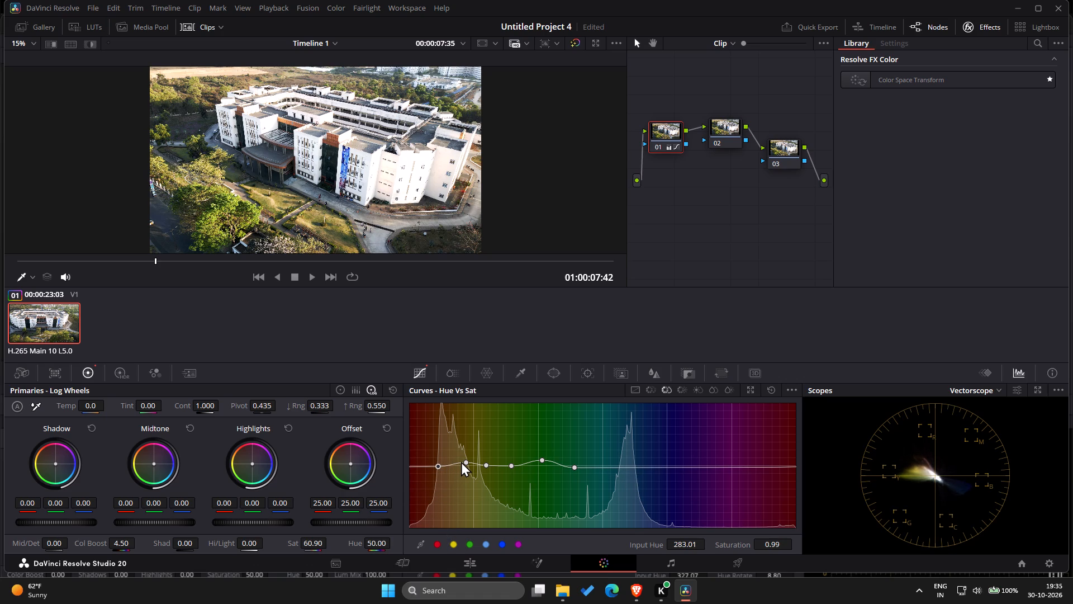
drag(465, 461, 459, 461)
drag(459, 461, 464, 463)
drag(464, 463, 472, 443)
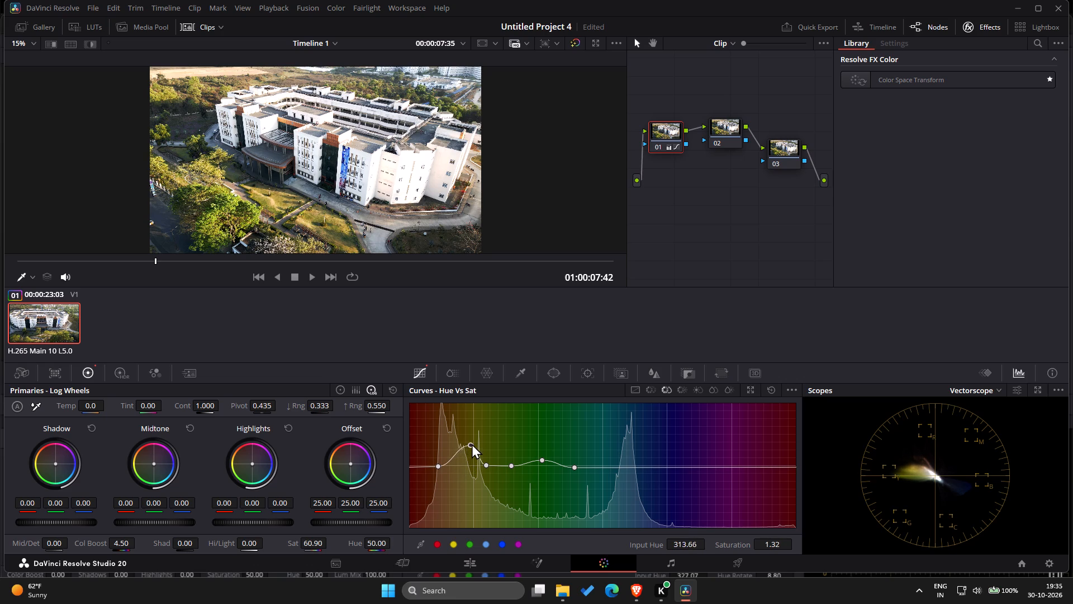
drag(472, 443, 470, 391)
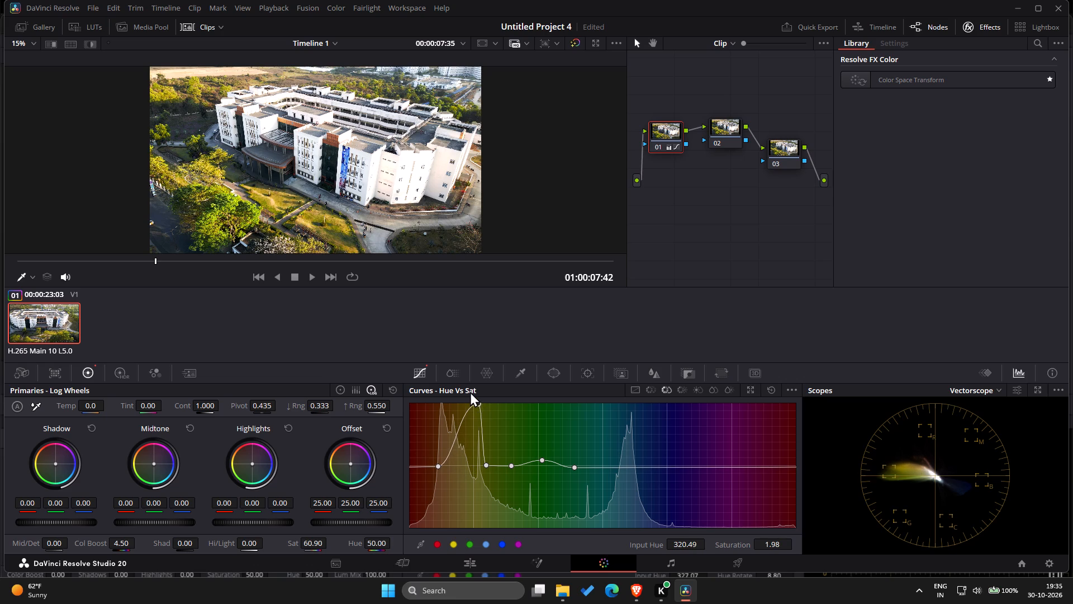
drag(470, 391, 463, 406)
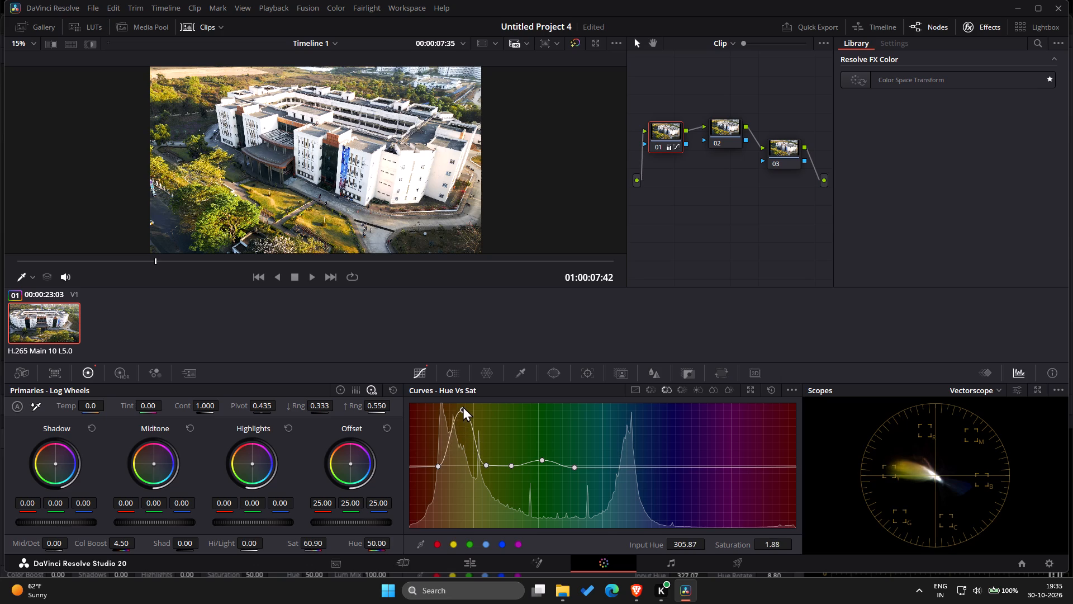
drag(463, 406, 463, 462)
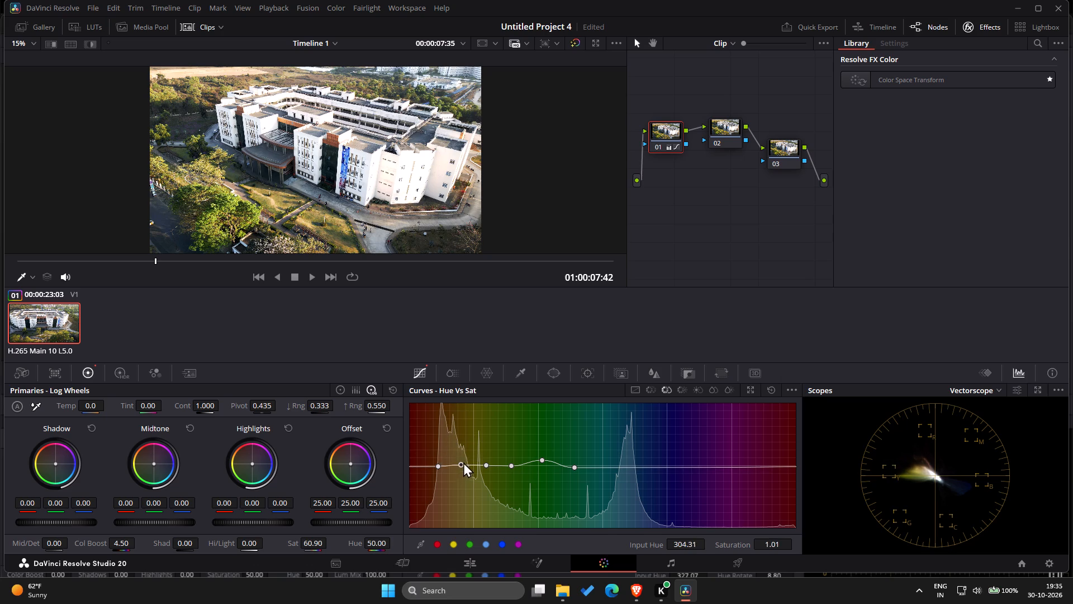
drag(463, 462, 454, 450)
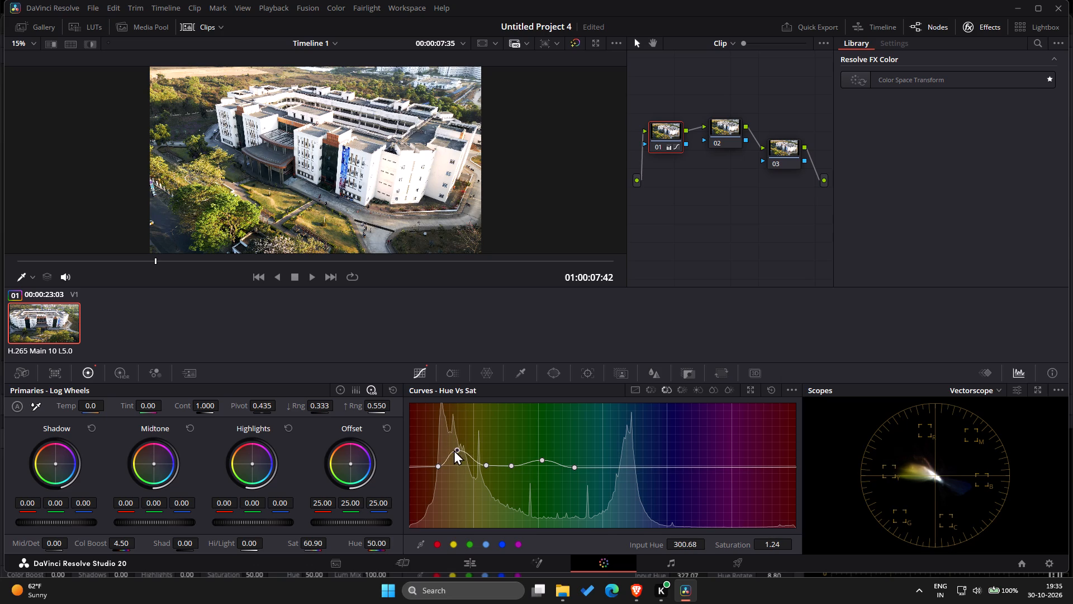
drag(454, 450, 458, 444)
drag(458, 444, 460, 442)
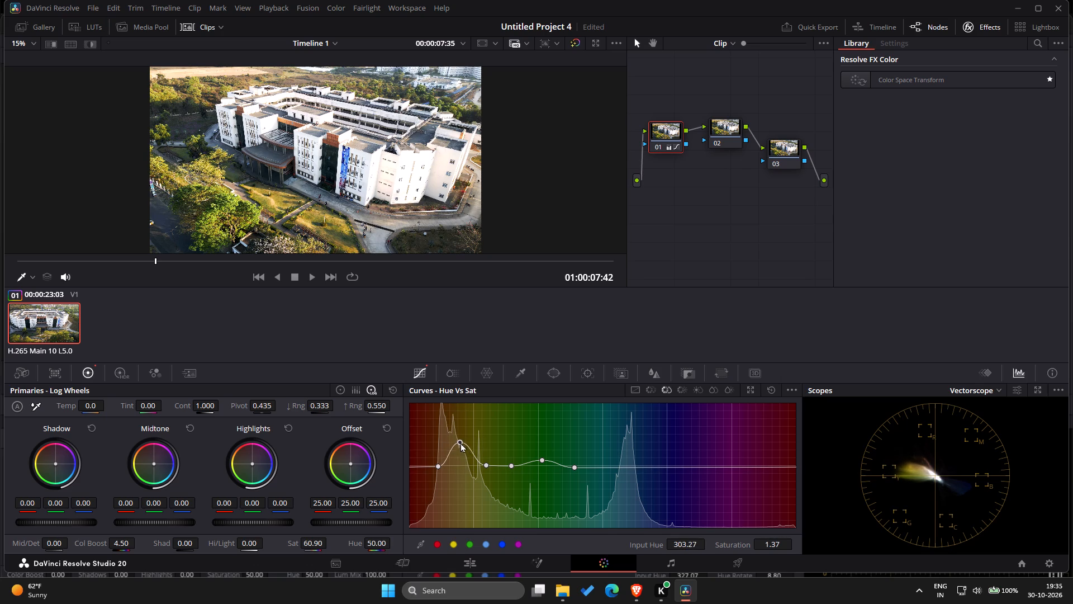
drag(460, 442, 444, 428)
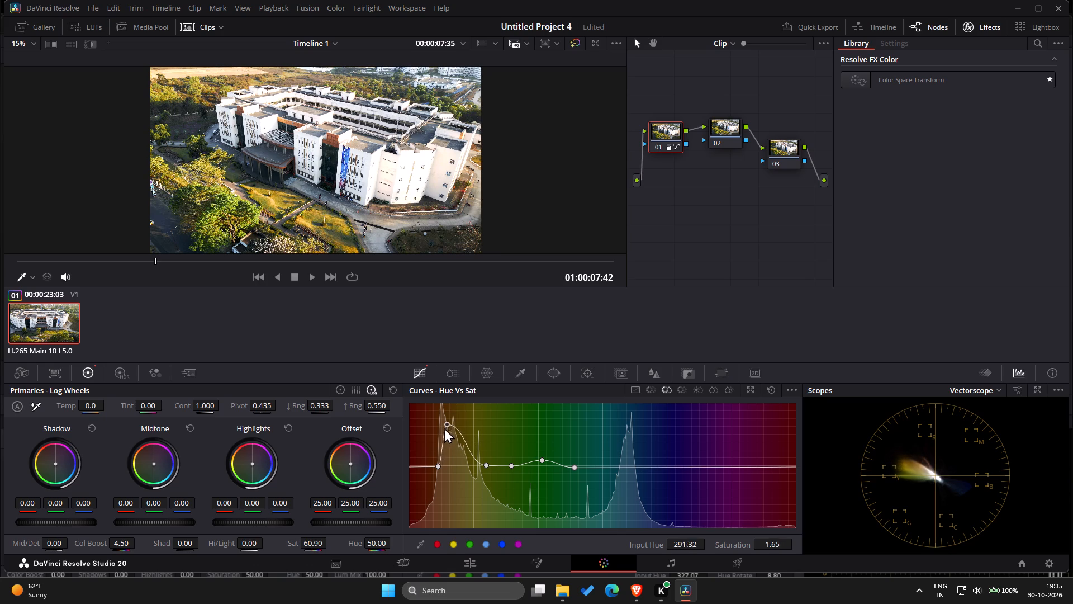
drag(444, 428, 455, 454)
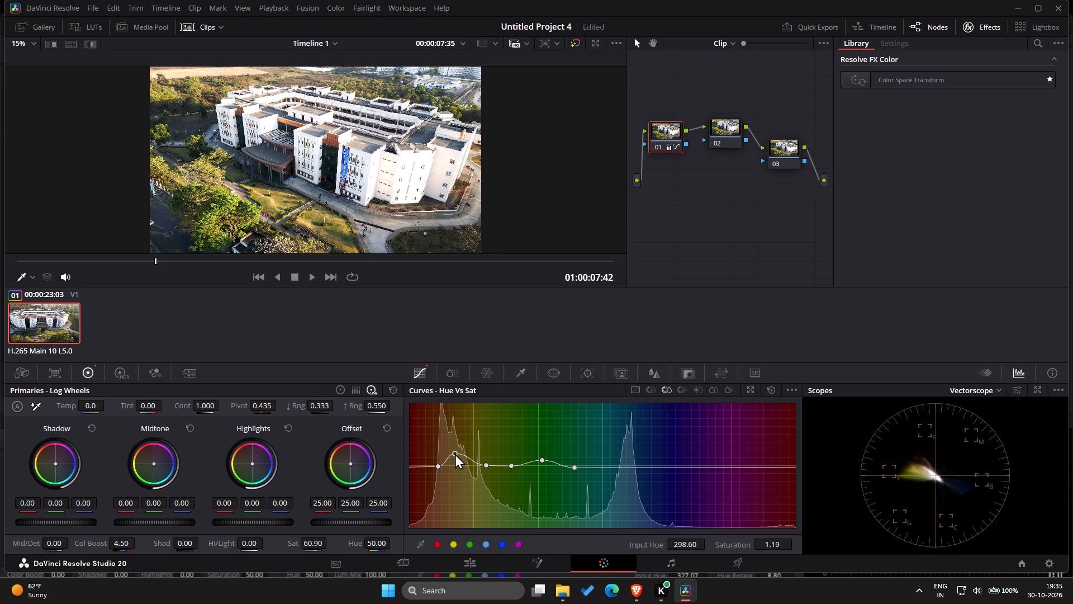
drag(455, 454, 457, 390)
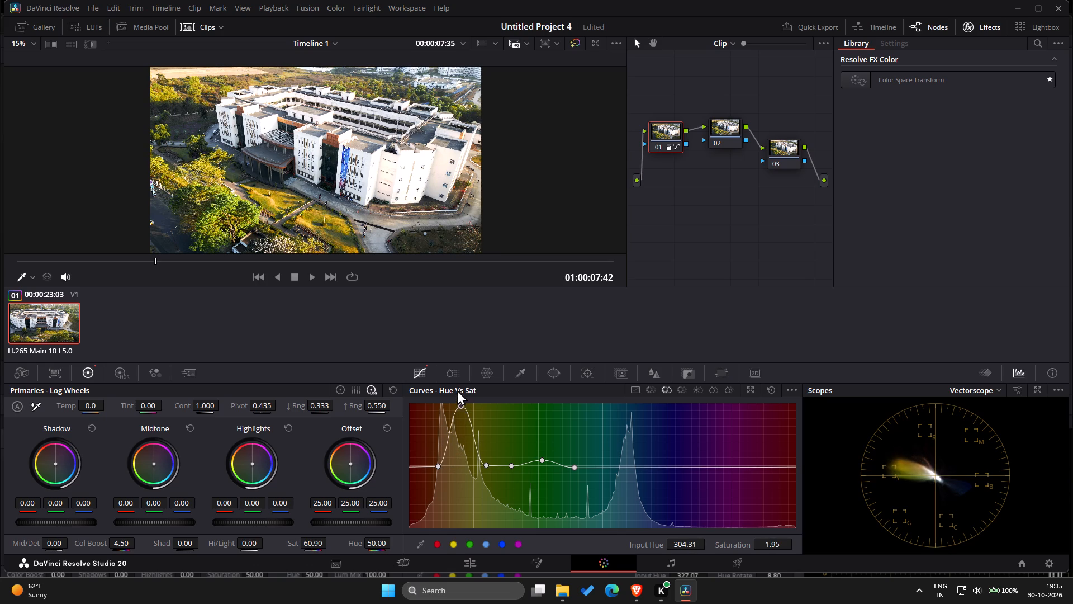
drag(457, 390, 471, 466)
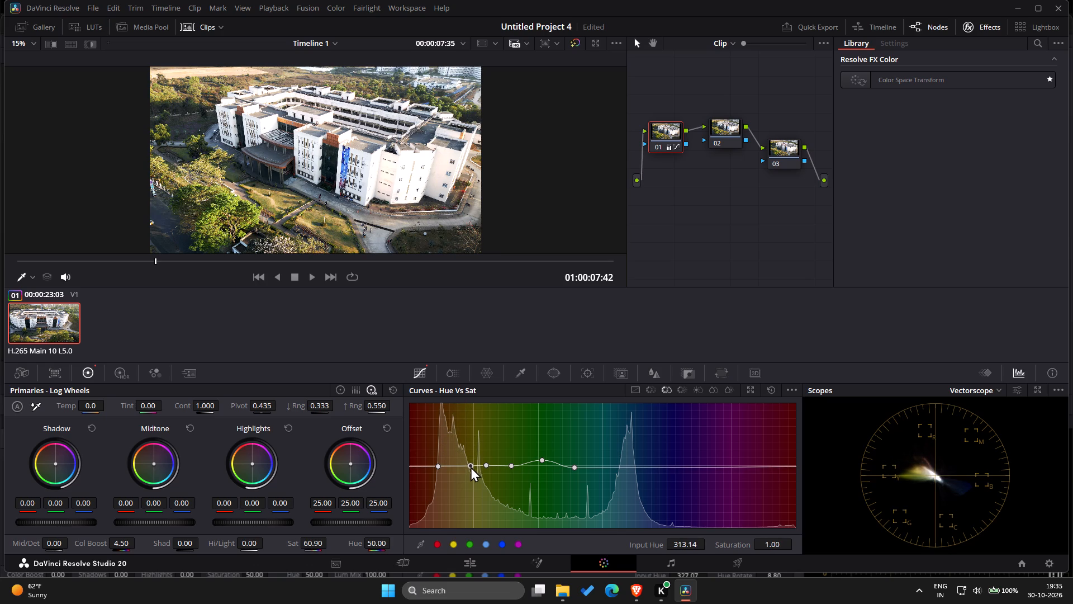
Lower the yellow-orange Hue vs Sat point to about Input Hue 308, Saturation 0.52.
drag(471, 466, 462, 485)
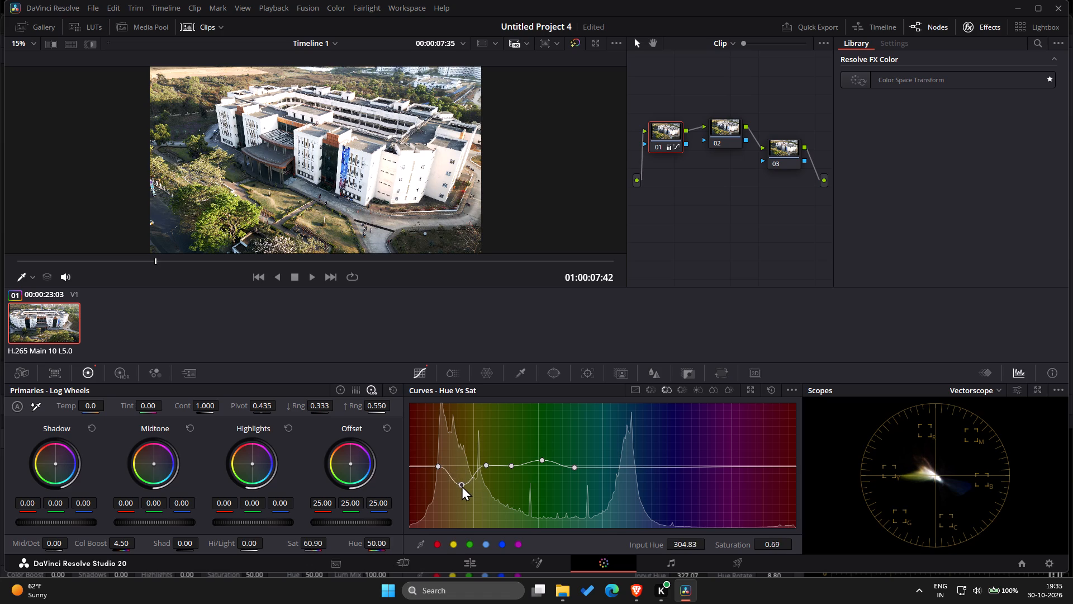
drag(462, 485, 463, 501)
drag(463, 501, 464, 492)
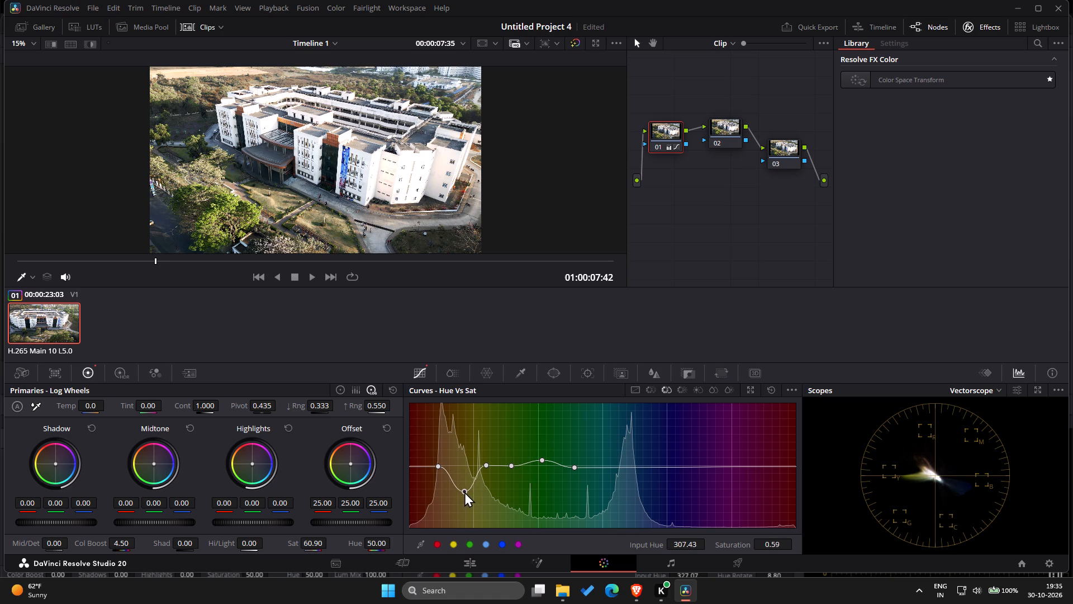
drag(464, 492, 475, 487)
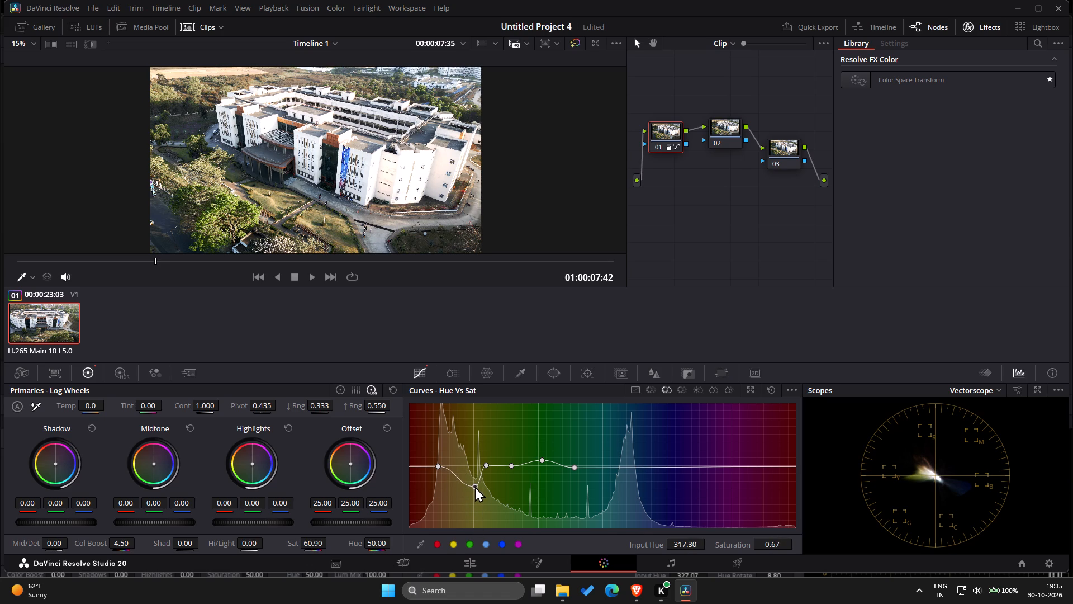
drag(475, 487, 465, 496)
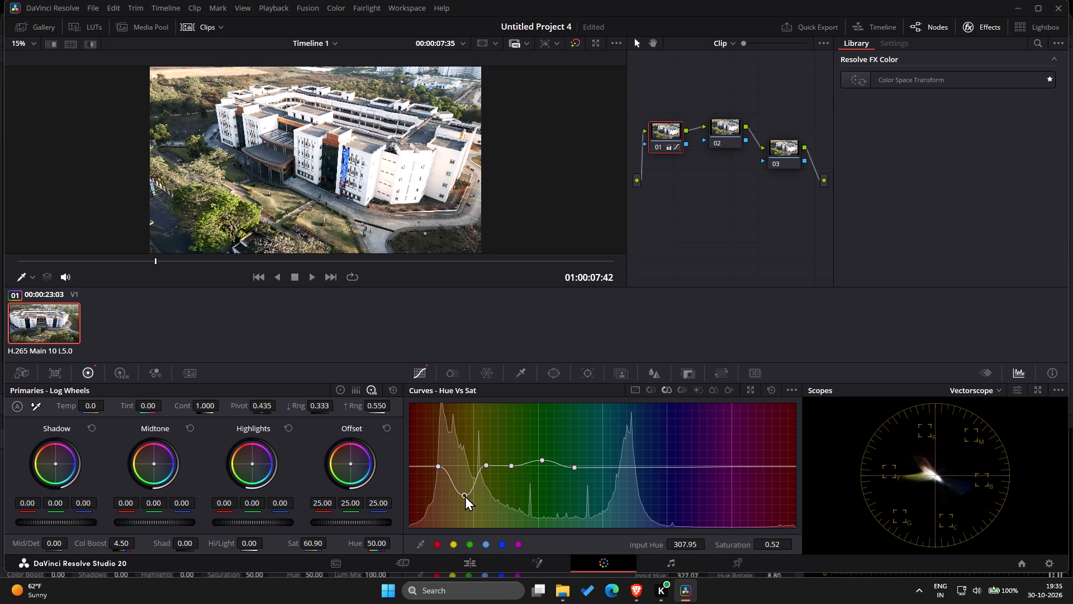
drag(465, 496, 466, 496)
Move the orange Hue vs Sat anchor to Input Hue 300.68, Saturation 0.98, and the yellow one to Input Hue 341.19, Saturation 0.74.
drag(438, 463, 454, 465)
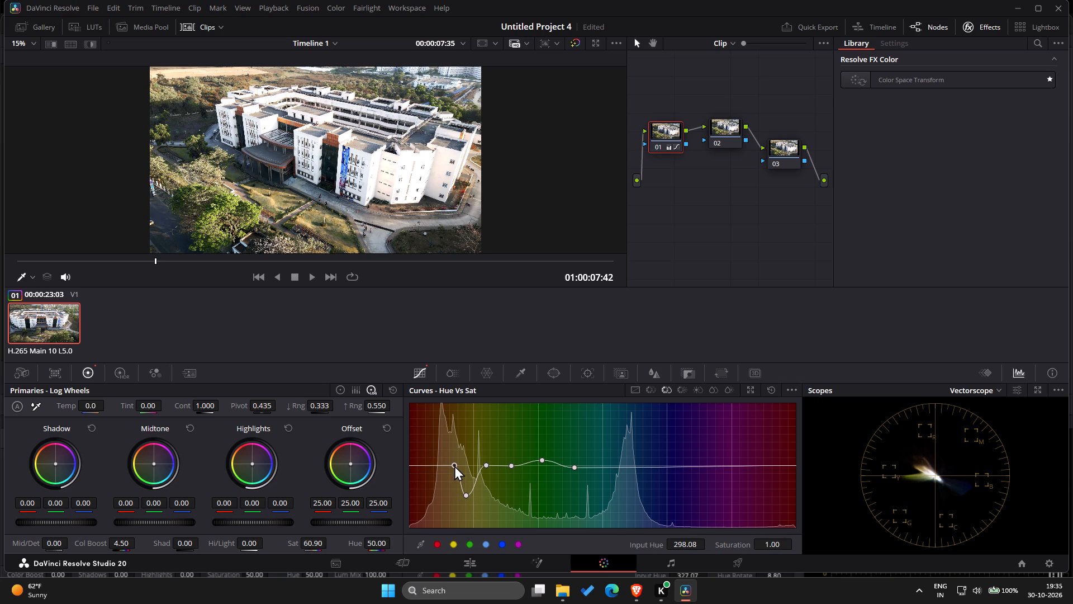
drag(454, 465, 454, 466)
drag(454, 466, 482, 466)
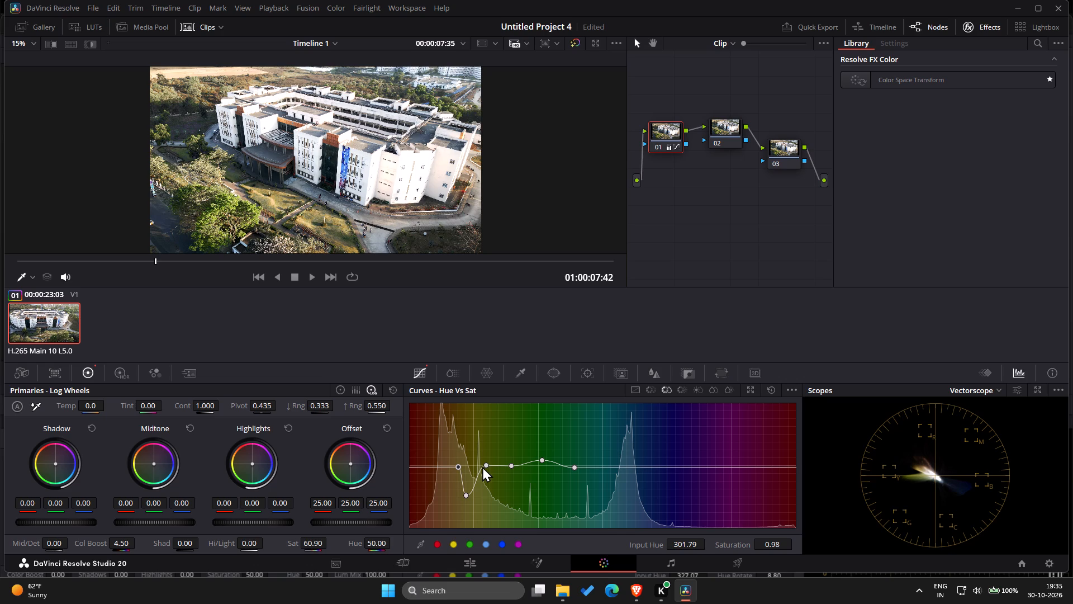
drag(482, 466, 483, 466)
drag(484, 467, 501, 474)
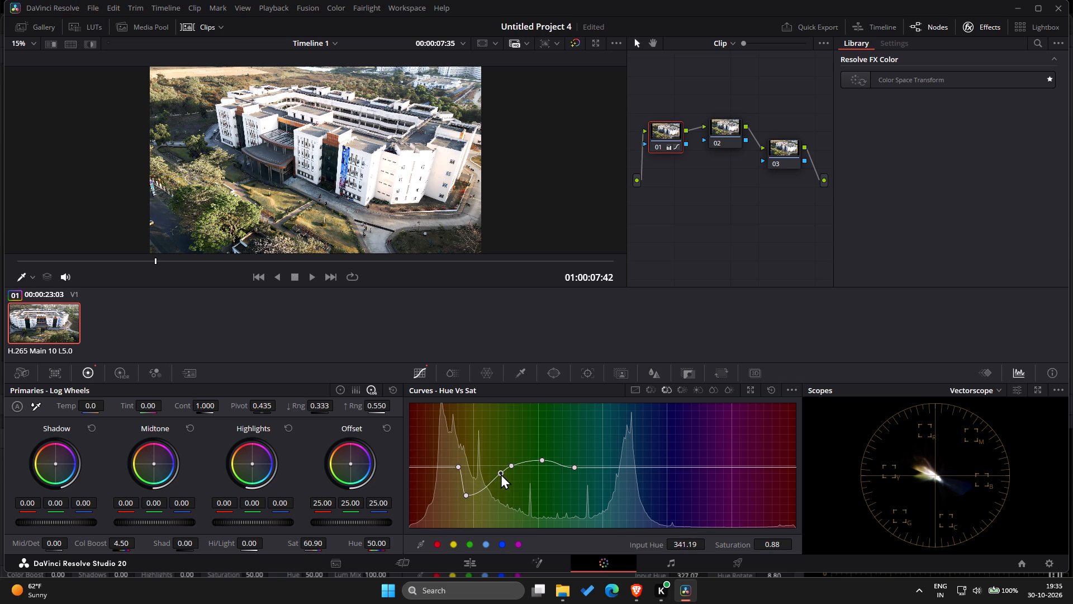
drag(501, 474, 501, 482)
click(458, 465)
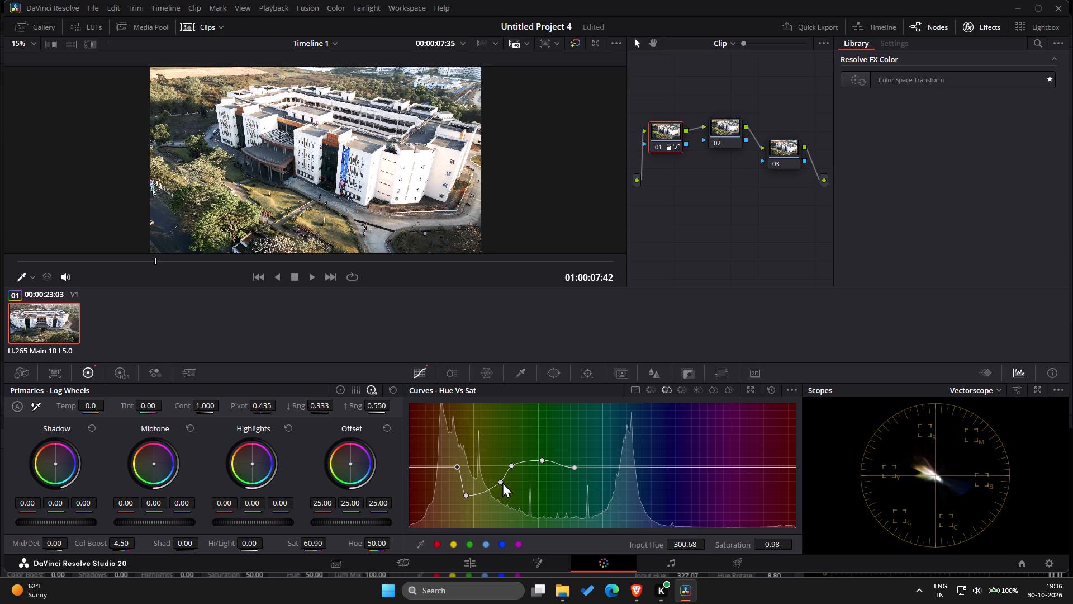
Shift the yellow-green Hue vs Sat point slightly toward green, near Input Hue 343.86, and lower its saturation a little.
drag(501, 481, 522, 501)
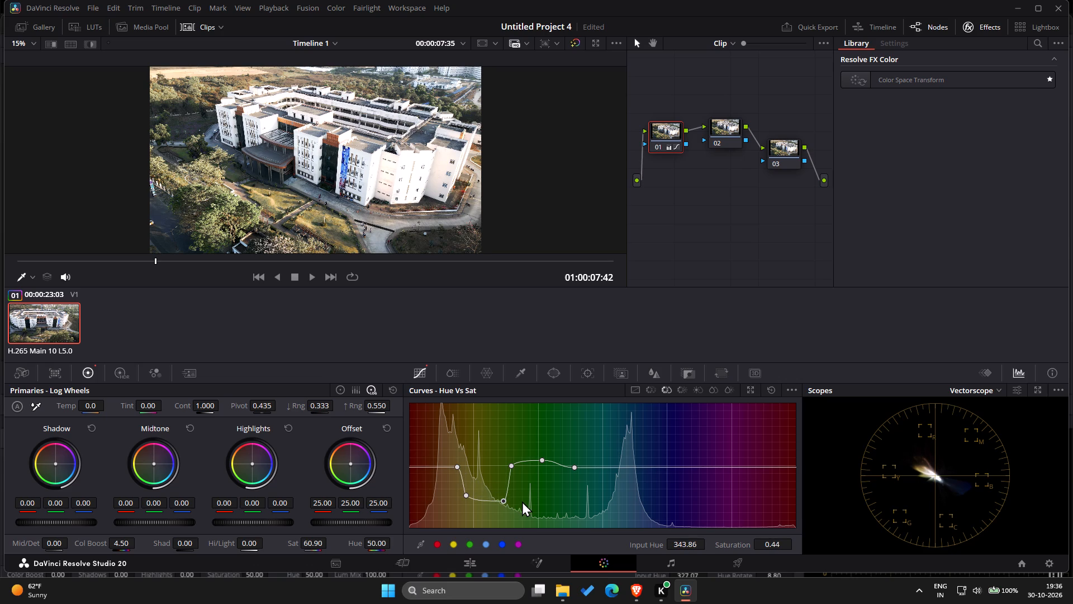
drag(522, 501, 506, 487)
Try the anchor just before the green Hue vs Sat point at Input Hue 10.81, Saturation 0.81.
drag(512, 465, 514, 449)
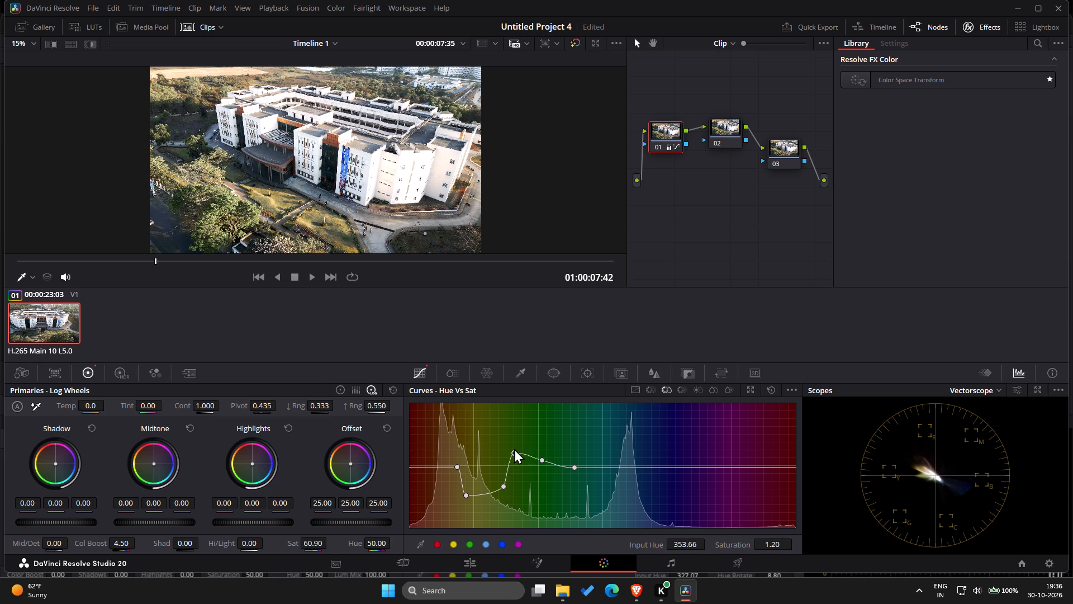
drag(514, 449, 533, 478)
Set the green Hue vs Sat point to Input Hue 22.23, Saturation 1.02.
drag(540, 459, 548, 487)
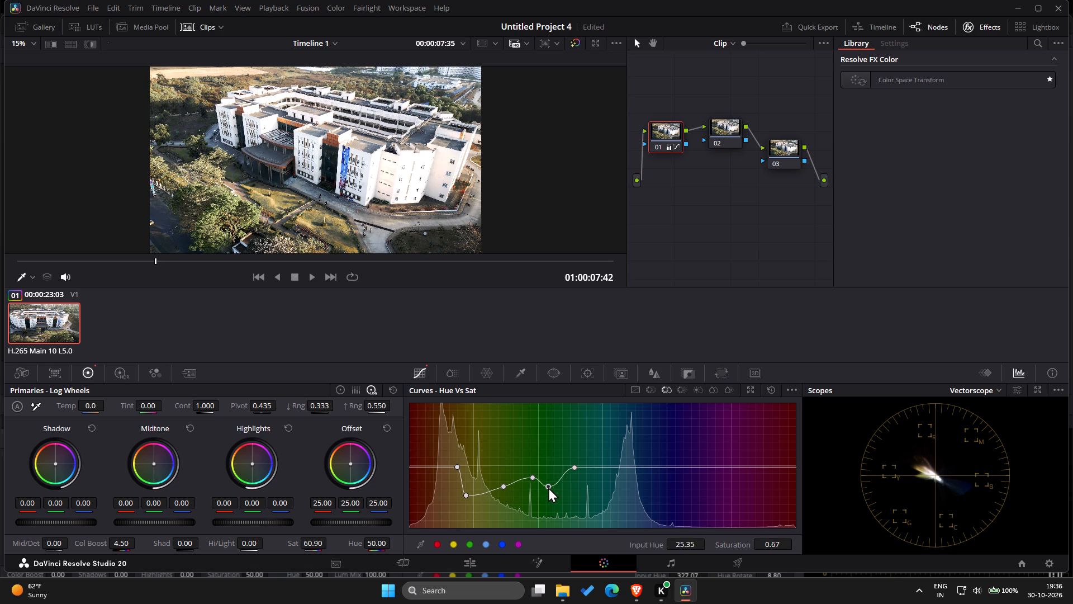
drag(548, 487, 539, 446)
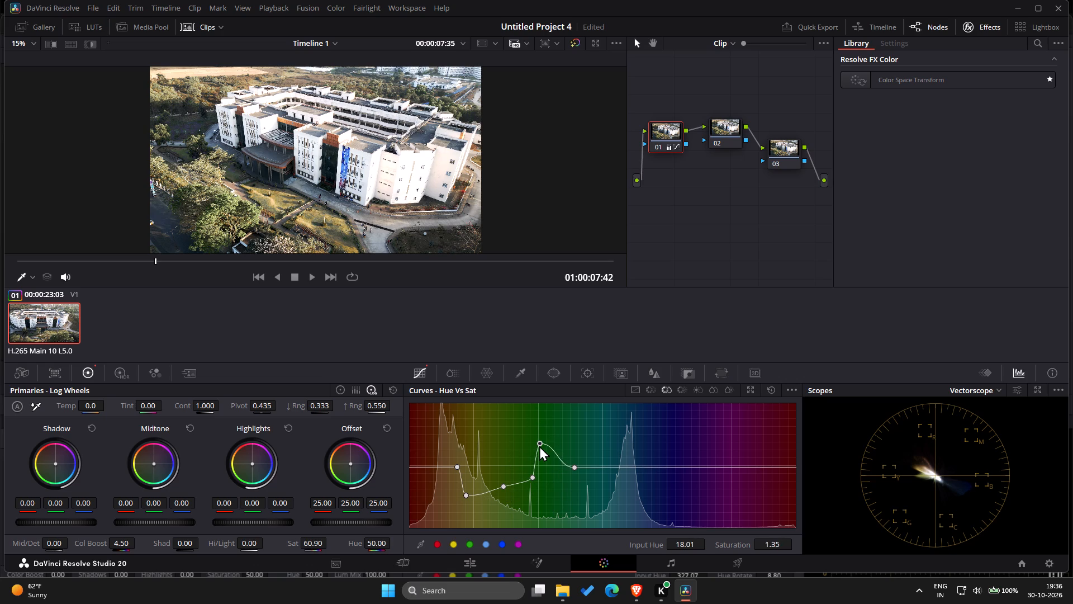
drag(539, 446, 544, 463)
drag(544, 463, 545, 464)
Raise the Hue vs Sat anchor just before the green point to Input Hue 5.61, Saturation 1.24.
drag(531, 474, 521, 414)
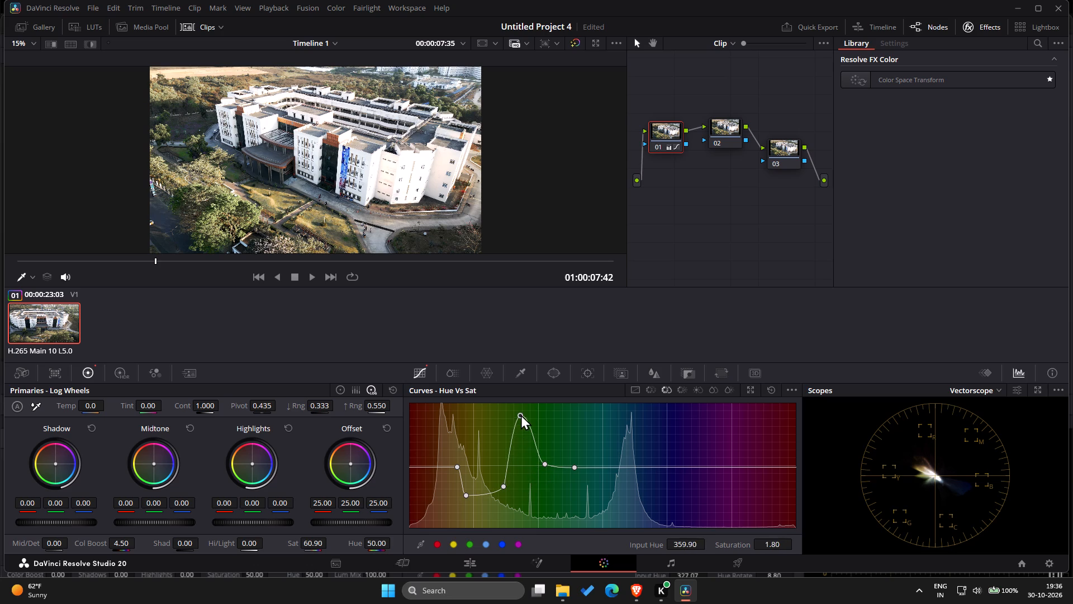
drag(521, 414, 521, 460)
drag(521, 460, 526, 452)
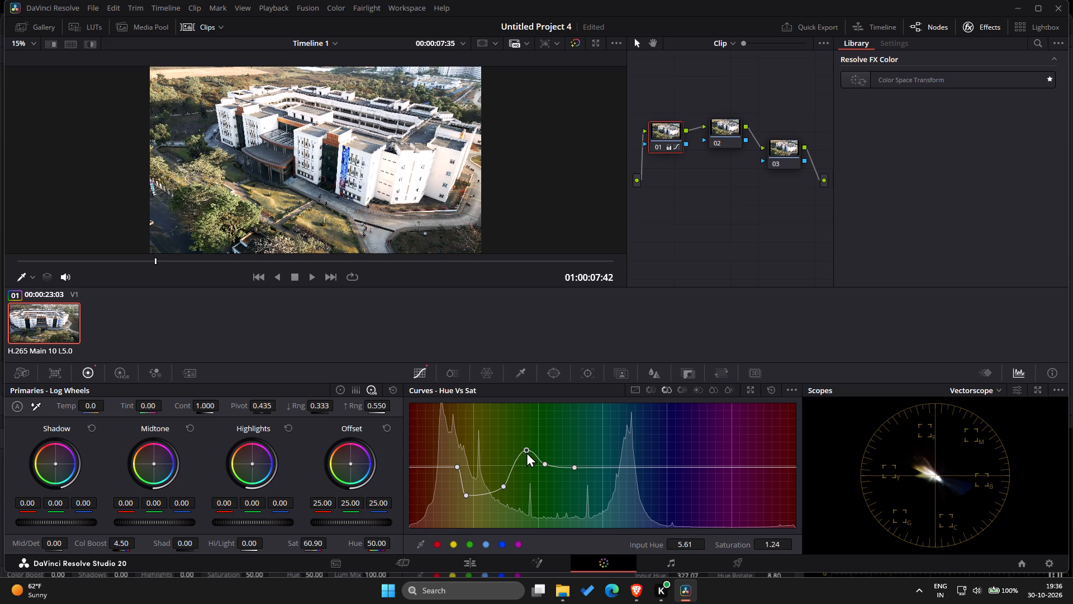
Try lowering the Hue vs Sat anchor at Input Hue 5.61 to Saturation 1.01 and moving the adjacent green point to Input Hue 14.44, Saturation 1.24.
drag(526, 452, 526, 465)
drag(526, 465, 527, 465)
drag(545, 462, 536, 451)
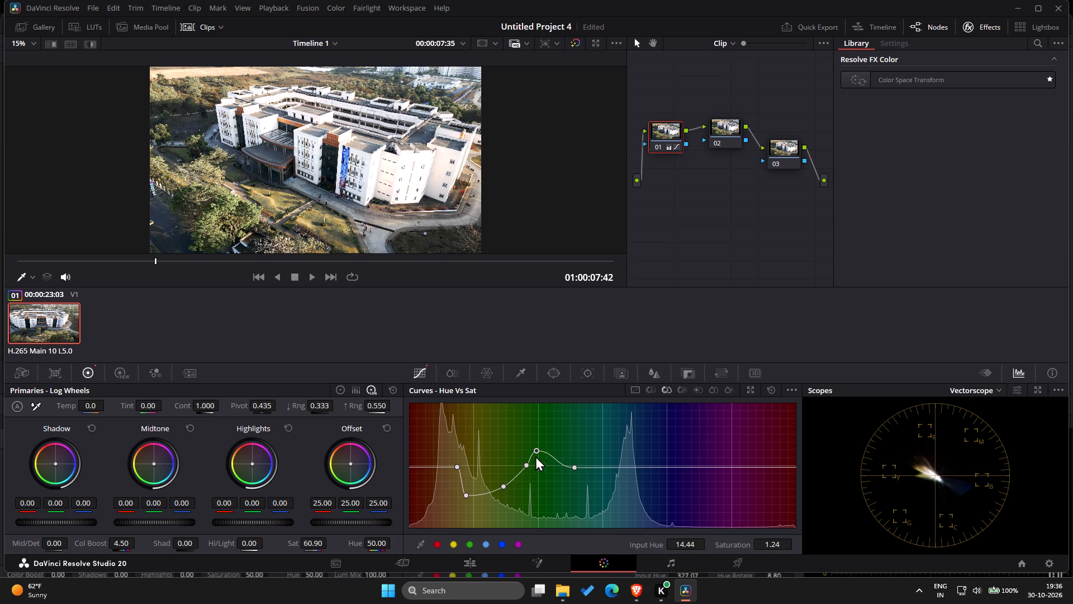
Reshape the yellow Hue vs Sat dip, with its low point at Input Hue 315.22, Saturation 0.81 and its closing anchor at 326.13, 0.98.
drag(503, 484, 486, 466)
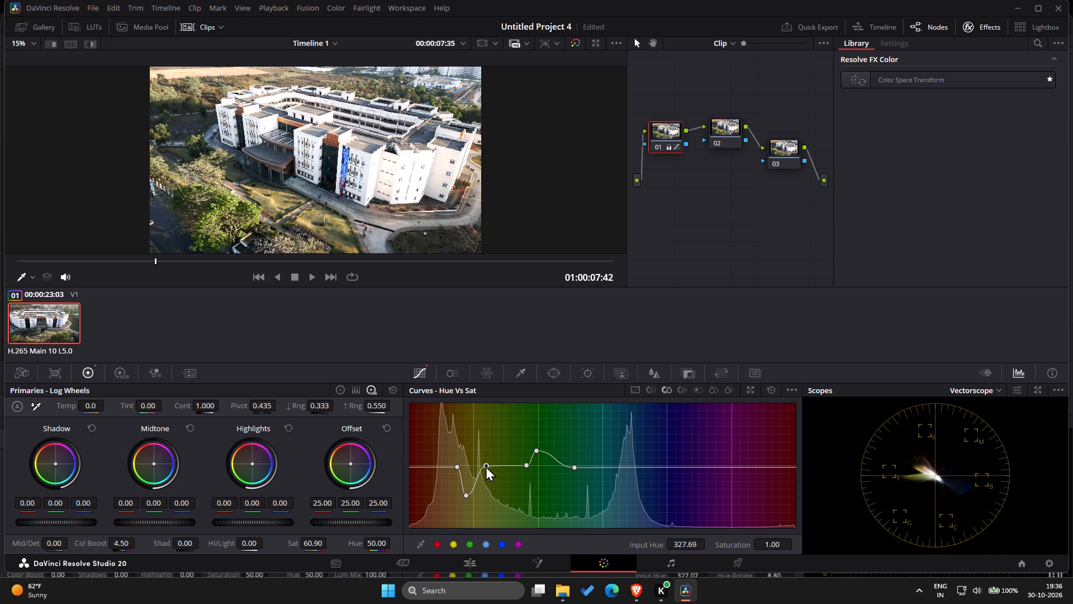
drag(486, 466, 485, 467)
drag(464, 496, 473, 482)
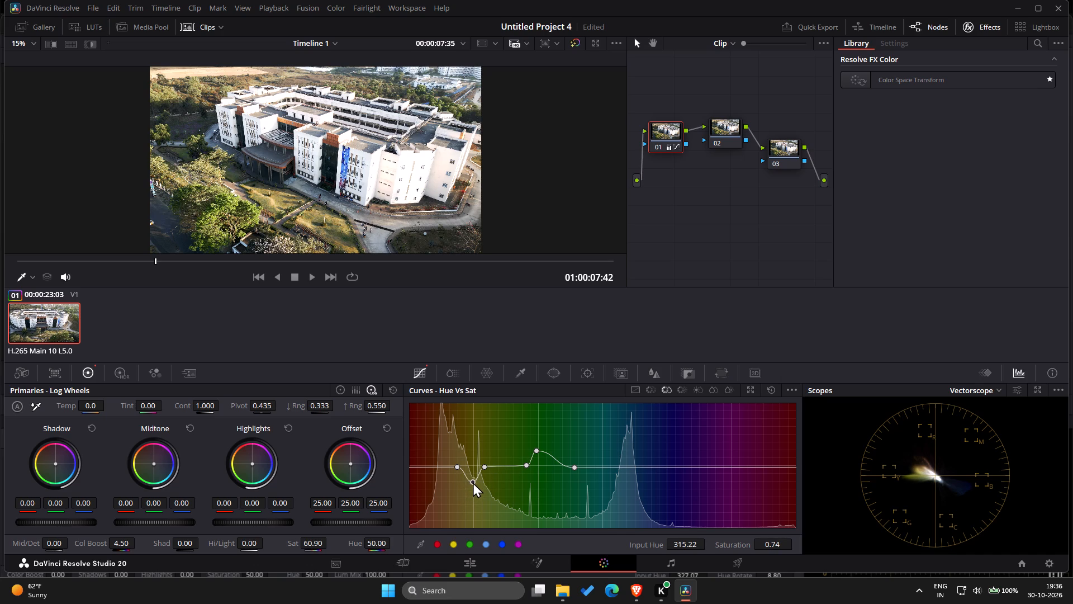
drag(473, 482, 485, 479)
drag(485, 479, 473, 478)
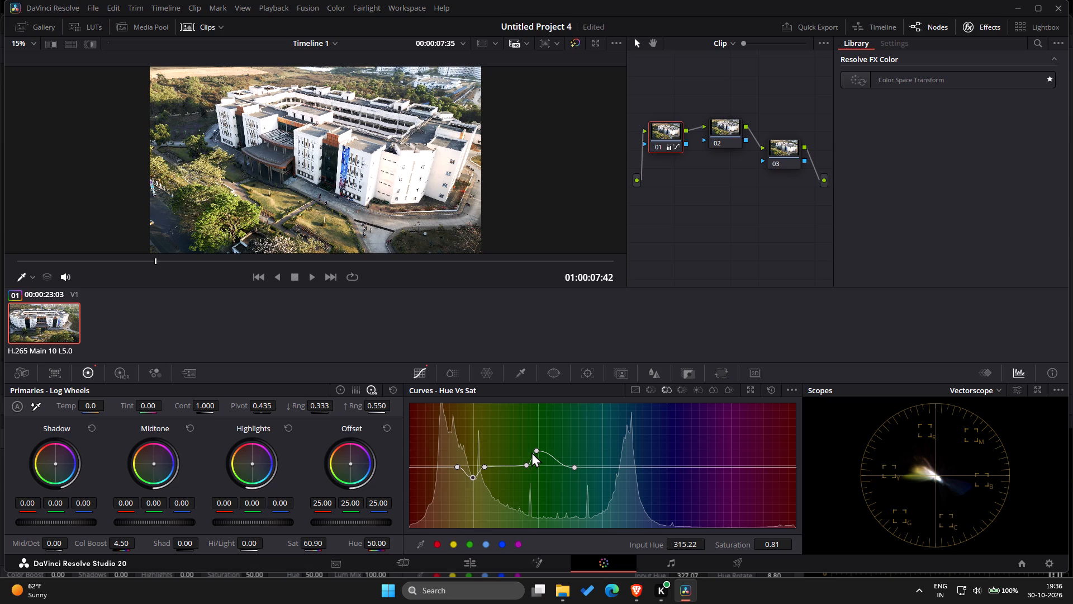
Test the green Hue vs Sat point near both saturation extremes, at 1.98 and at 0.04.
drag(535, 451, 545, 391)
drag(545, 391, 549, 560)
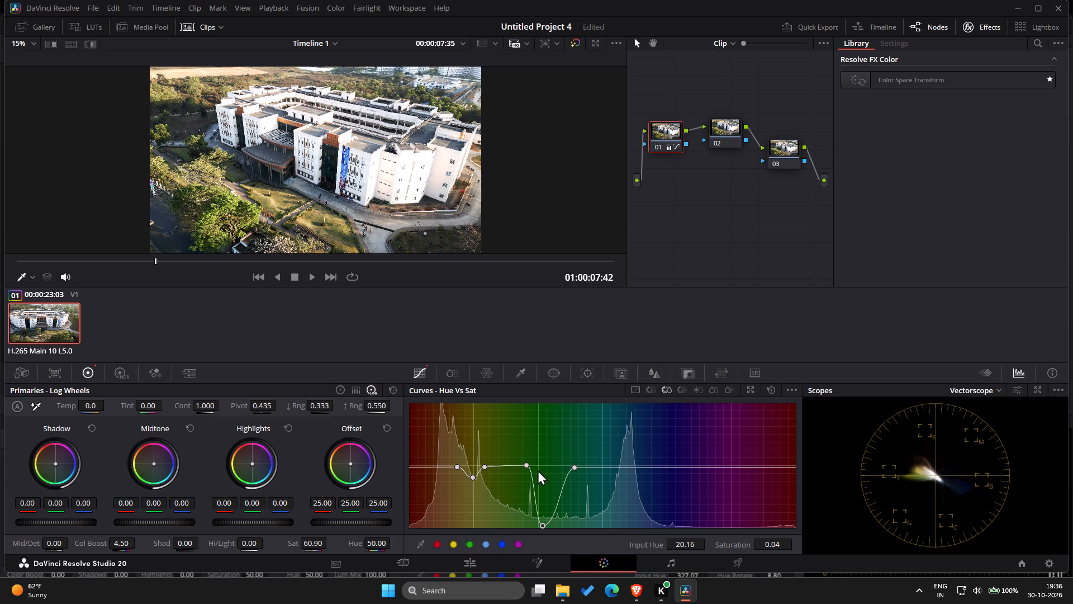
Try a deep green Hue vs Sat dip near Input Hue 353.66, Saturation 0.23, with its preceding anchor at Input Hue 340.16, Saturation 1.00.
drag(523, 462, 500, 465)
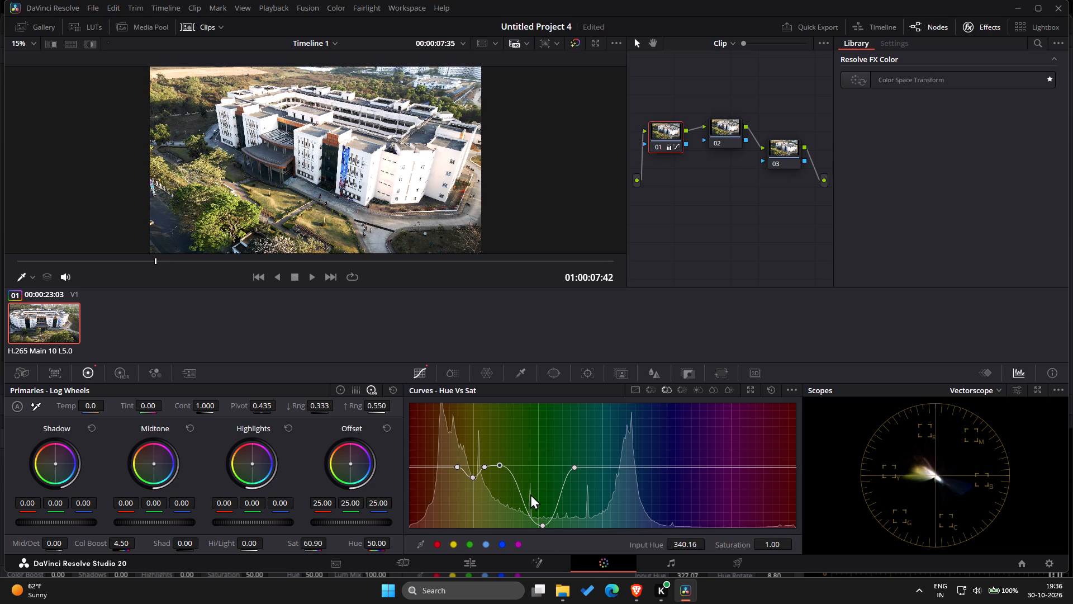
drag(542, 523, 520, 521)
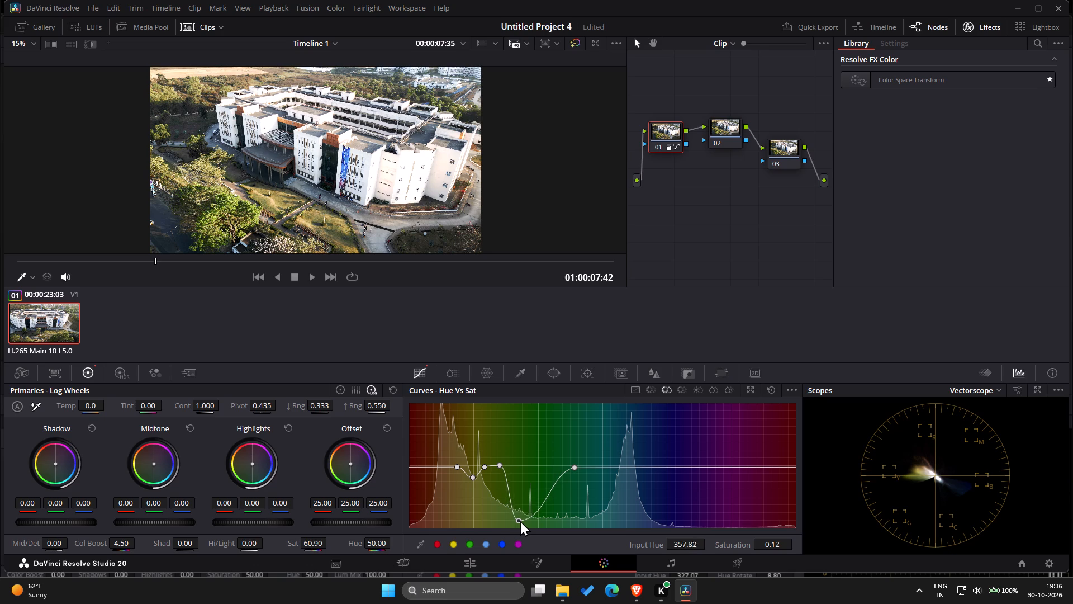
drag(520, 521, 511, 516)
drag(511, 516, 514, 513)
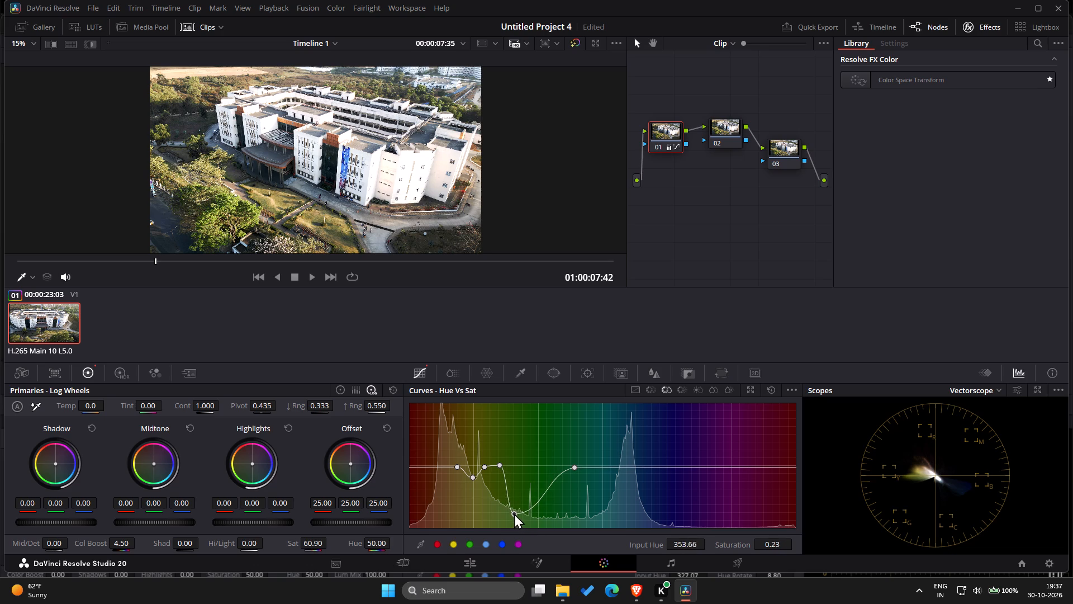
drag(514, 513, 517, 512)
Move the last Hue vs Sat anchor closer to the green dip, at Input Hue 10.29, Saturation 0.98.
drag(568, 461, 536, 462)
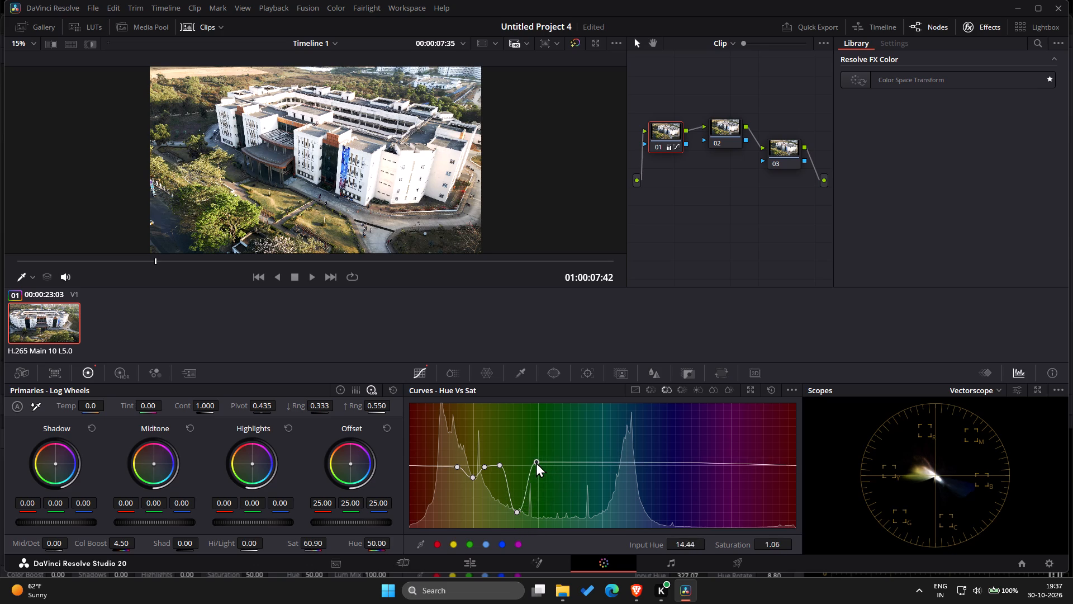
drag(536, 462, 532, 467)
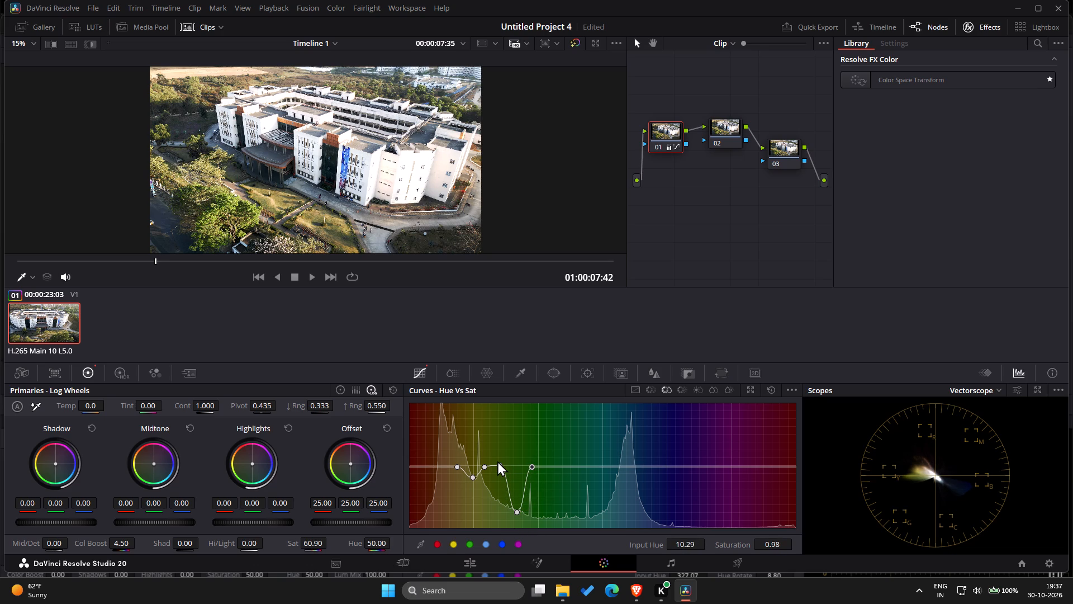
Set the Hue vs Sat anchor just before the green dip to Input Hue 345.87, Saturation 0.90.
drag(497, 461, 502, 466)
drag(502, 466, 506, 472)
Test strong boosts on the green Hue vs Sat point, and settle it at Input Hue 0.42, Saturation 0.76.
drag(518, 508, 517, 388)
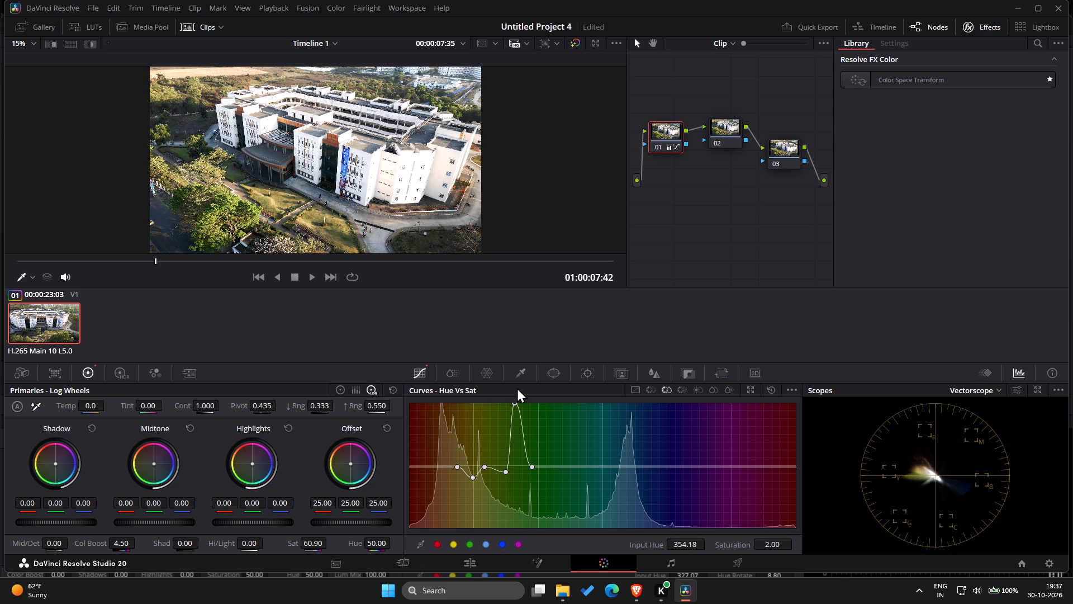
drag(517, 388, 524, 434)
drag(524, 434, 521, 480)
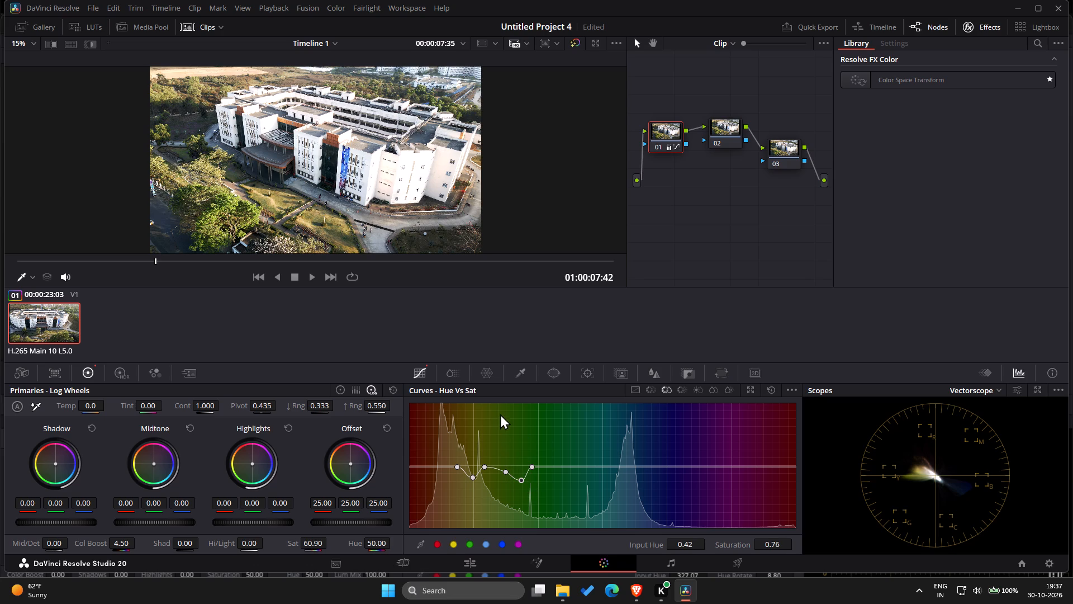
click(709, 301)
click(668, 337)
Select node 02 in the node graph.
click(731, 124)
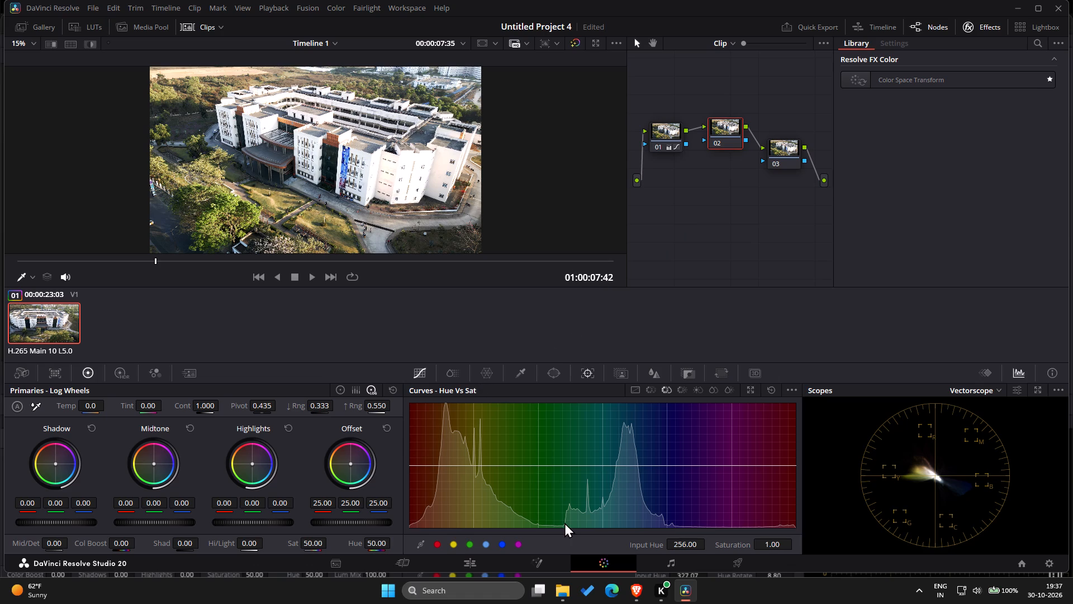
Switch to the YouTube tutorial in Brave and resume playback from 3:05 in the Hue vs Hue chapter.
click(624, 550)
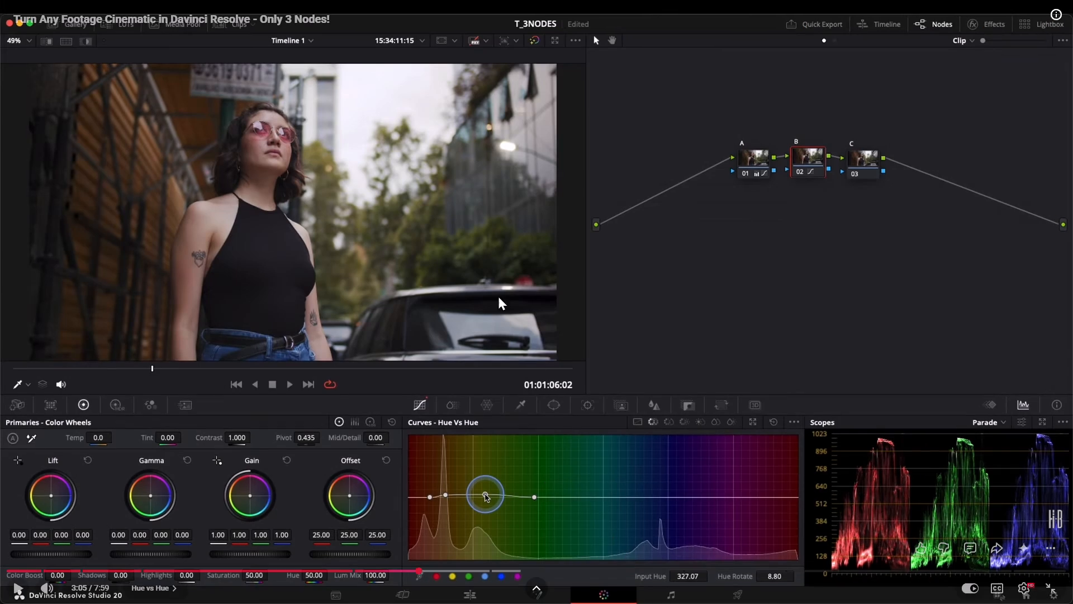
key(space)
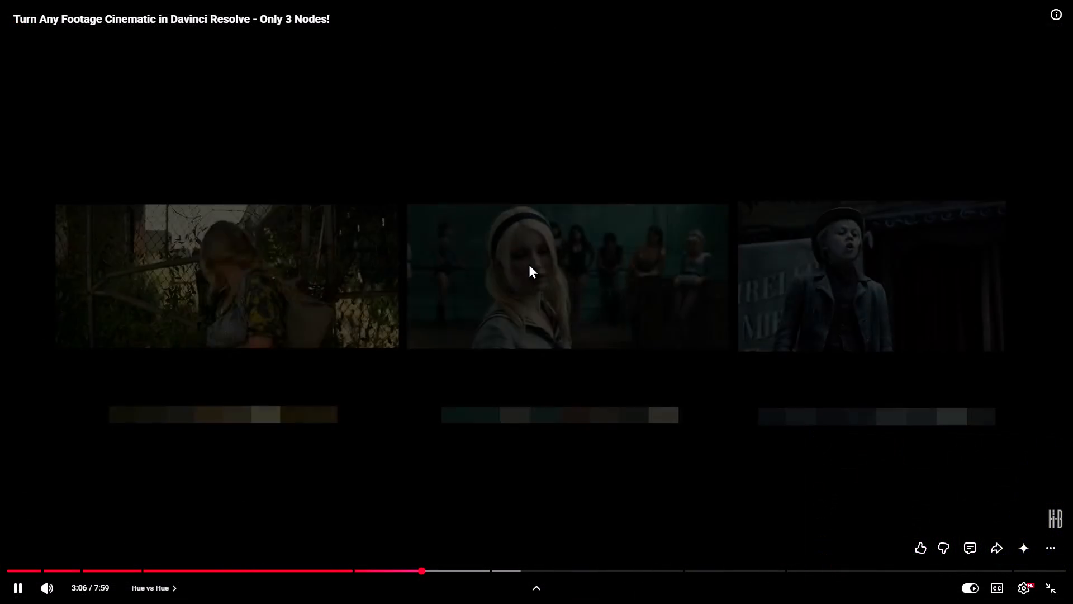
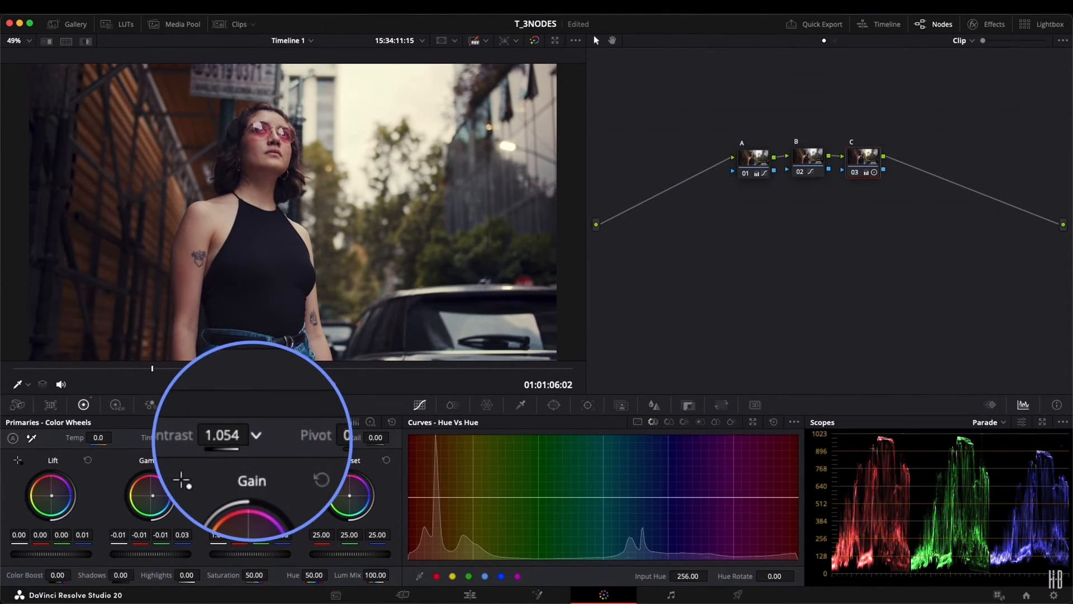
Pause the tutorial video and switch to DaVinci Resolve.
key(space)
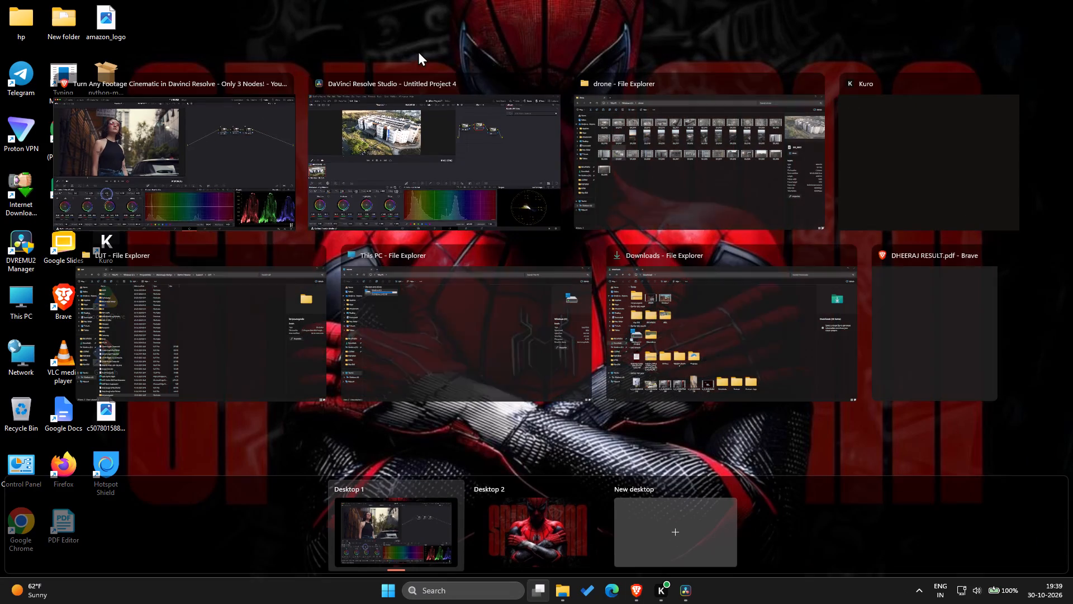
click(401, 163)
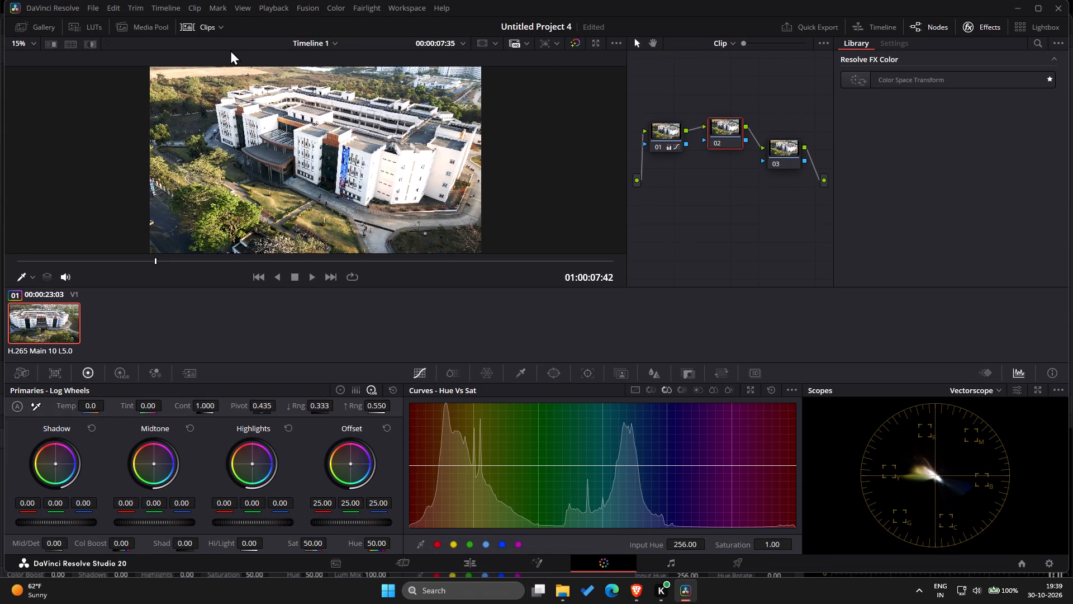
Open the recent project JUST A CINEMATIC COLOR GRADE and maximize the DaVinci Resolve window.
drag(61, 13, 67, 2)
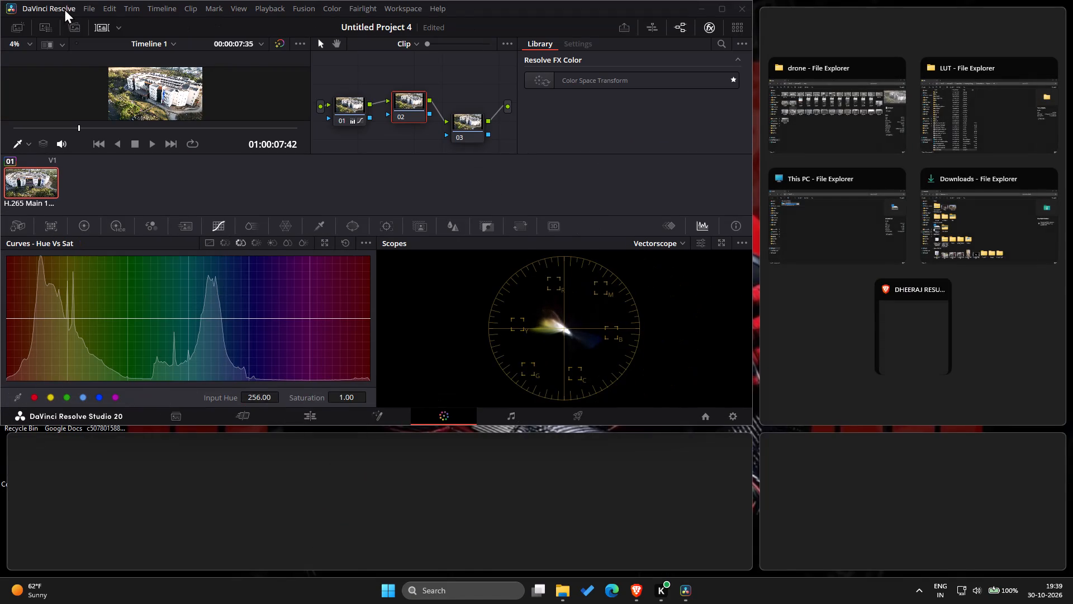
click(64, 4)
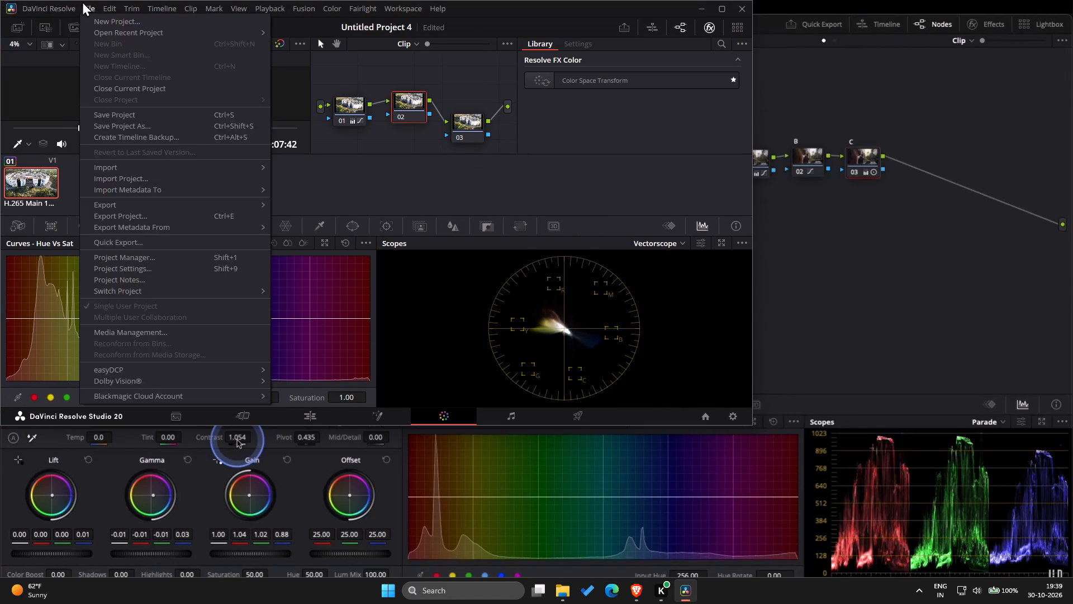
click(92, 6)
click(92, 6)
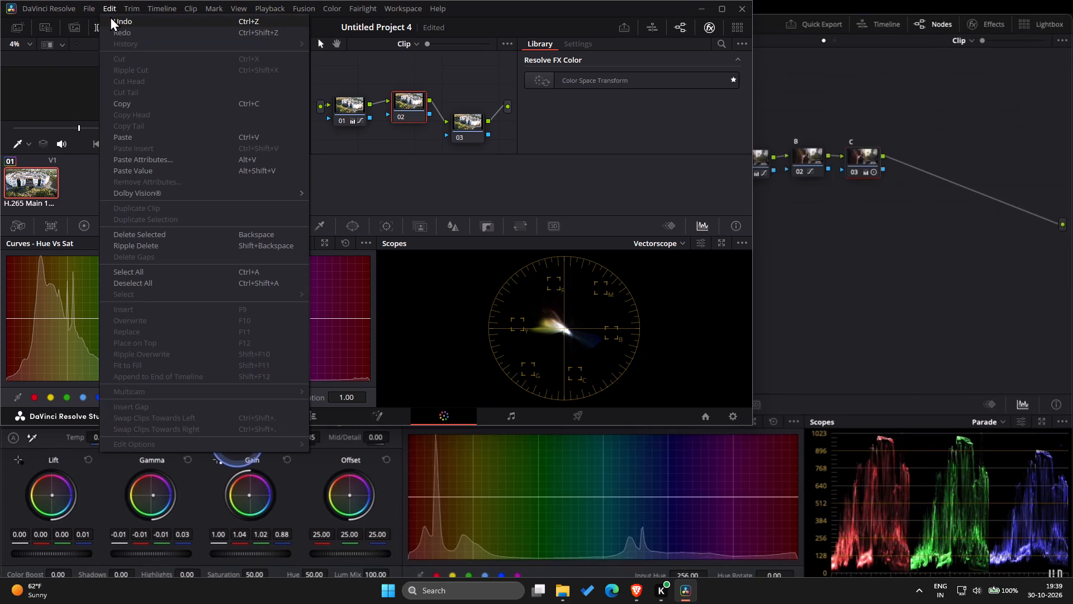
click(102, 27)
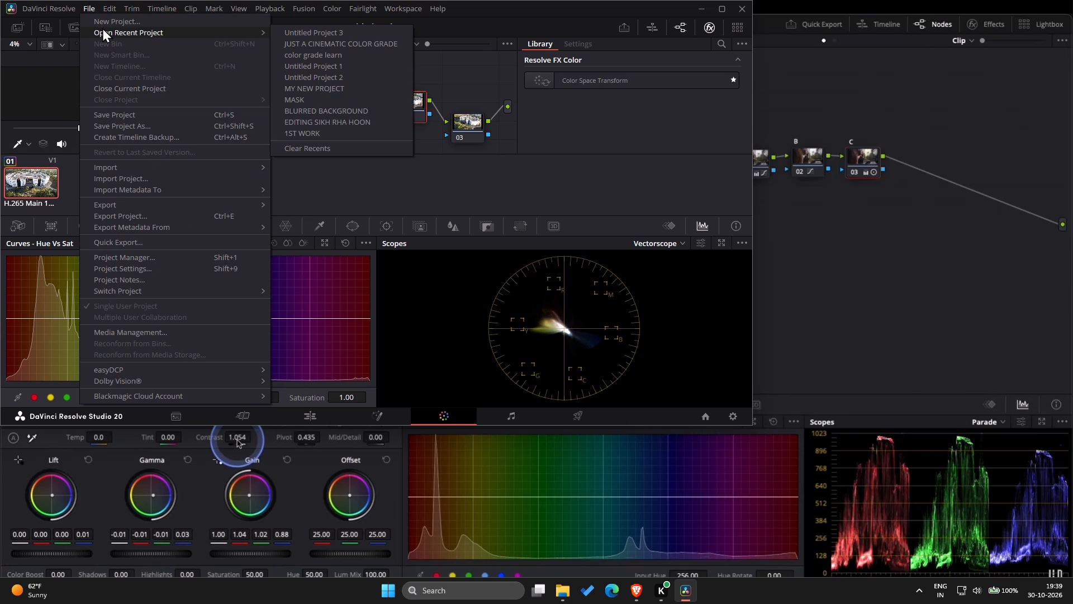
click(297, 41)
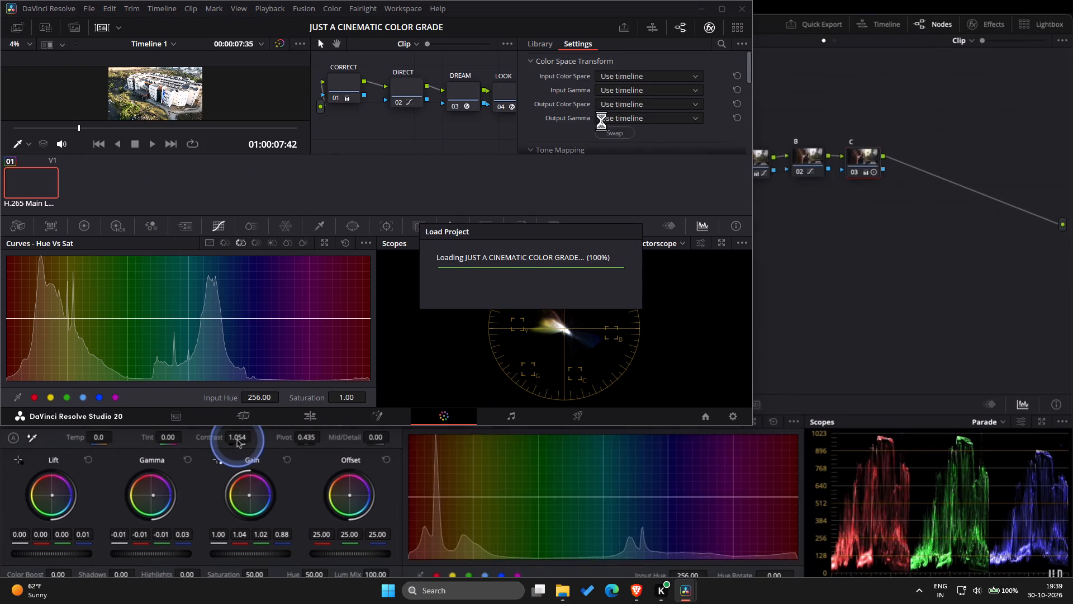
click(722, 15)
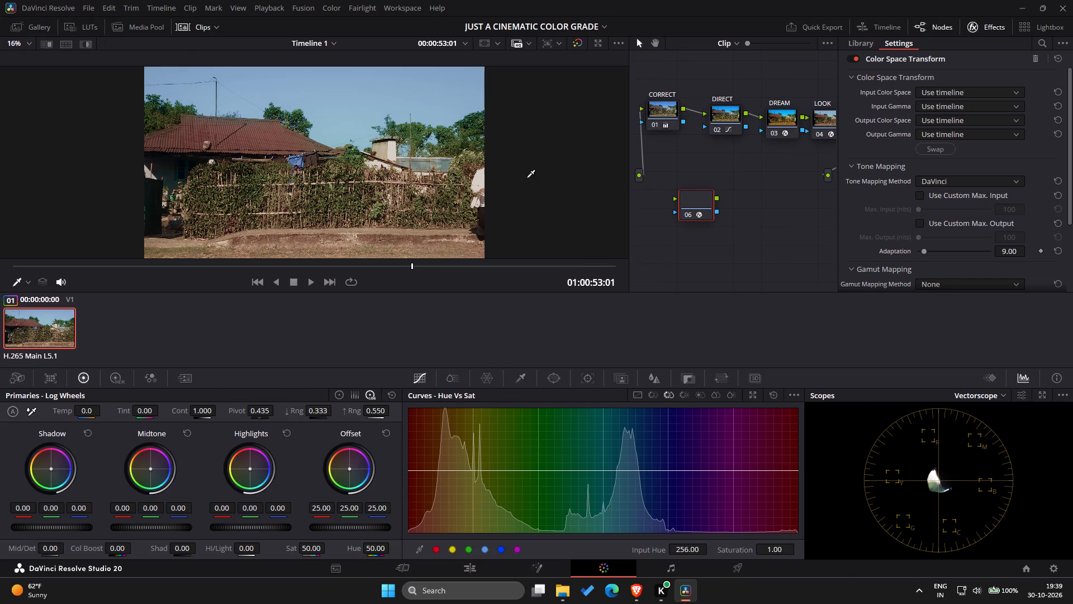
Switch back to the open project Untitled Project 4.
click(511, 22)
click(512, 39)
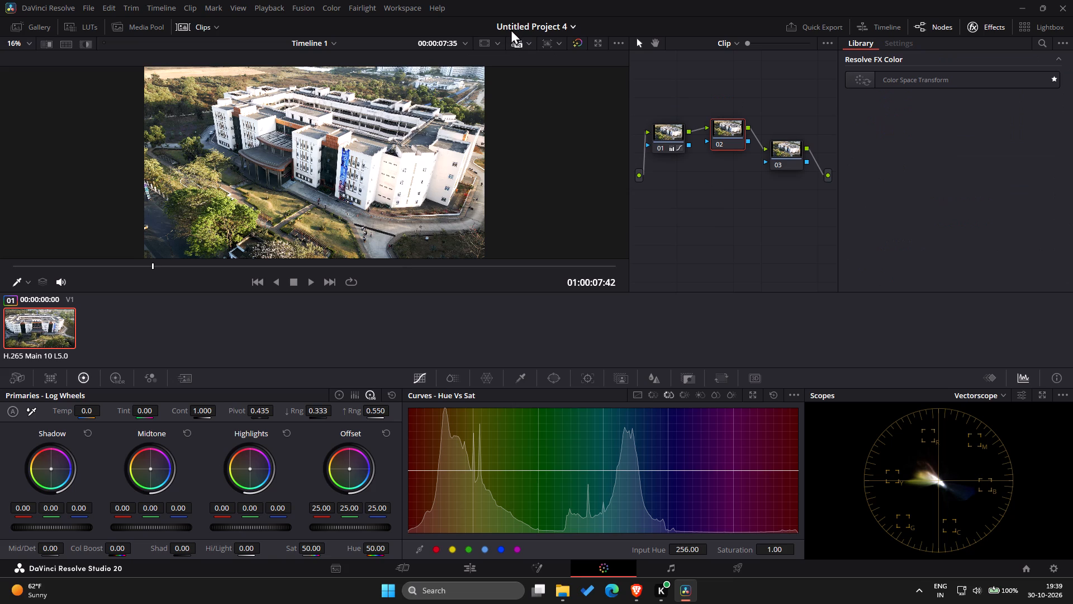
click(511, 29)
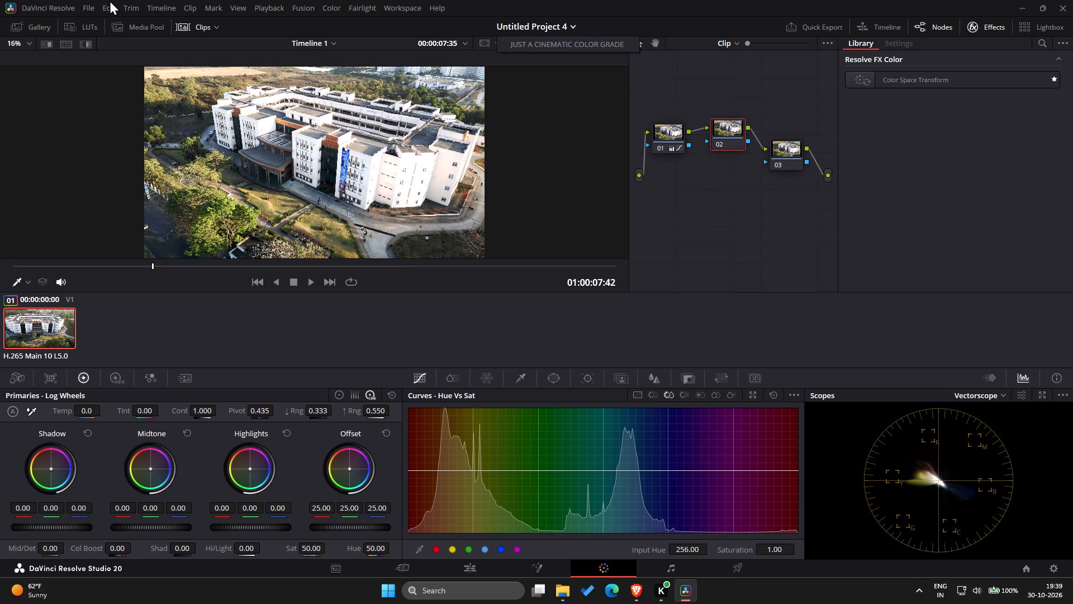
Create a new project, keeping the default name.
click(89, 4)
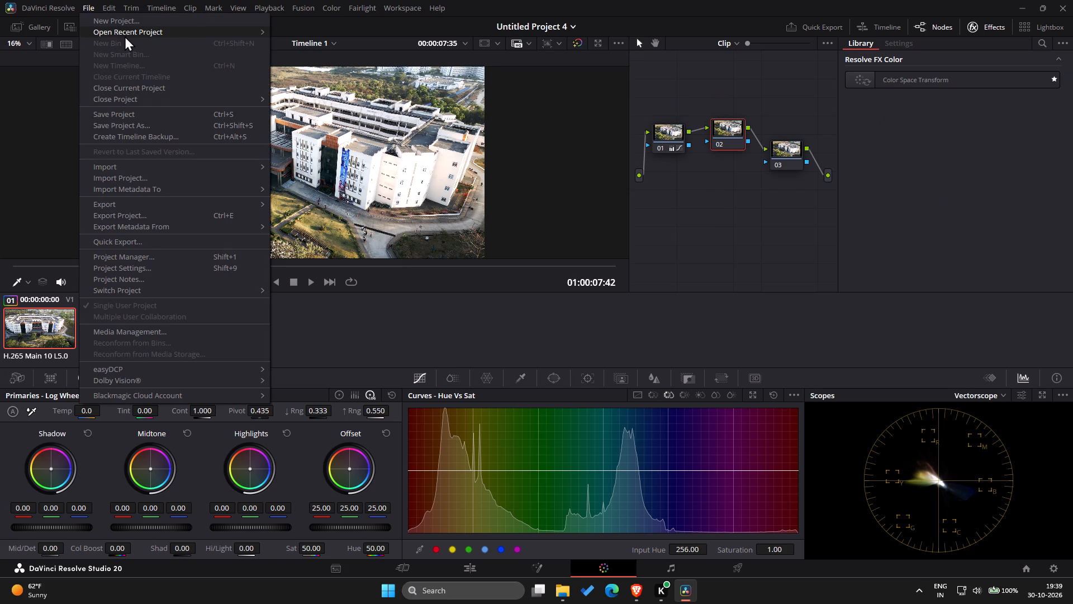
click(193, 22)
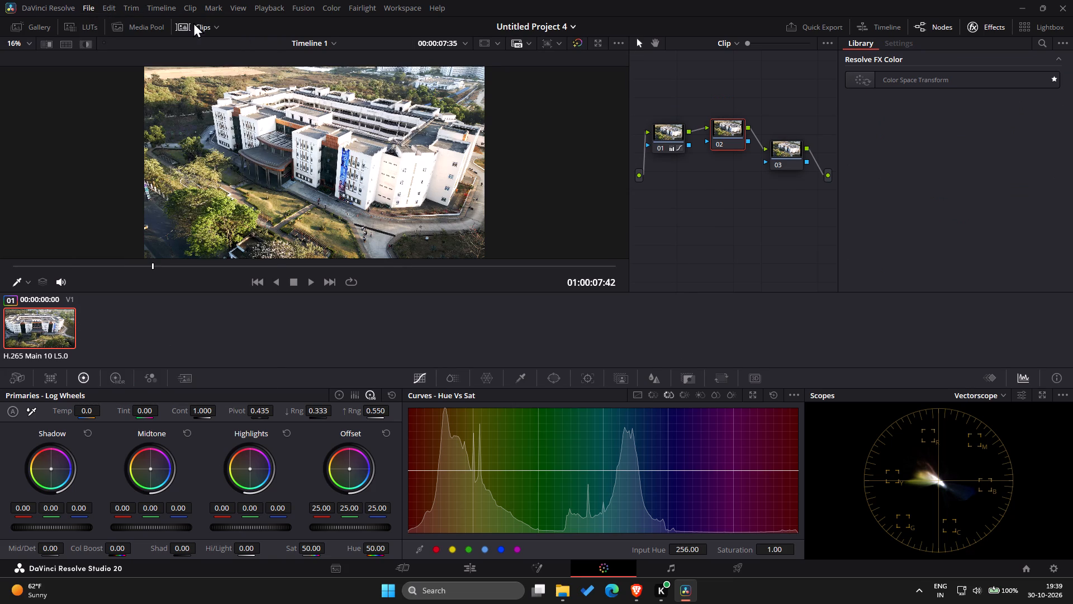
click(625, 333)
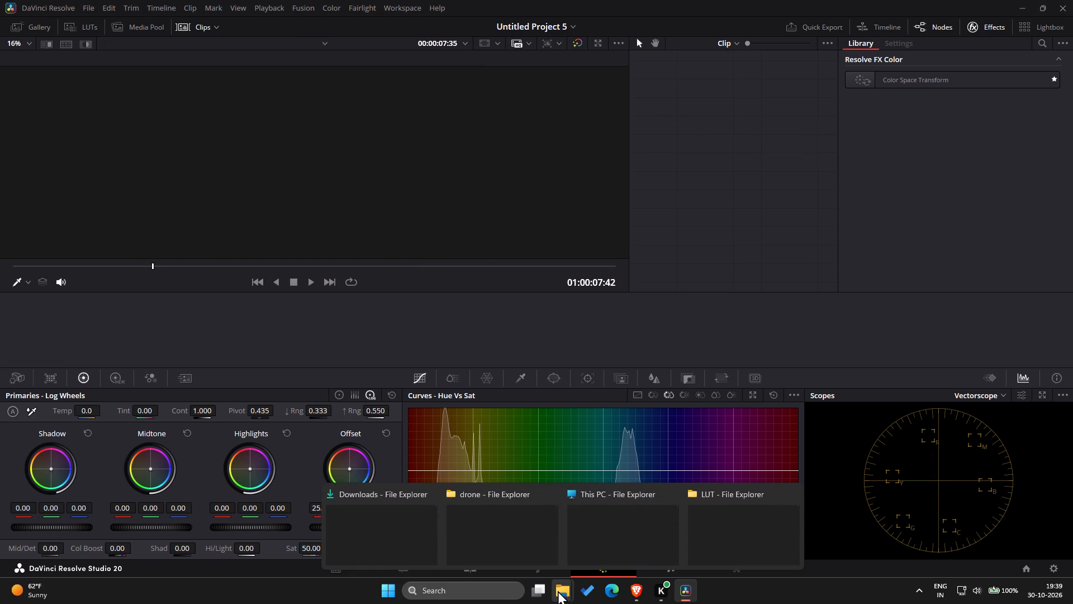
In File Explorer, go from the drone folder to the Meghalya folder on drive C:, and place its window beside DaVinci Resolve.
click(511, 553)
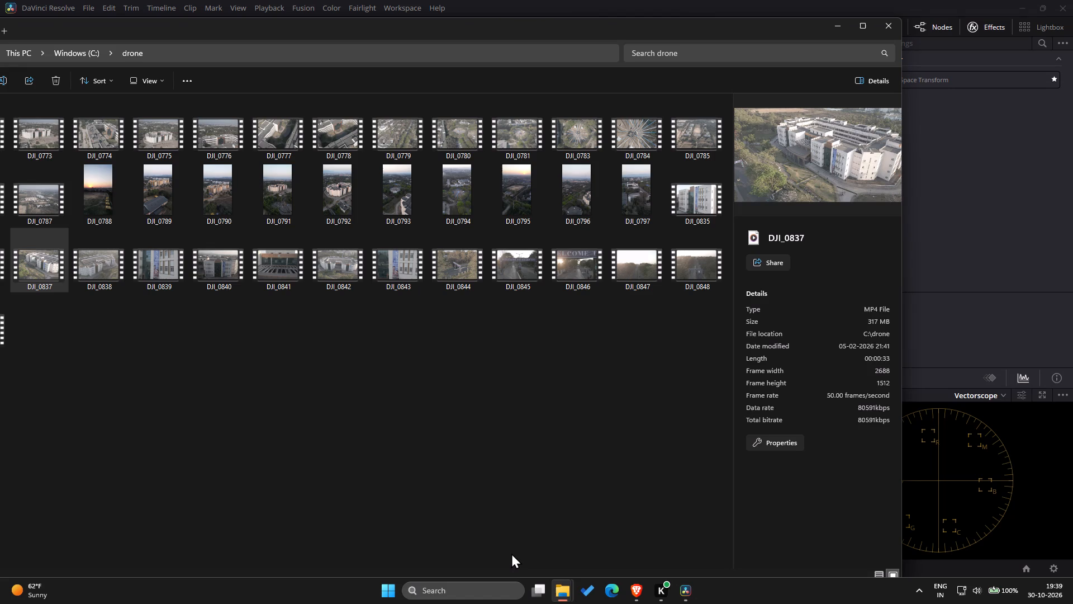
drag(668, 25, 782, 40)
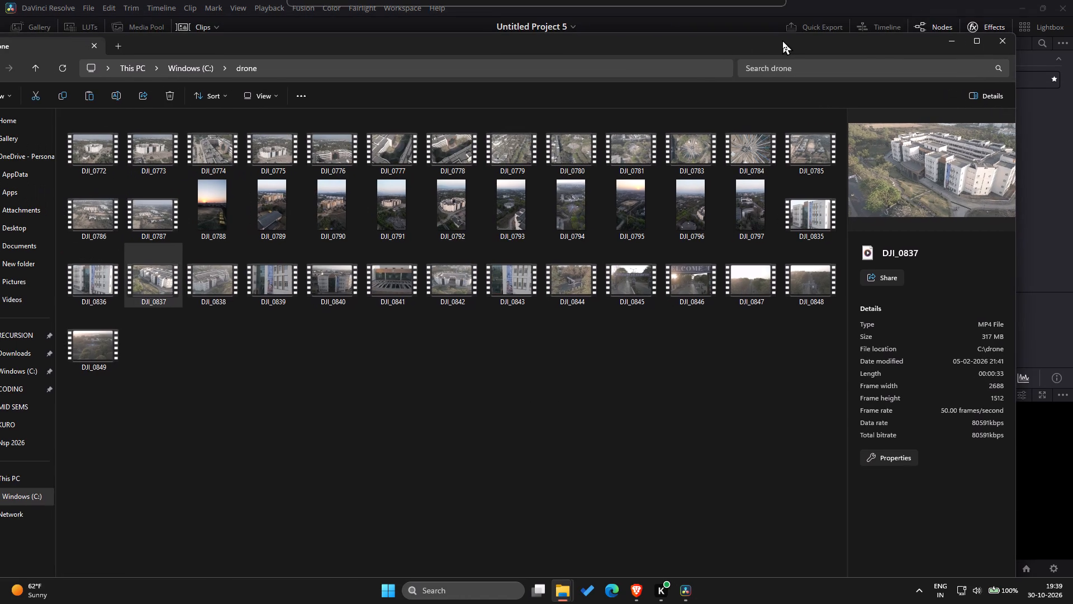
drag(782, 40, 782, 40)
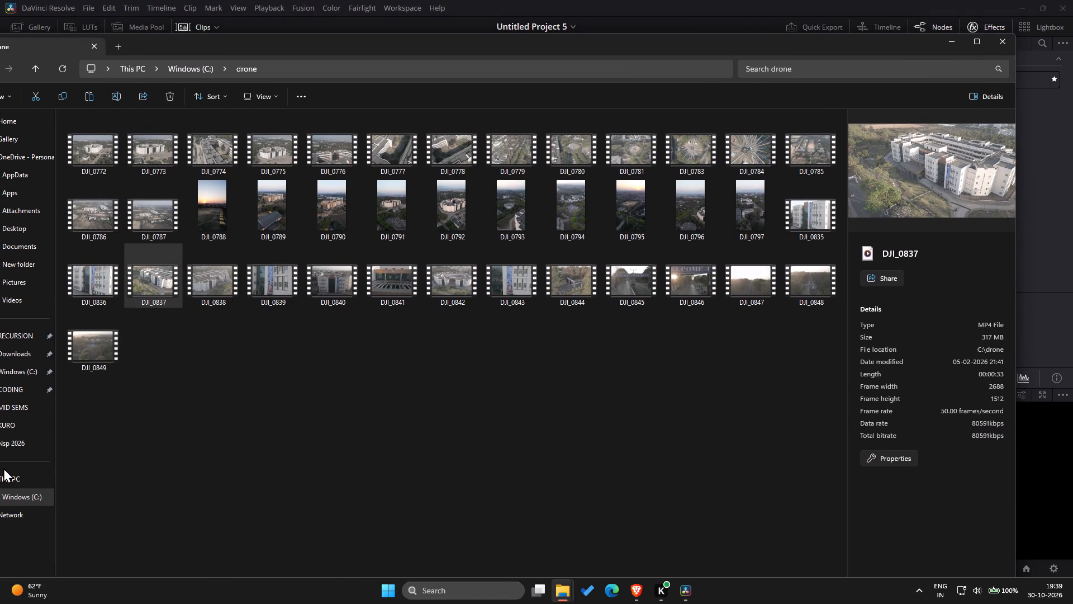
click(13, 474)
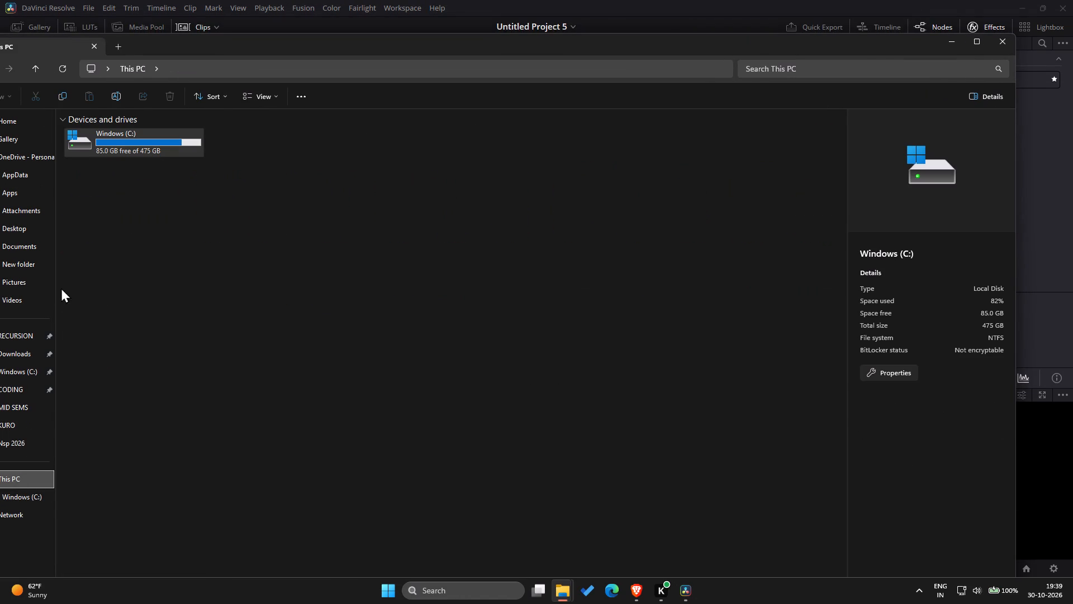
double_click(125, 156)
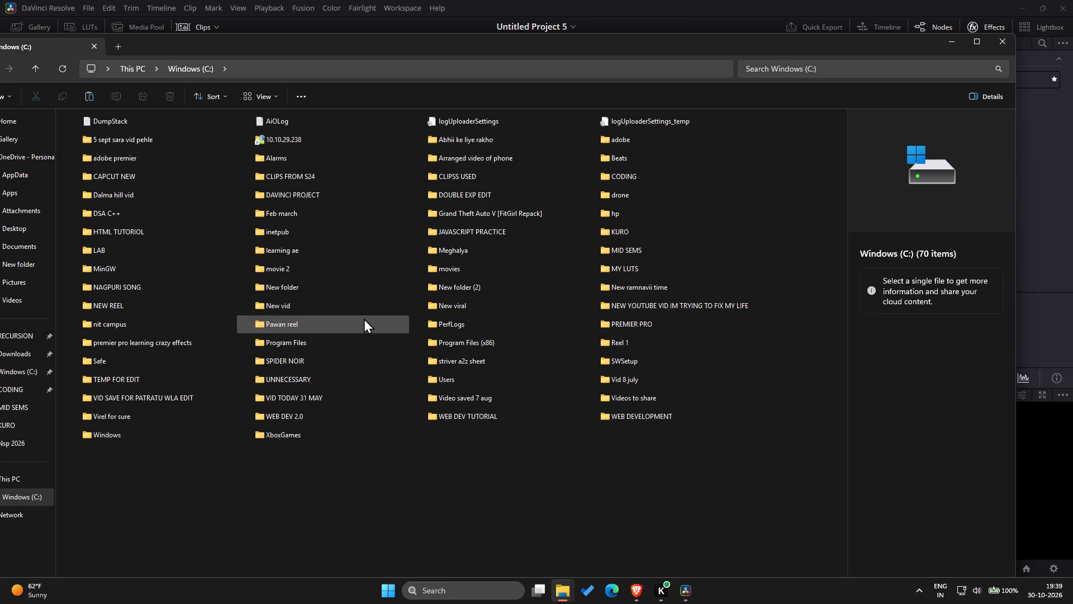
click(429, 385)
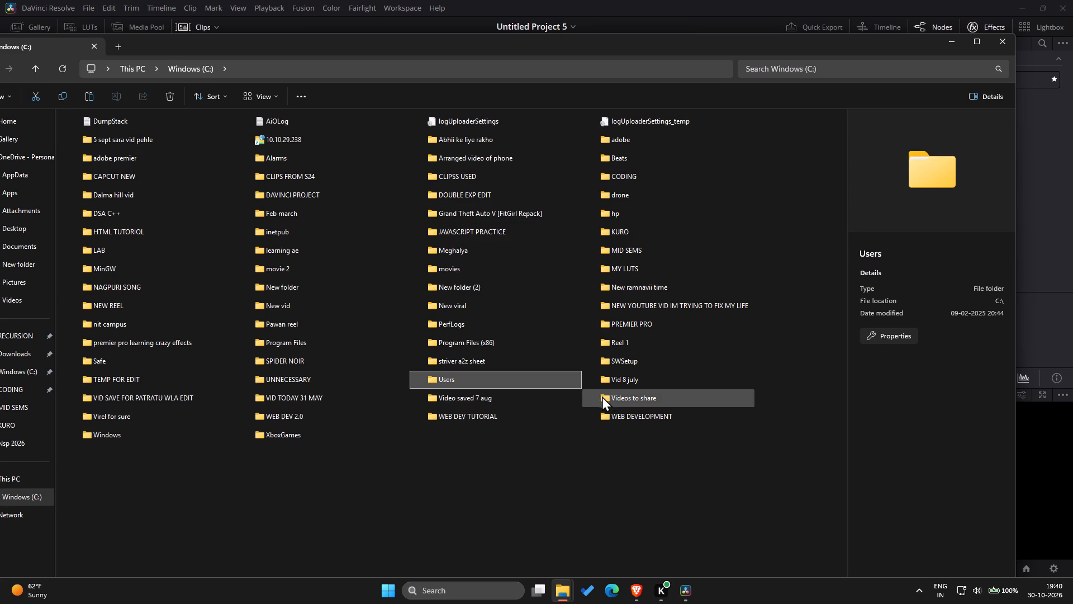
double_click(435, 249)
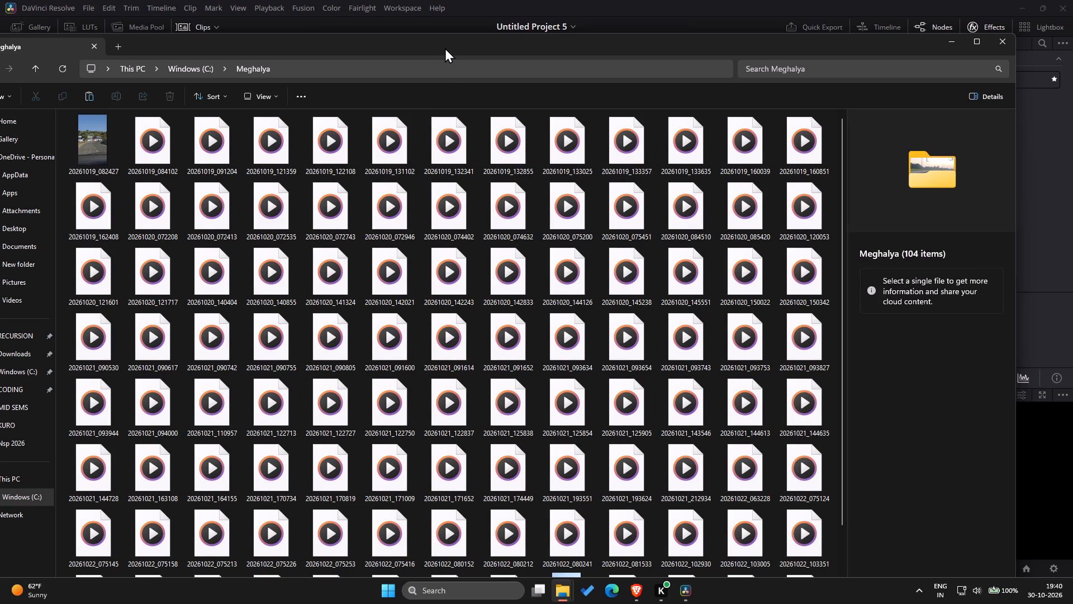
drag(445, 48, 873, 185)
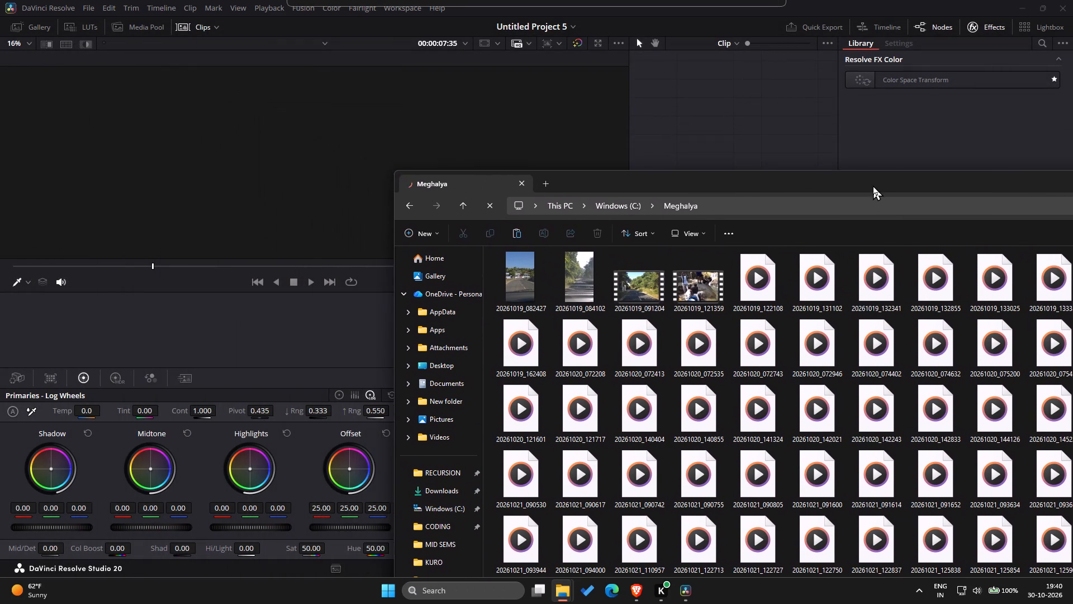
drag(873, 185, 880, 188)
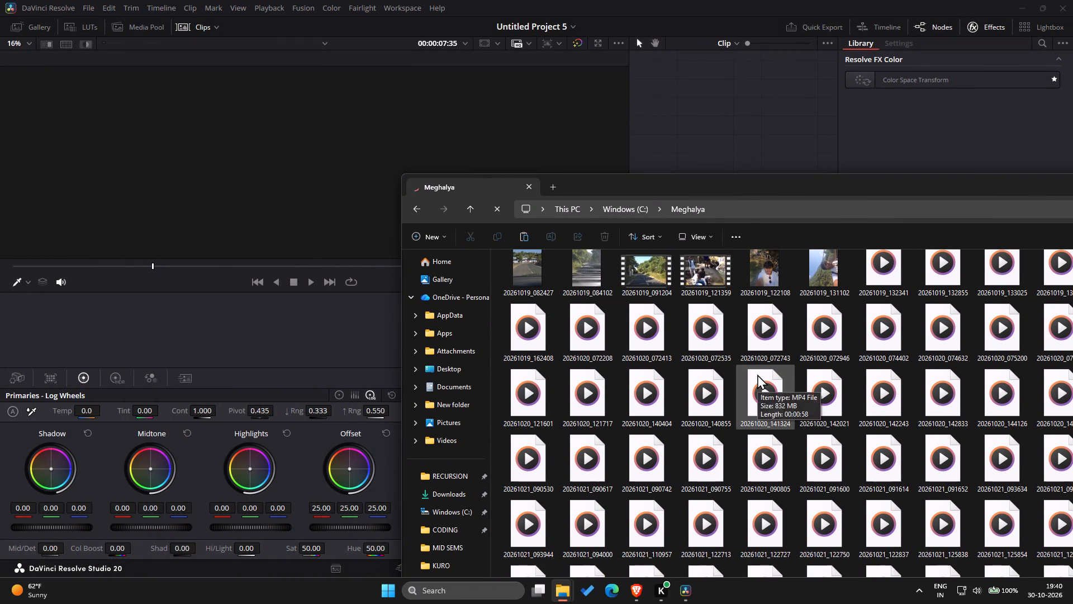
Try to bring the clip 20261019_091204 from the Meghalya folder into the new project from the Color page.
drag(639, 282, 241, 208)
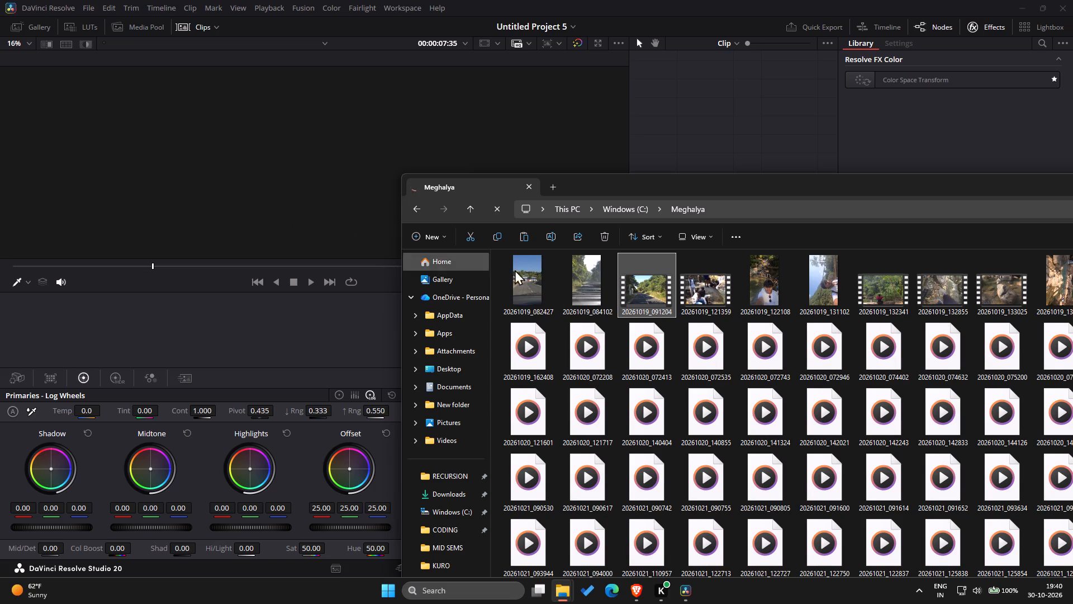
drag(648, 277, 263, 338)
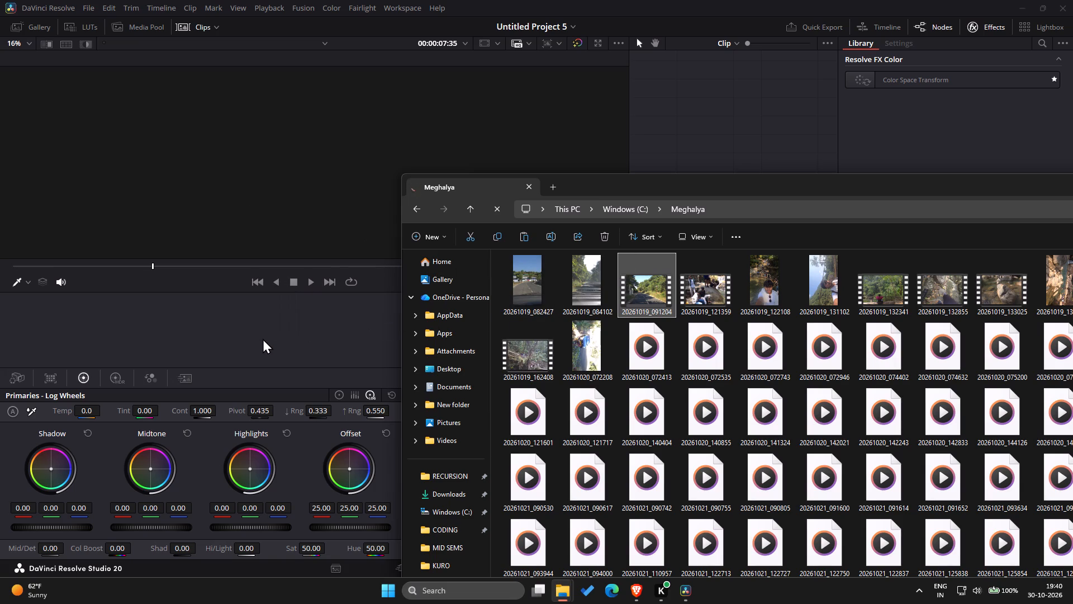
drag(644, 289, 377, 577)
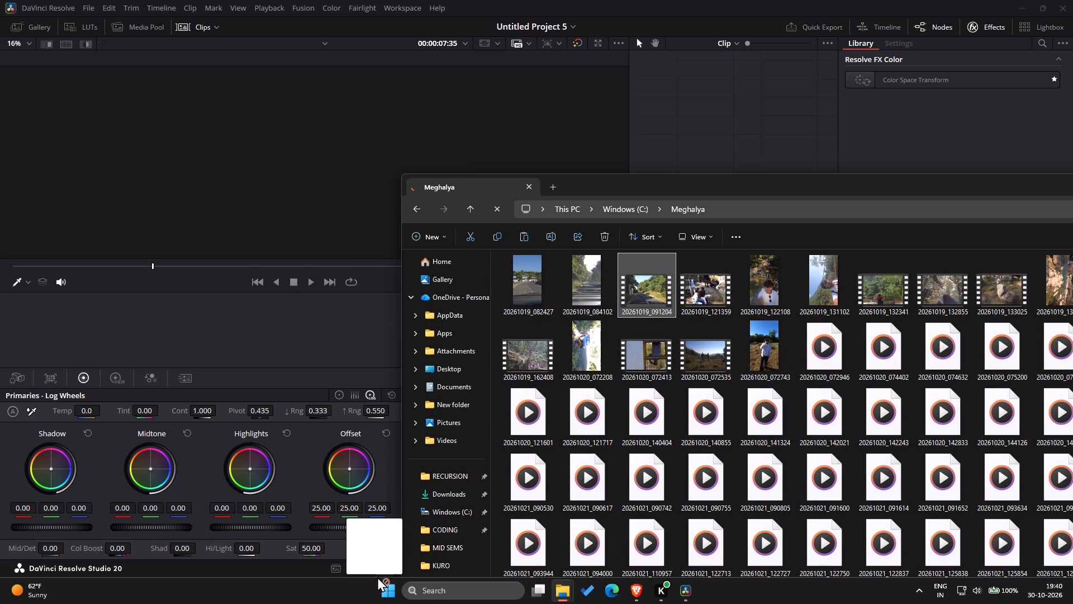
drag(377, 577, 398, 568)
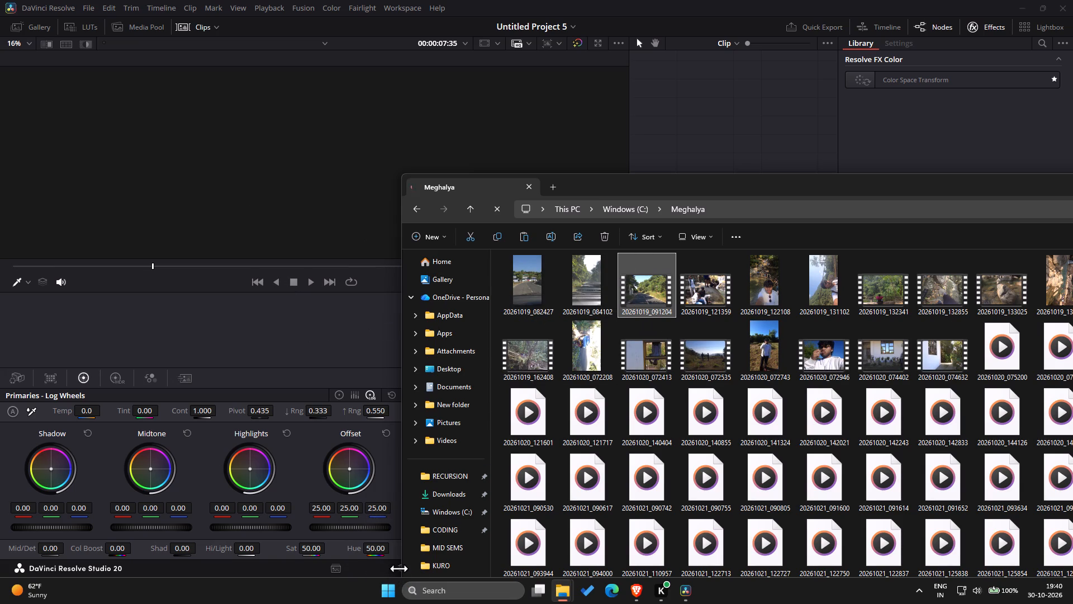
On the Cut page, add the clip 20261020_072208 from the Meghalya folder to the timeline and change the project frame rate to match.
click(392, 568)
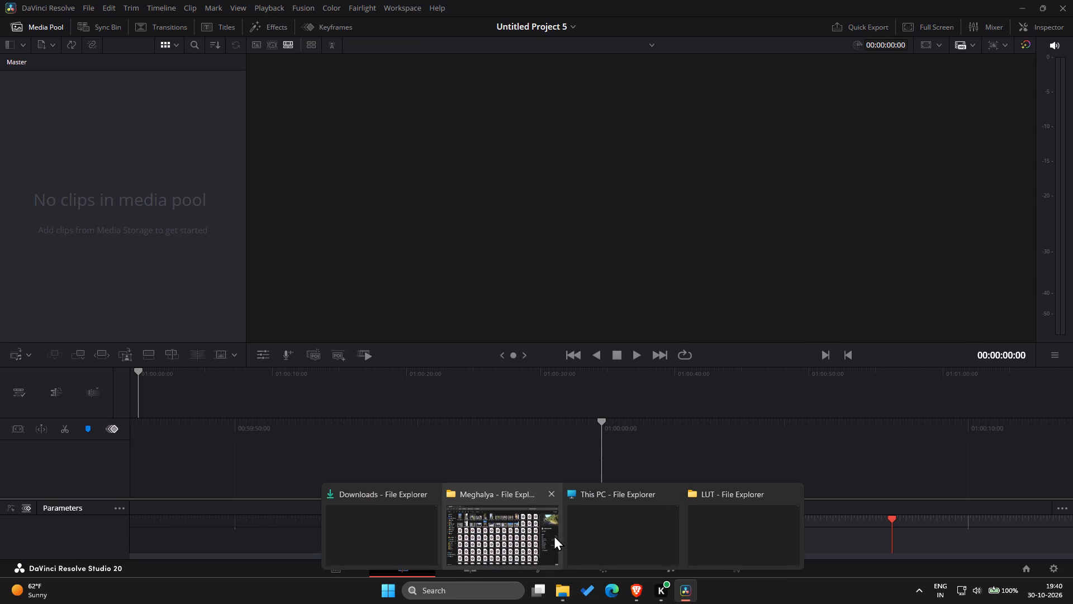
click(552, 535)
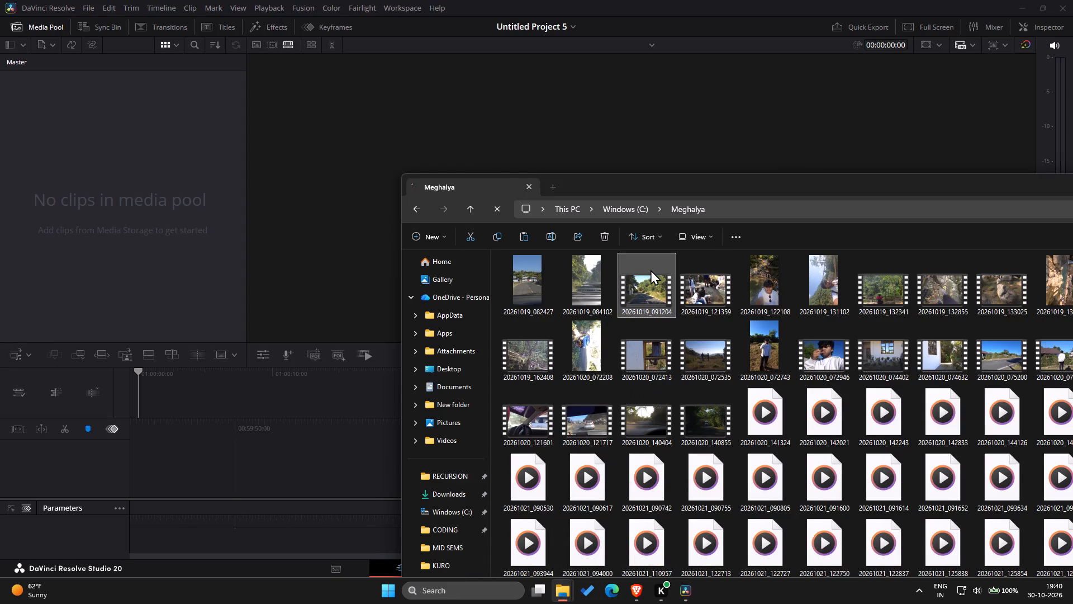
click(644, 275)
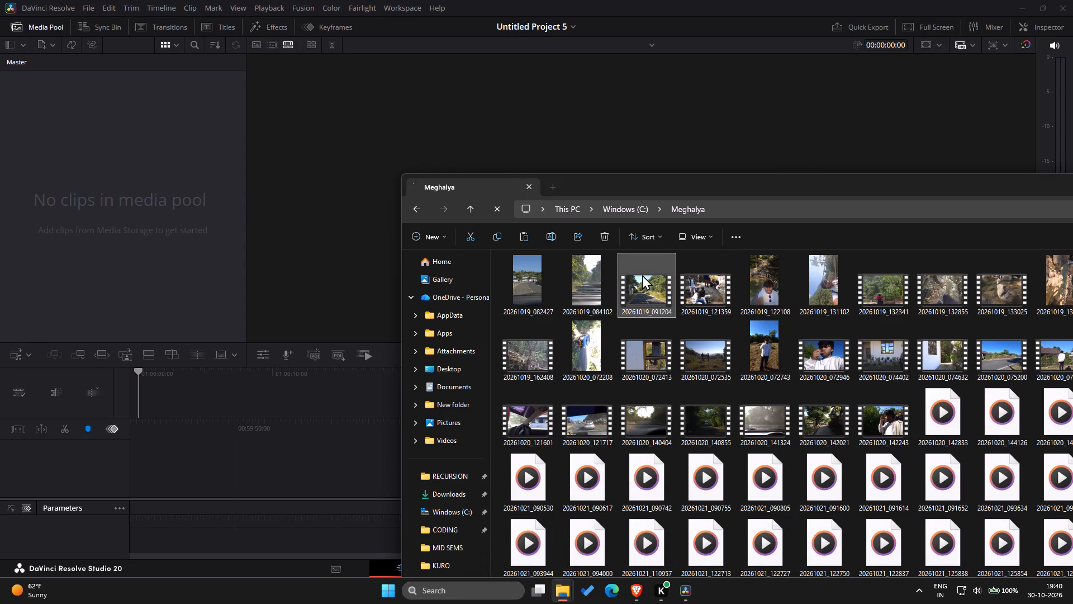
drag(599, 332, 329, 541)
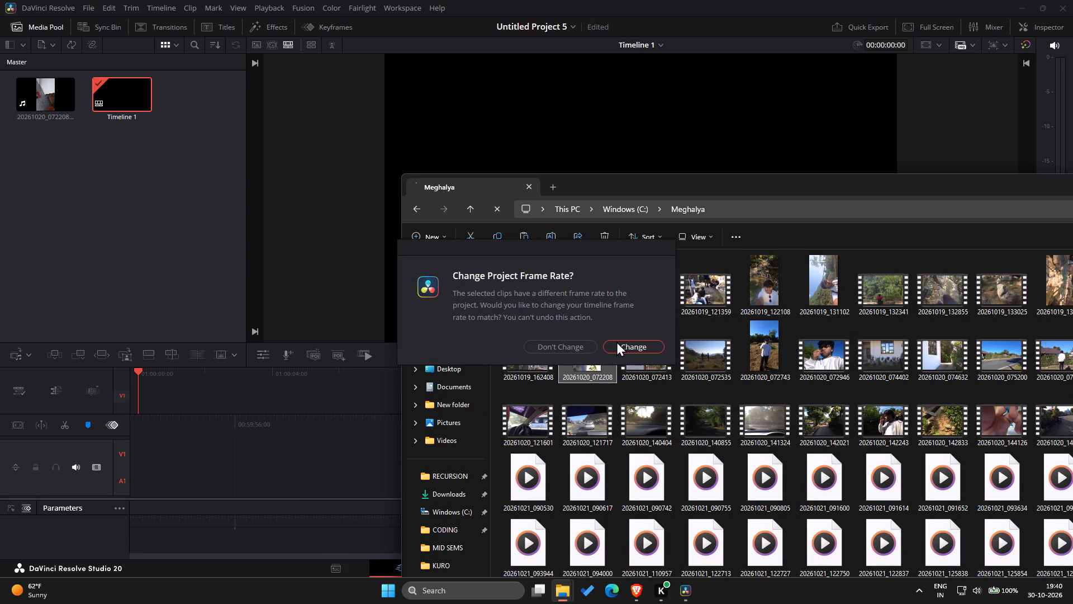
click(617, 341)
Move the Meghalya folder window aside, minimize it and return to the clip in the DaVinci Resolve viewer.
drag(844, 182, 694, 205)
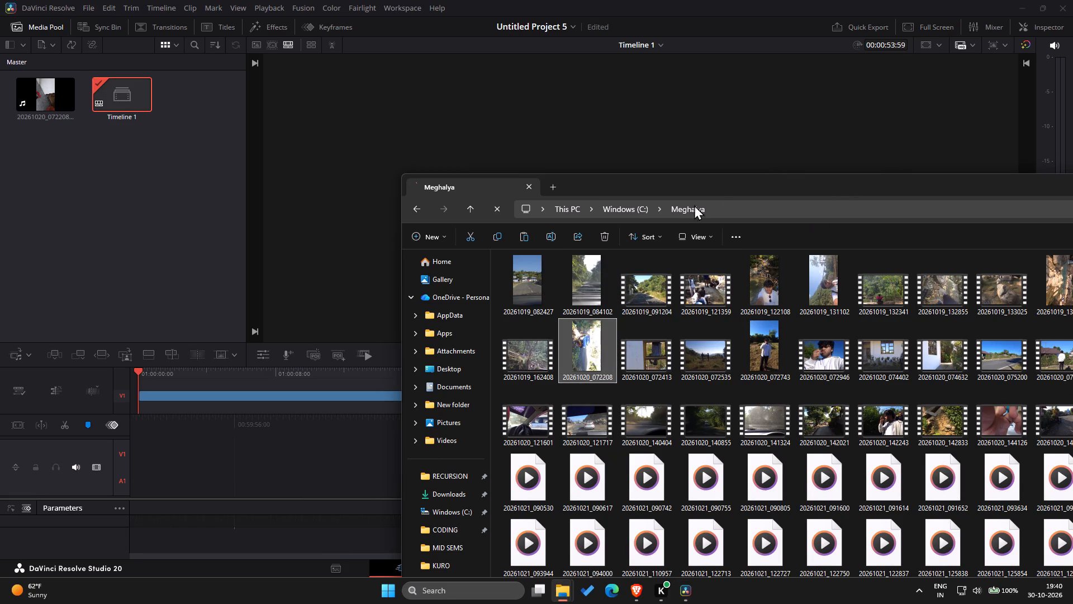
drag(694, 205, 607, 220)
drag(668, 180, 577, 194)
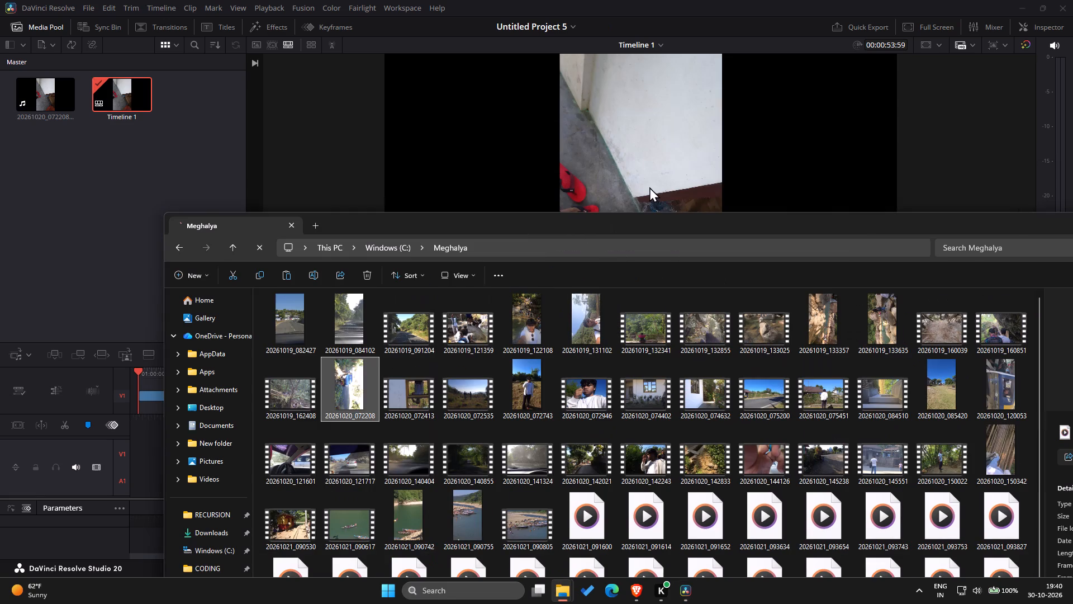
drag(987, 216, 813, 244)
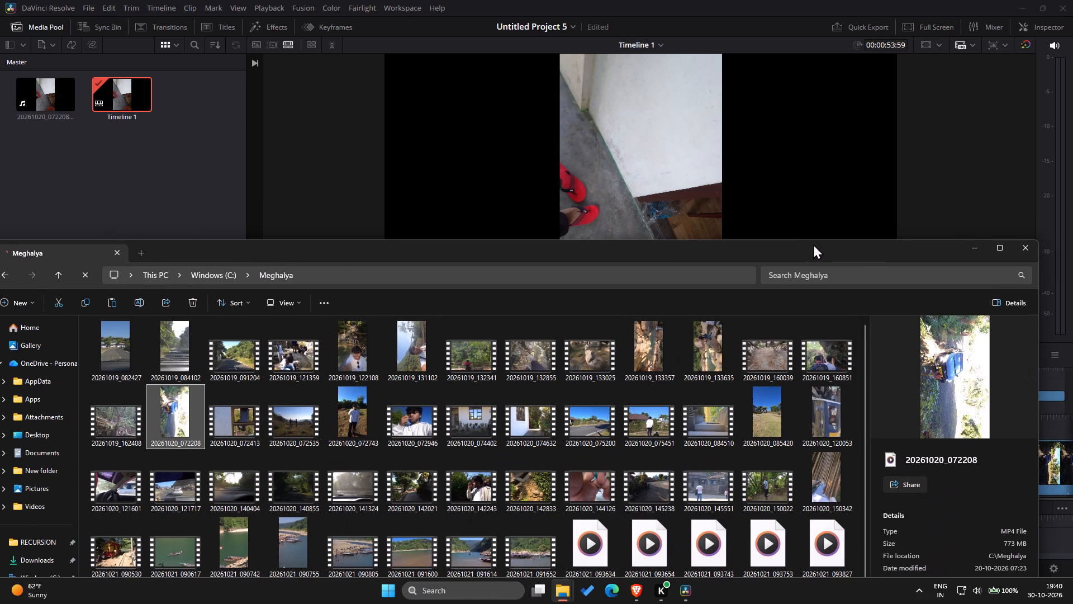
click(971, 241)
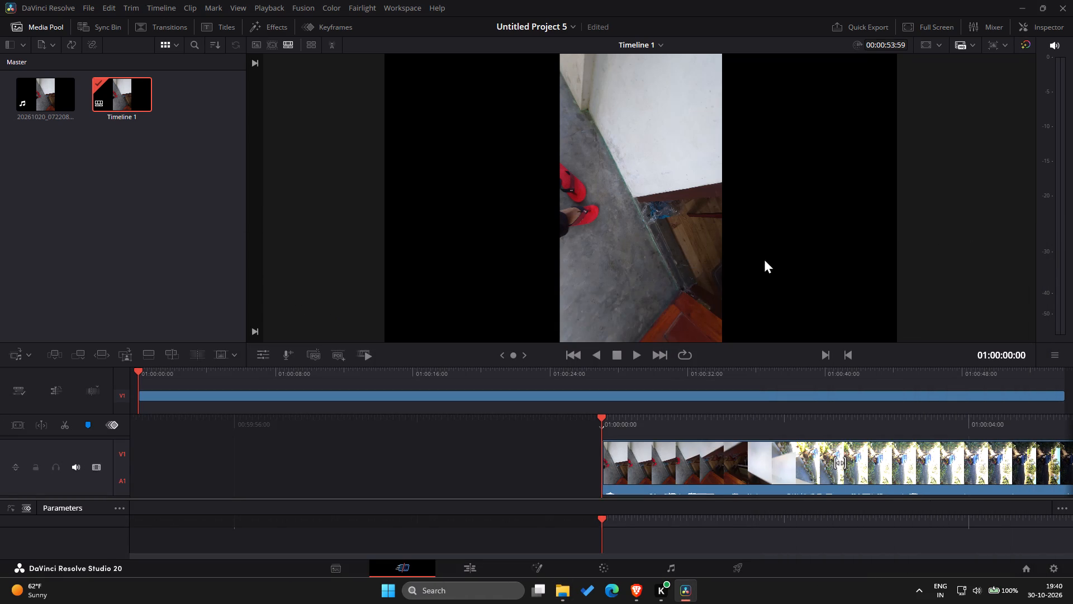
click(681, 228)
Preview the clip full screen, return to the Cut page, and play it from the start, stopping at 01:00:03:22.
click(931, 40)
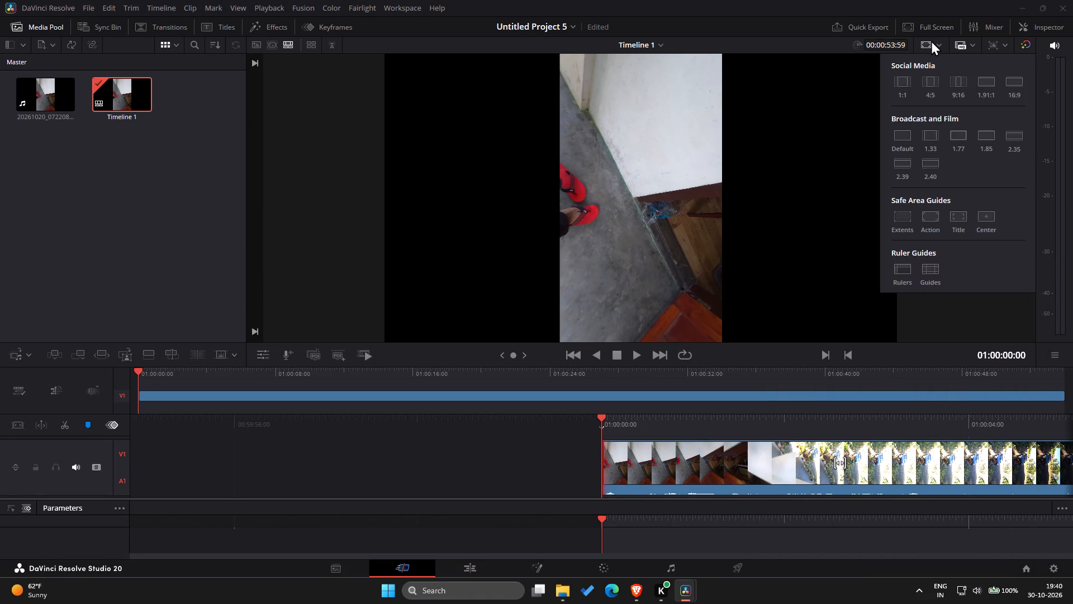
click(931, 40)
click(904, 29)
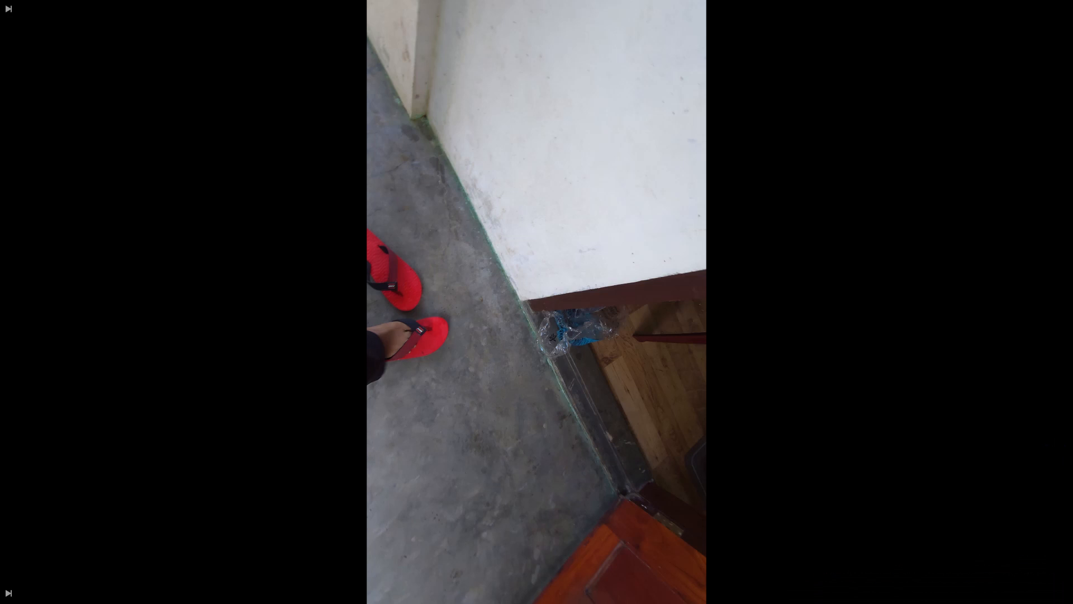
click(771, 561)
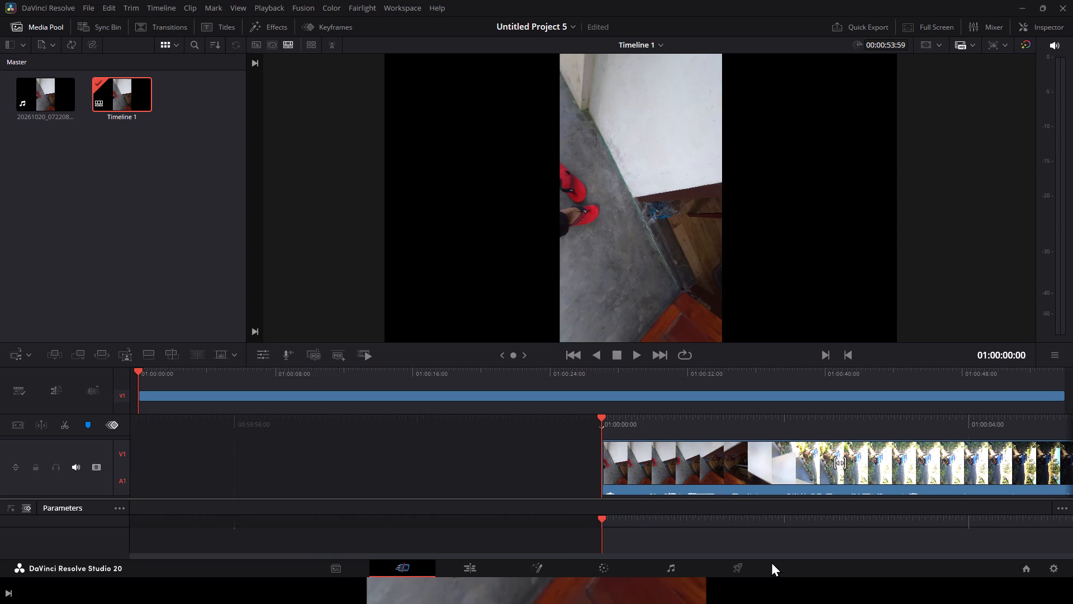
click(640, 358)
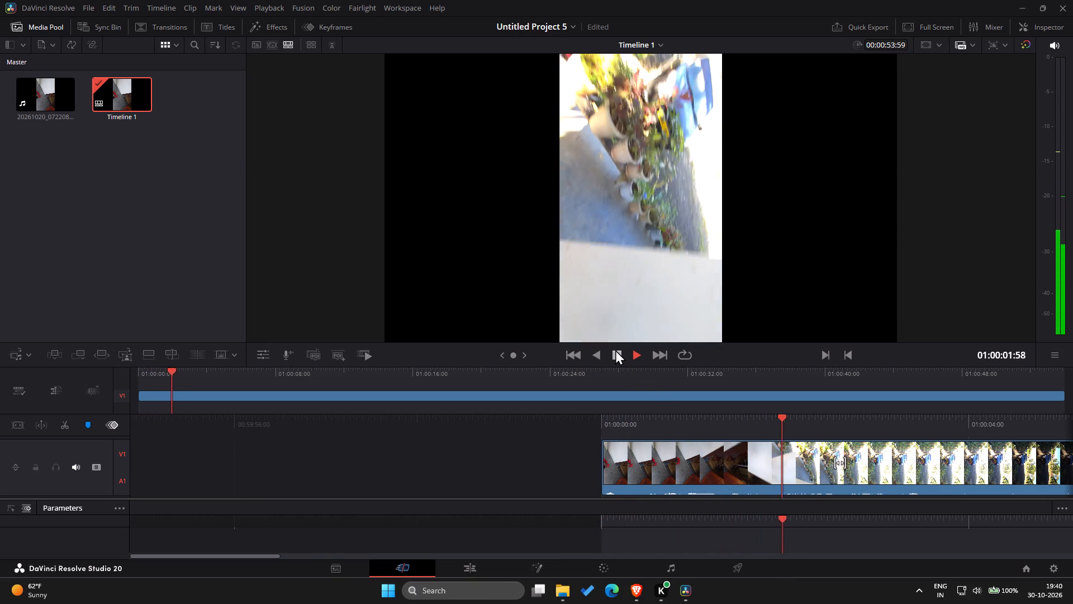
click(615, 350)
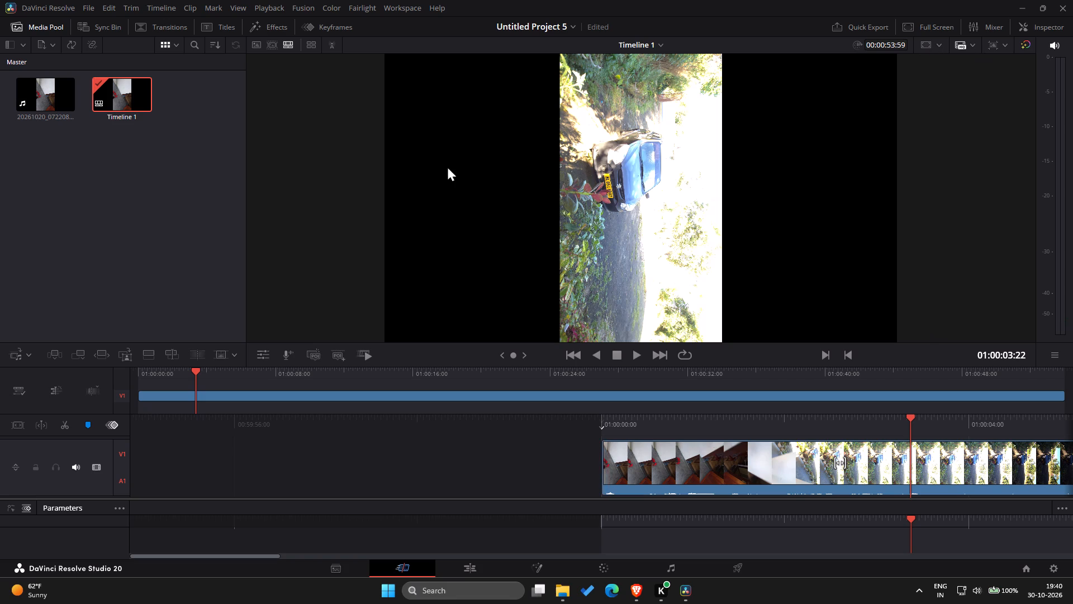
right_click(413, 154)
Turn on the Default and 16:9 frame guides in the timeline viewer.
click(927, 48)
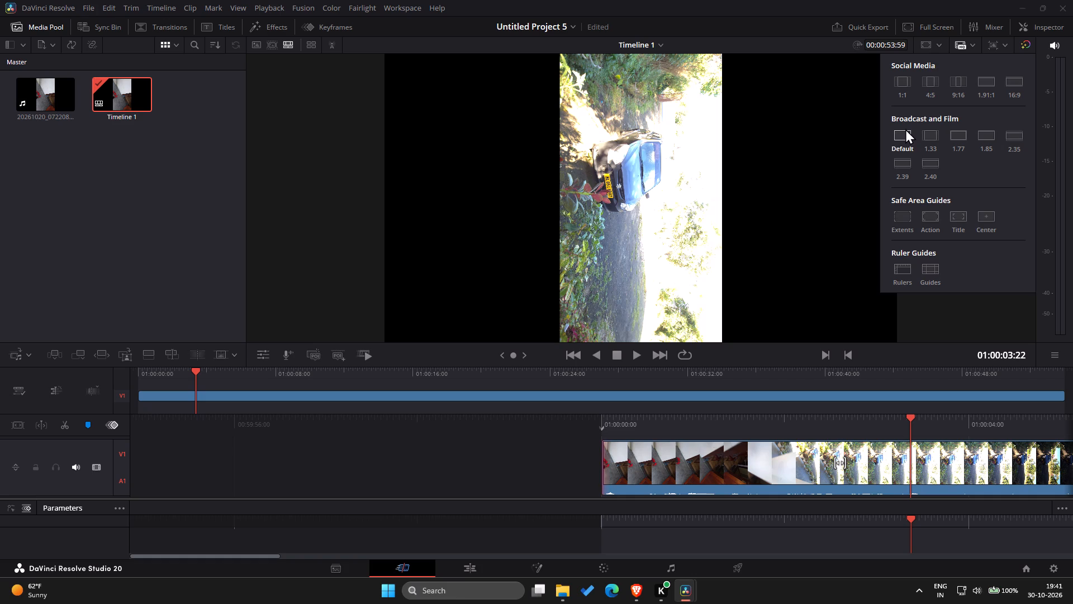
click(905, 129)
click(1009, 77)
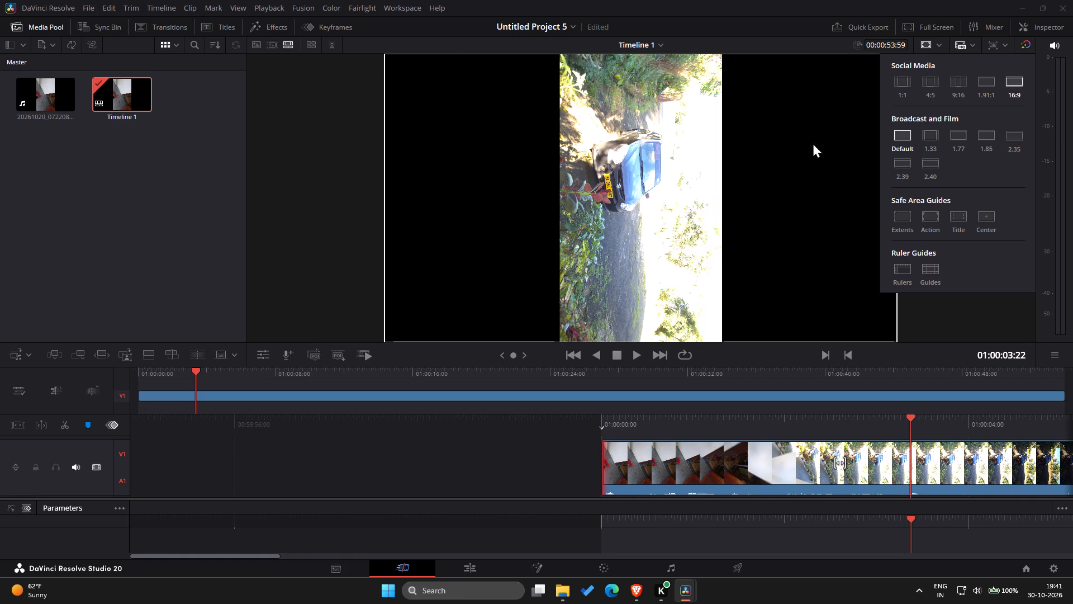
click(791, 152)
click(670, 157)
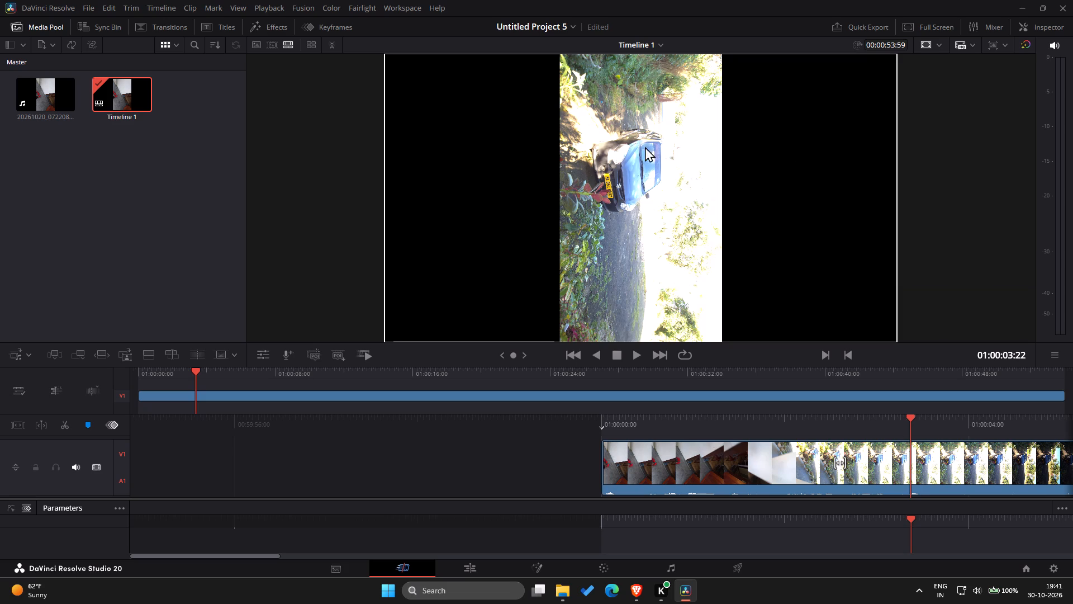
Select the clip on the timeline and look through the viewer's proxy handling options.
click(673, 468)
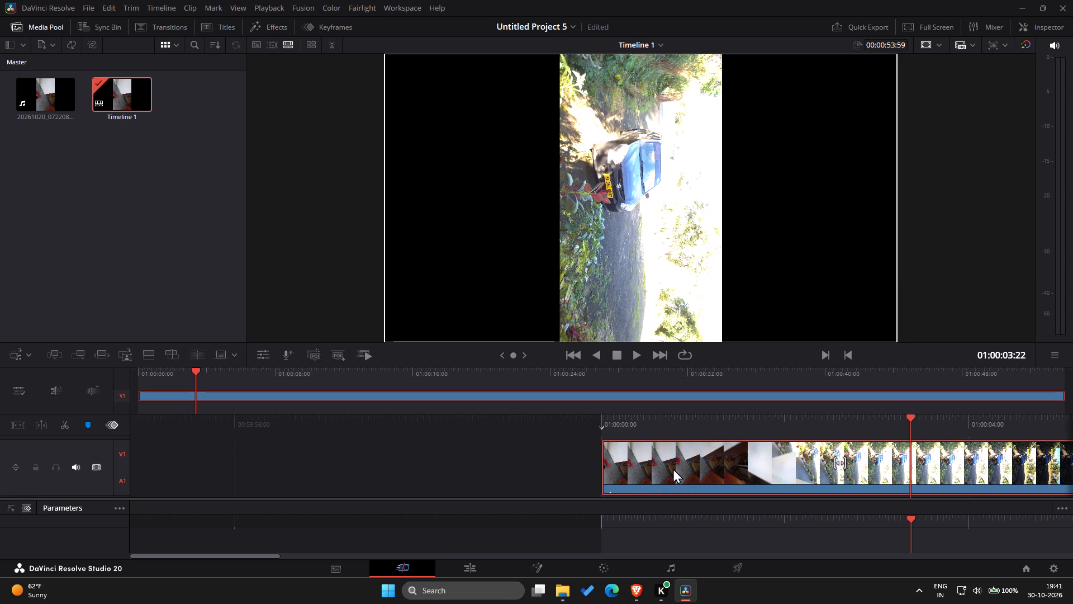
click(975, 38)
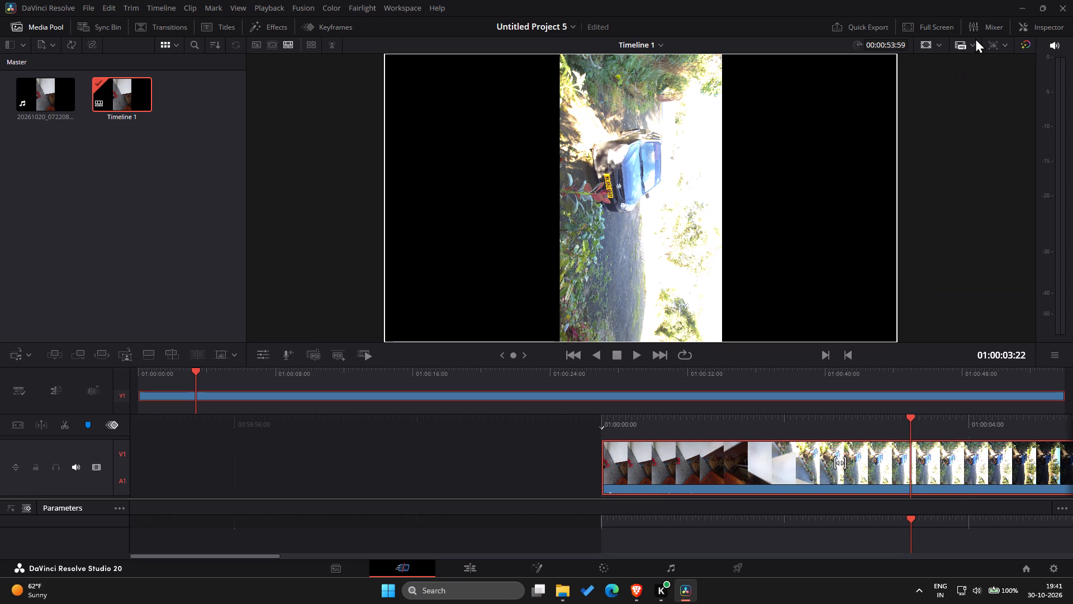
click(973, 42)
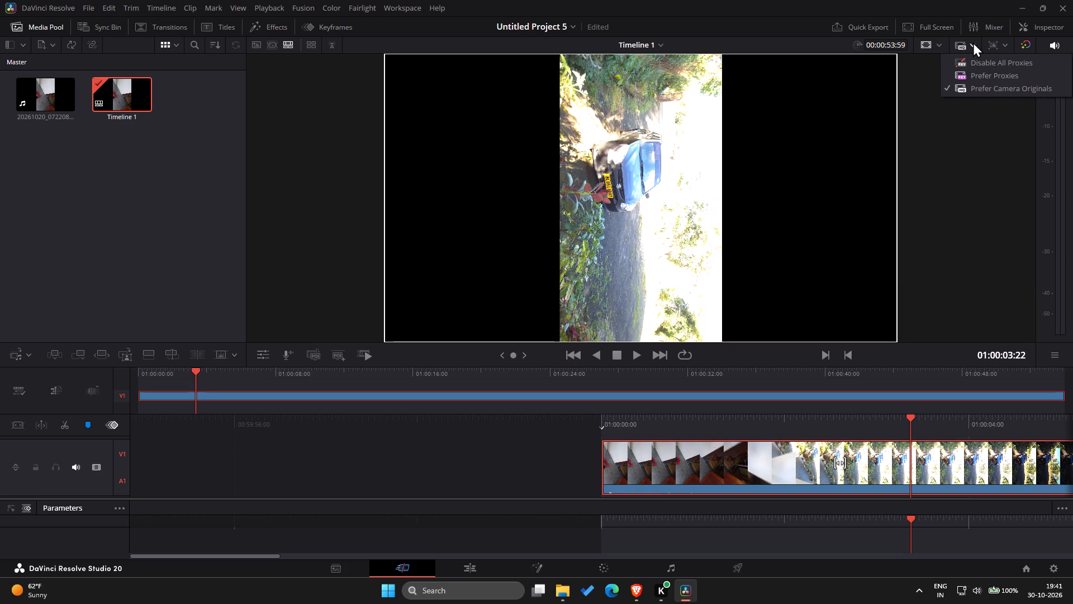
click(967, 139)
click(713, 202)
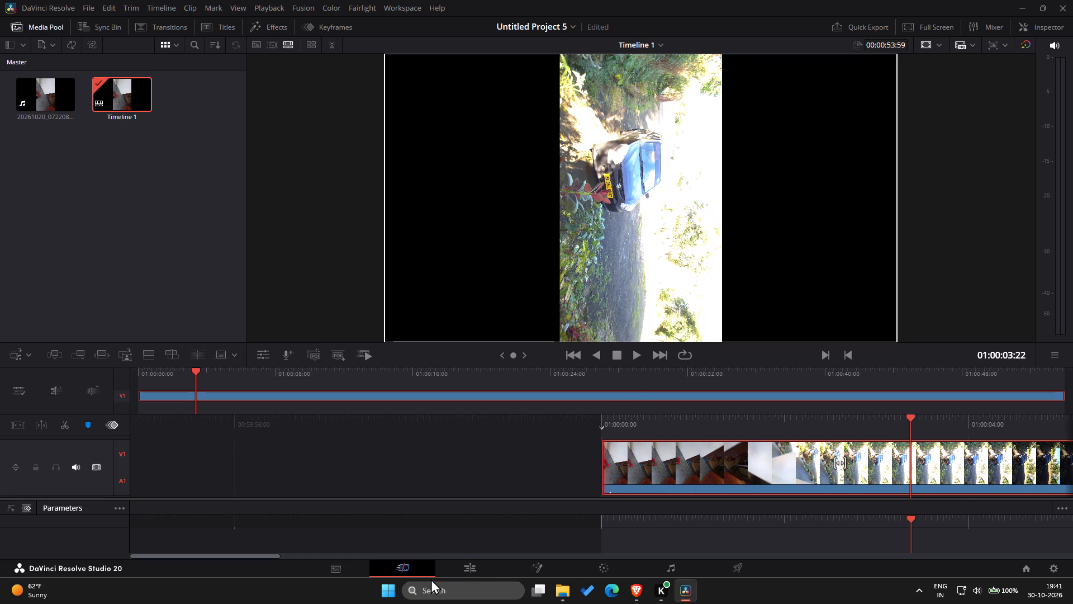
On the Edit page, set the rotation angle of clip 20261020_072208 to 90.
click(464, 567)
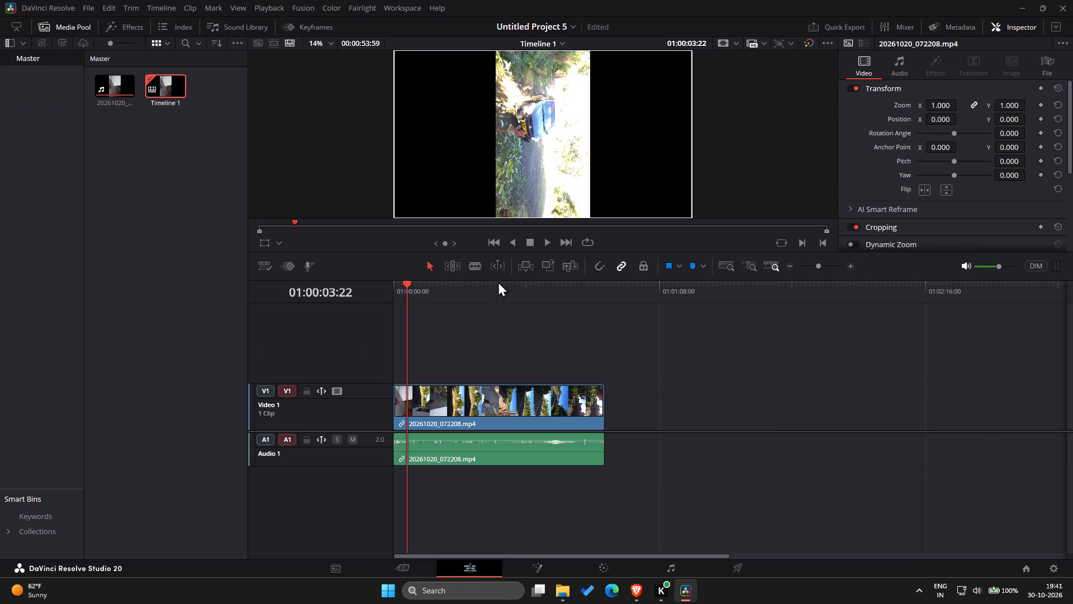
click(534, 135)
drag(951, 131, 949, 131)
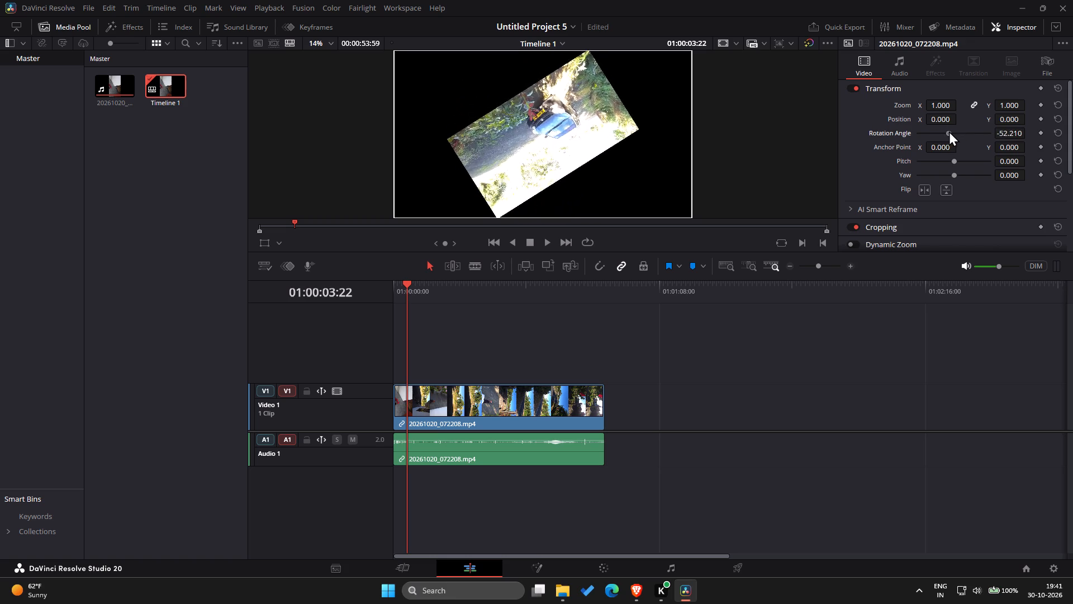
drag(949, 131, 962, 131)
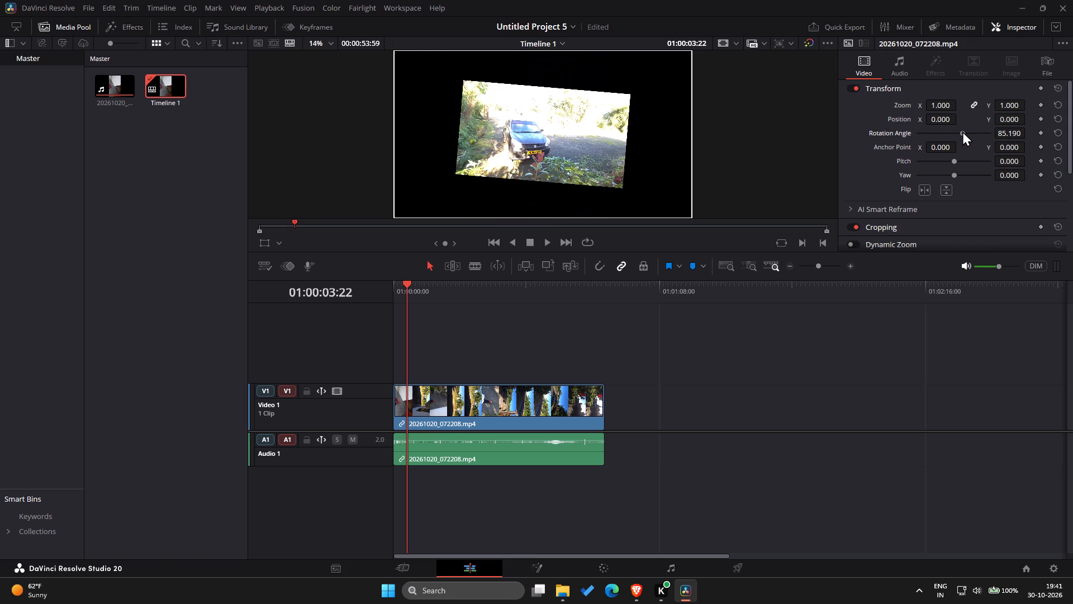
drag(962, 131, 963, 131)
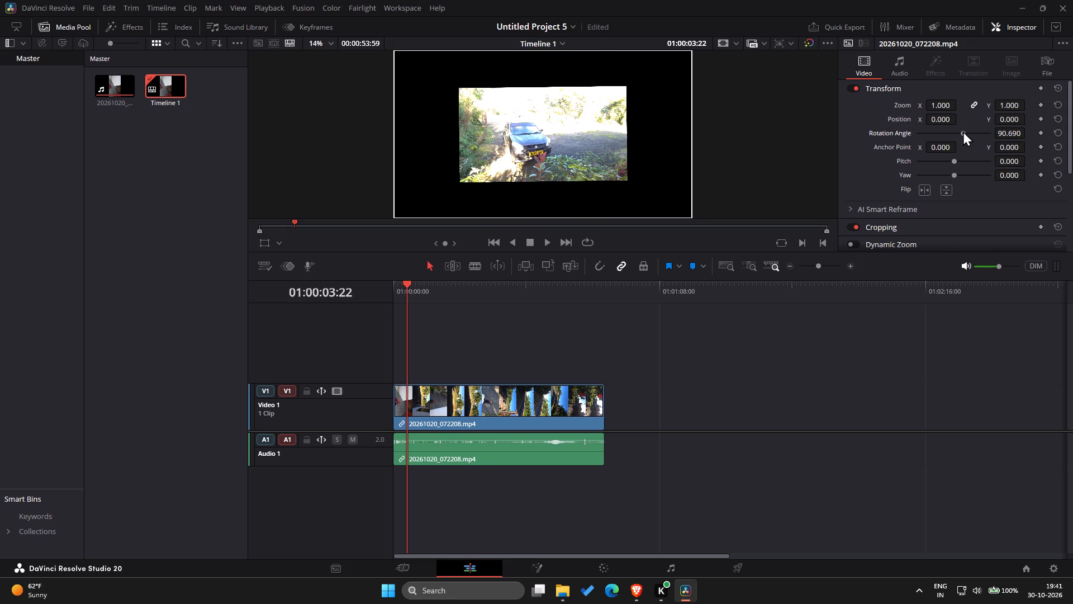
drag(963, 131, 962, 131)
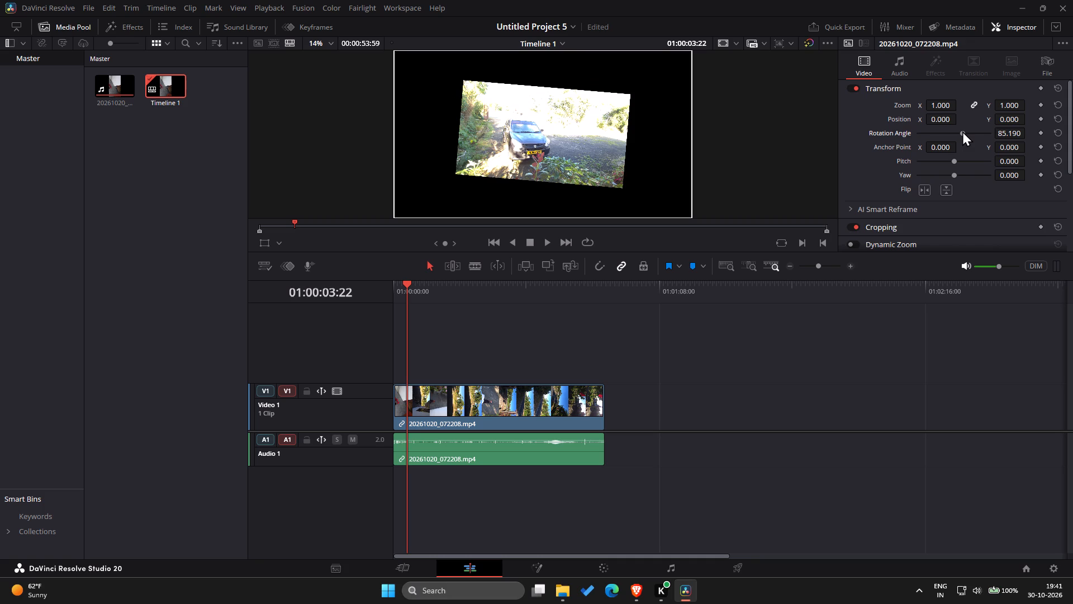
click(1004, 133)
key(BackSpace)
text(90)
key(Return)
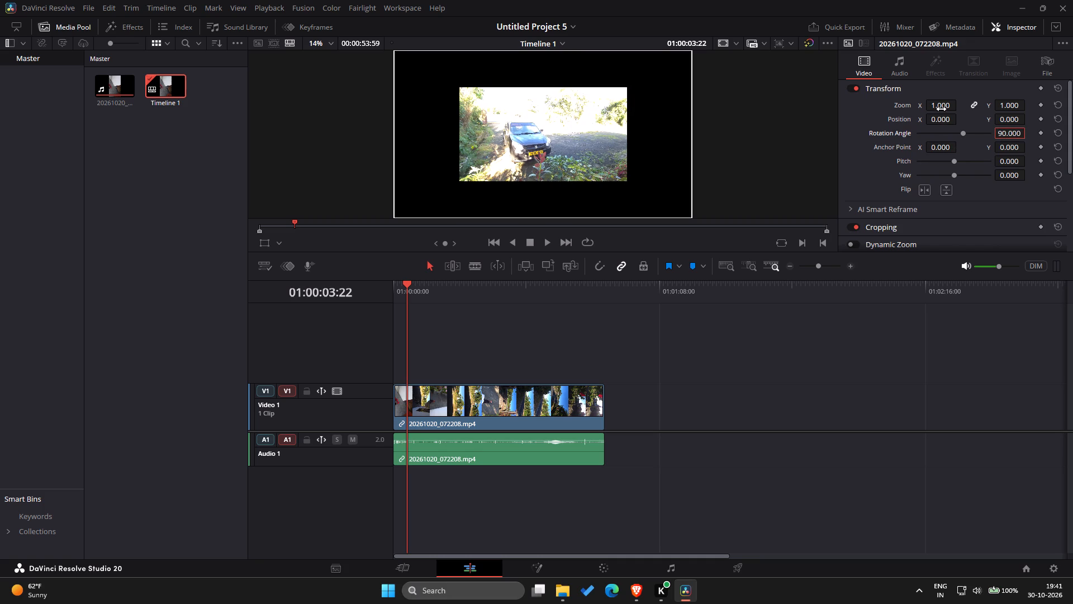
Scale the rotated clip up to a zoom of 1.780 on X and Y so it fills the frame.
drag(938, 108, 968, 103)
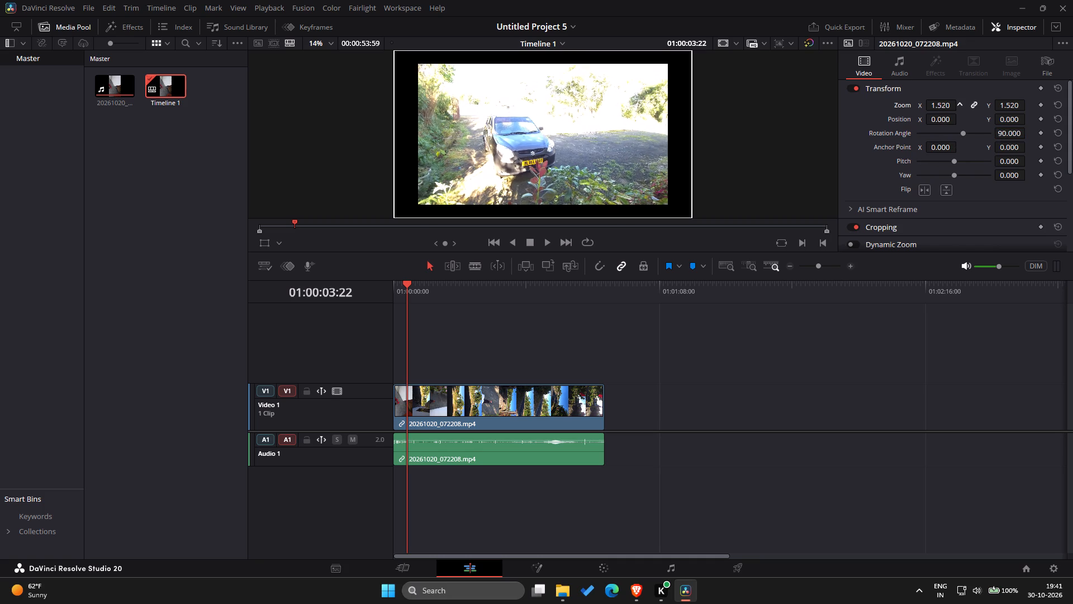
drag(968, 103, 982, 101)
click(793, 345)
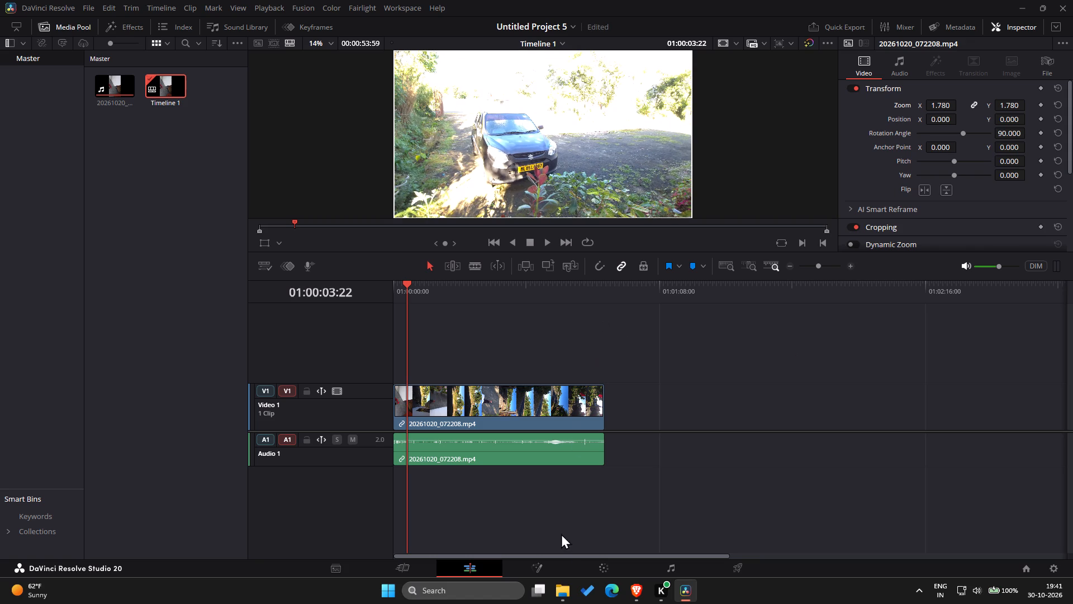
On the Color page, show the Custom curves and switch the scope to Waveform.
click(591, 560)
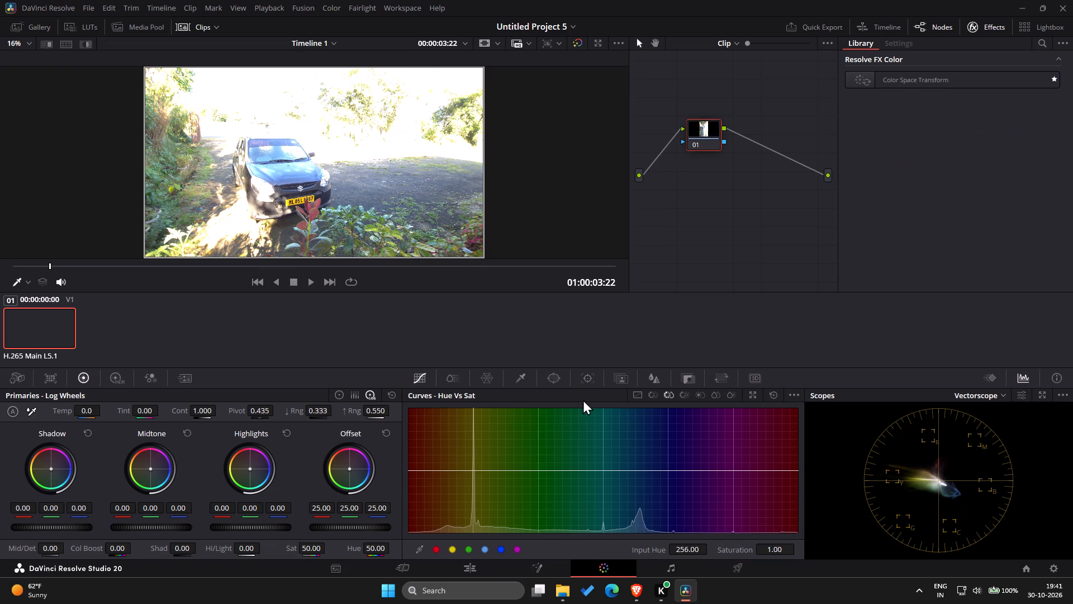
click(421, 369)
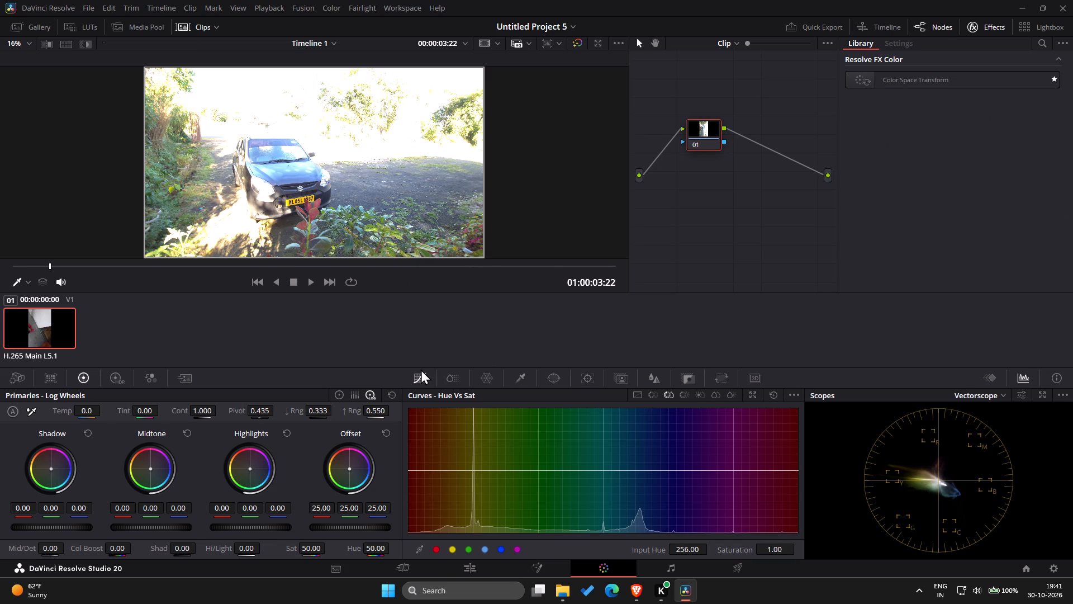
click(422, 374)
click(422, 375)
click(639, 390)
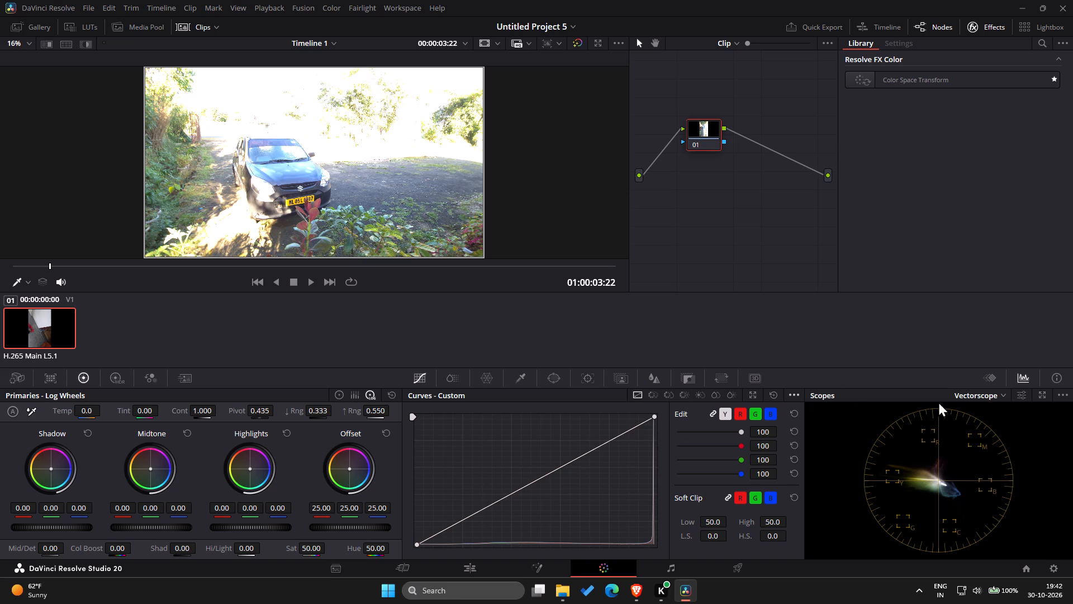
click(980, 397)
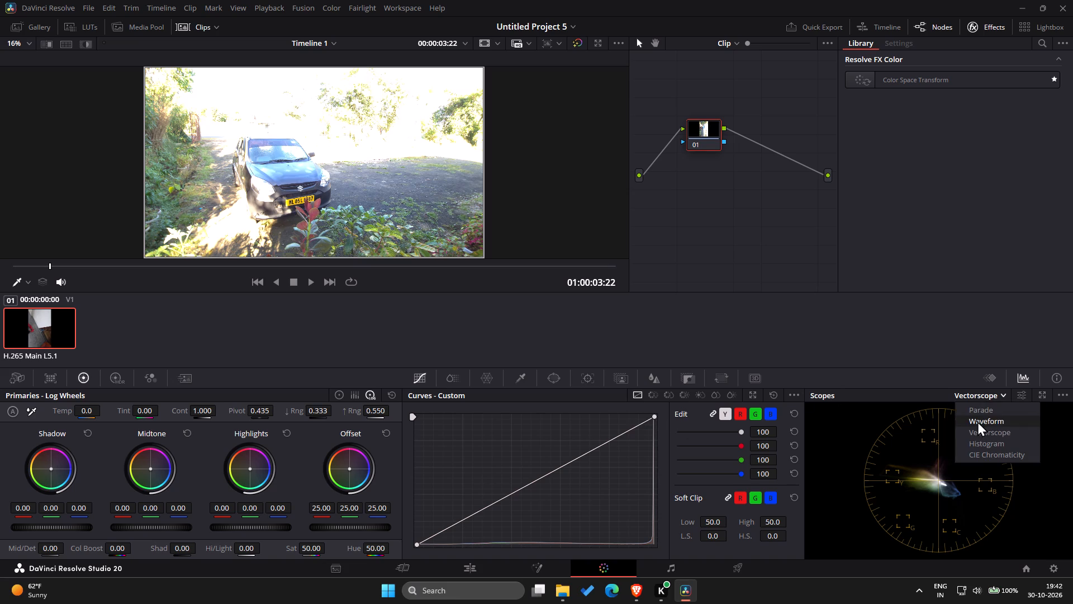
click(977, 421)
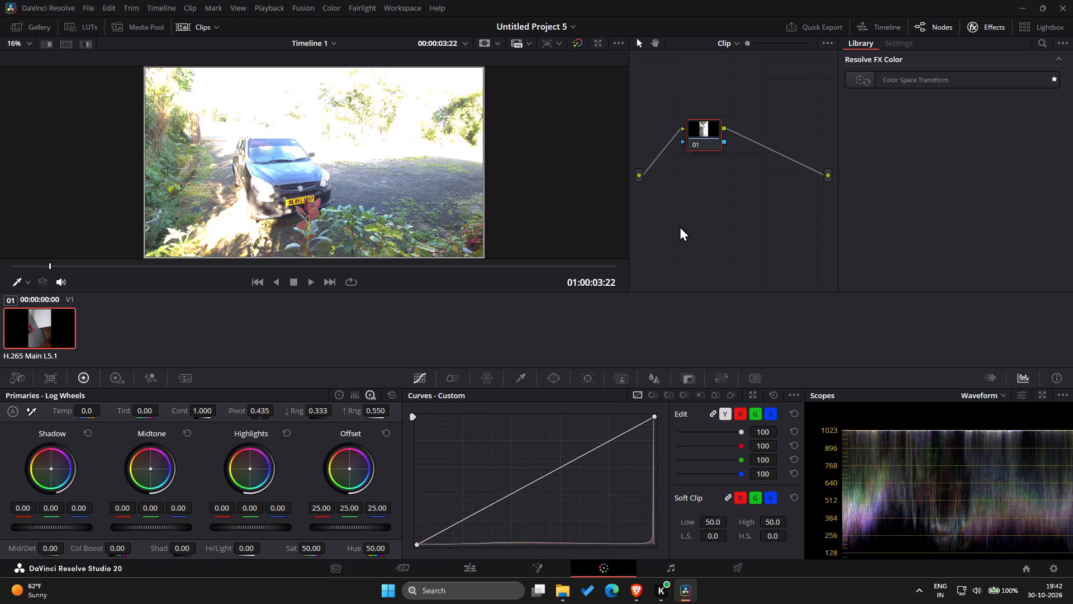
On node 01's custom curve, move the white point inward to about three quarters and the black point inward to about one fifth.
drag(694, 143, 680, 147)
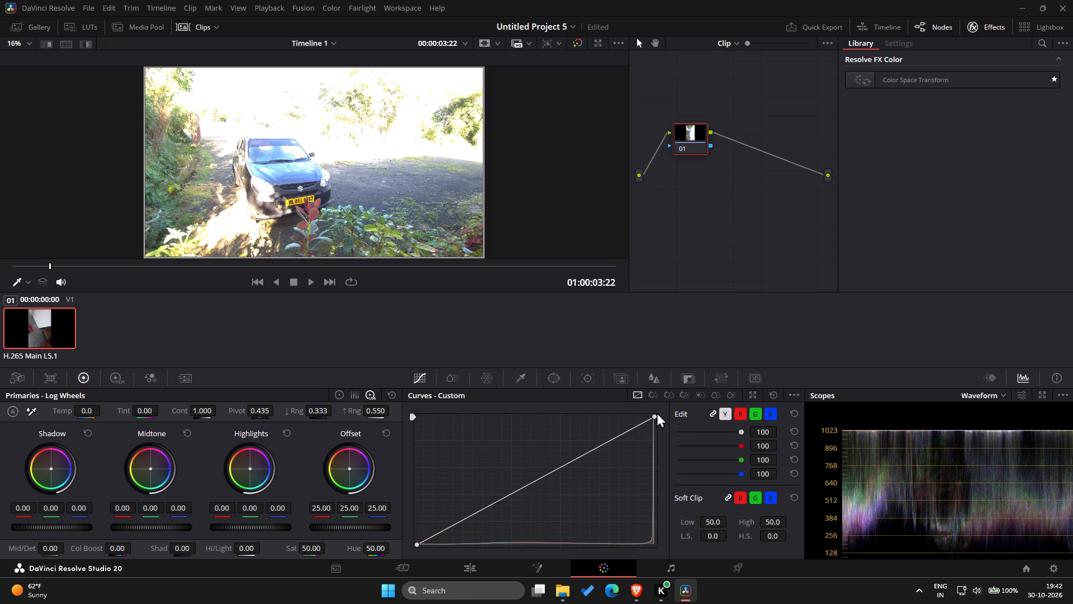
drag(654, 414, 610, 409)
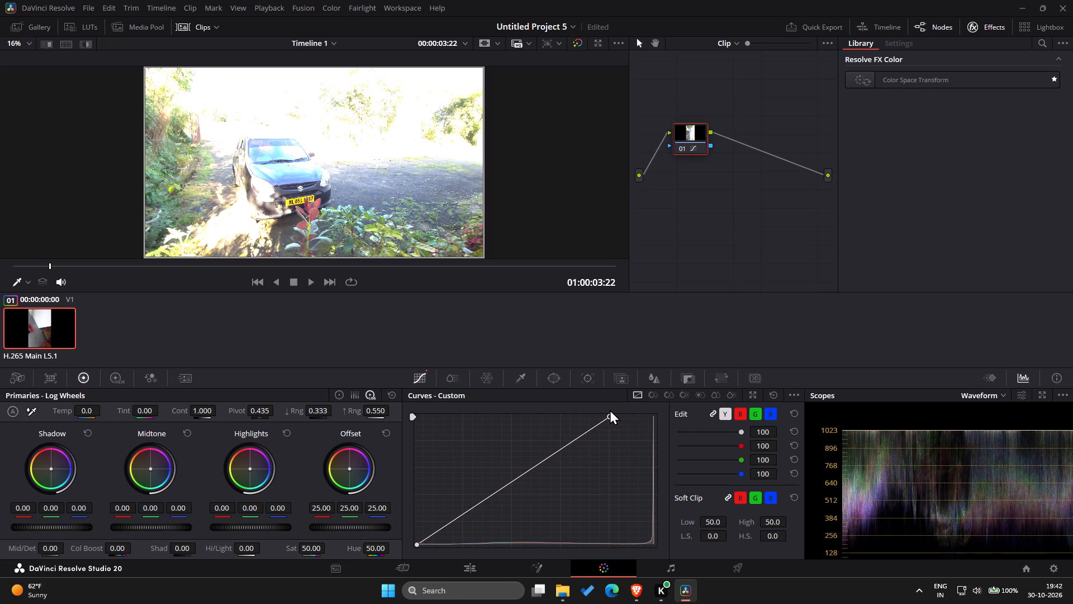
drag(610, 409, 597, 408)
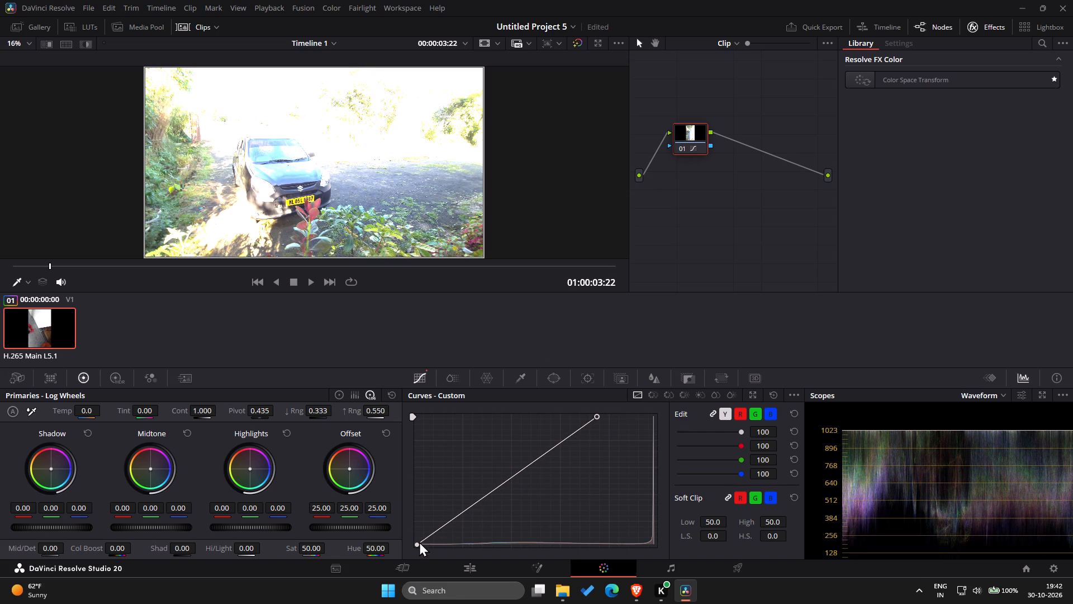
drag(420, 544, 433, 542)
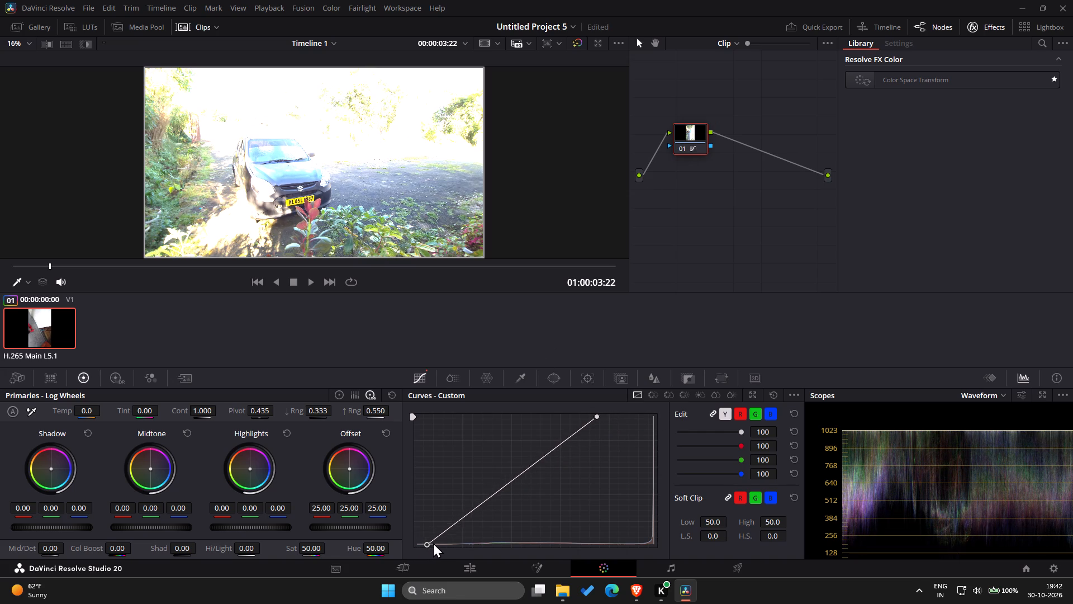
drag(433, 542, 468, 544)
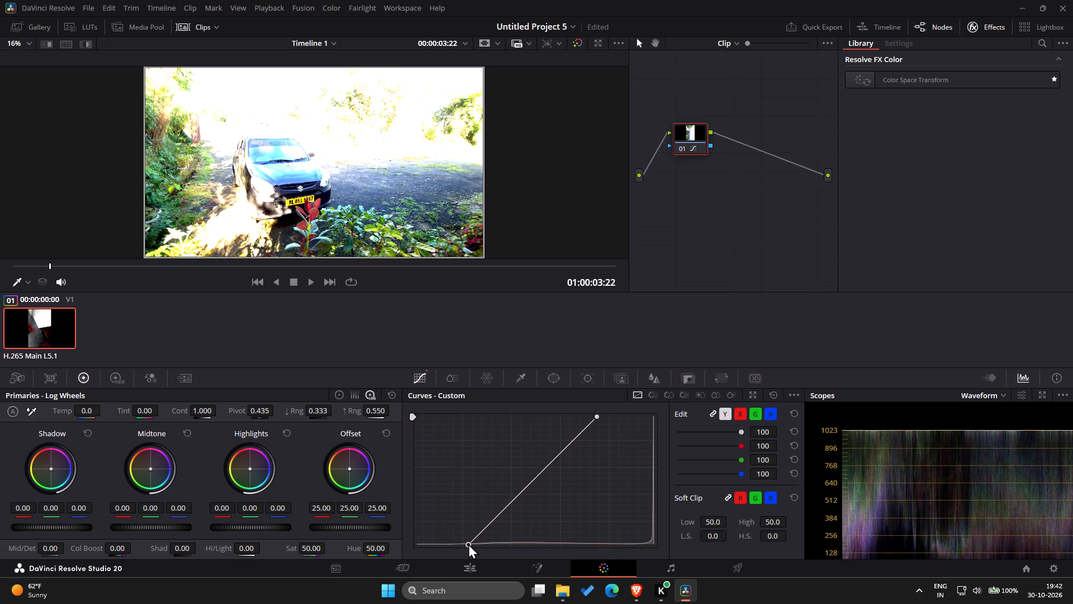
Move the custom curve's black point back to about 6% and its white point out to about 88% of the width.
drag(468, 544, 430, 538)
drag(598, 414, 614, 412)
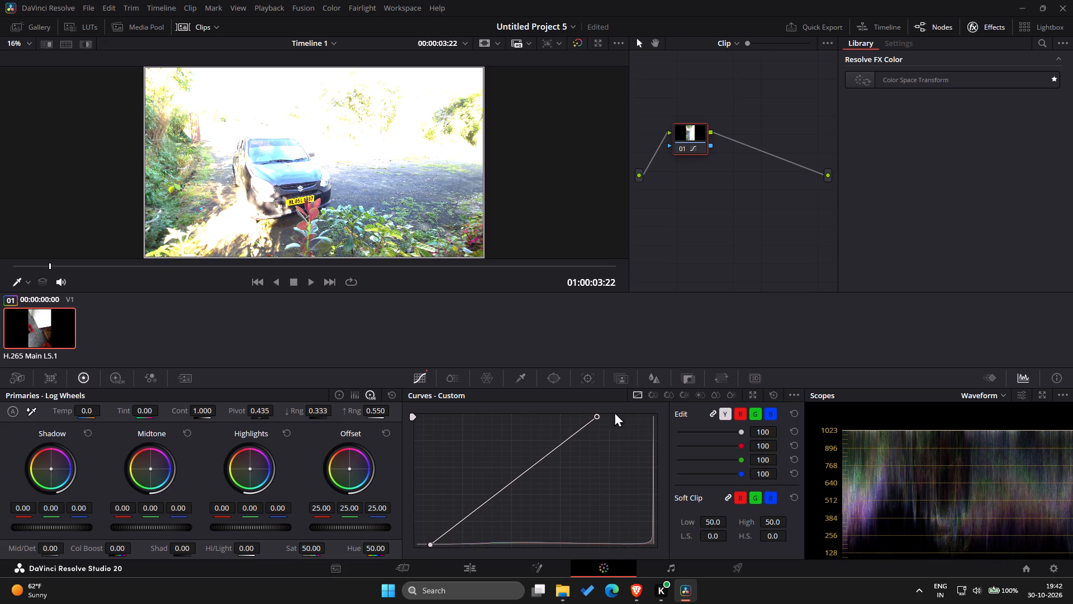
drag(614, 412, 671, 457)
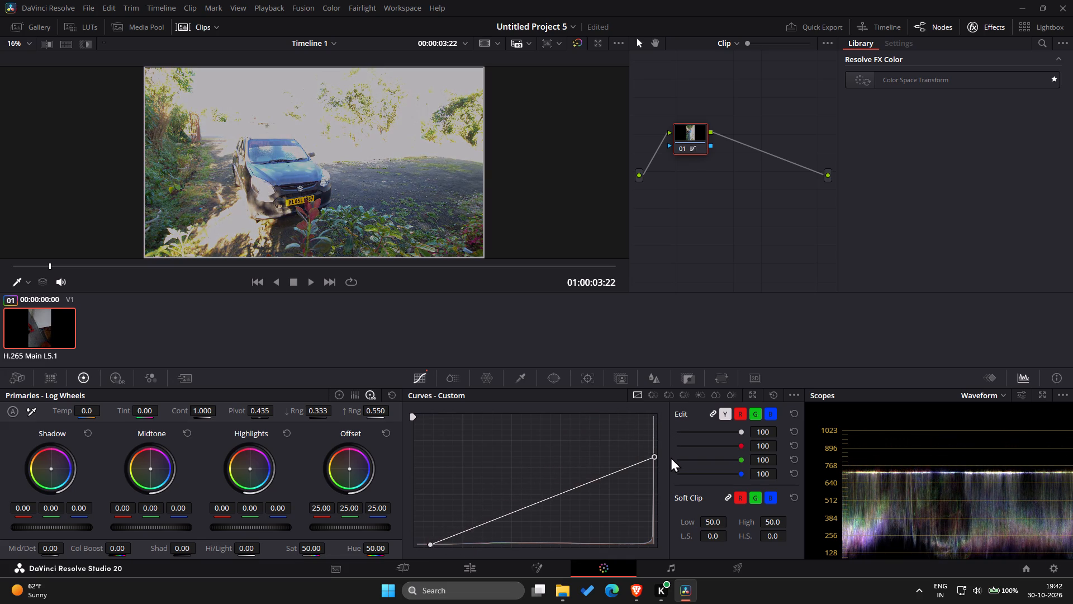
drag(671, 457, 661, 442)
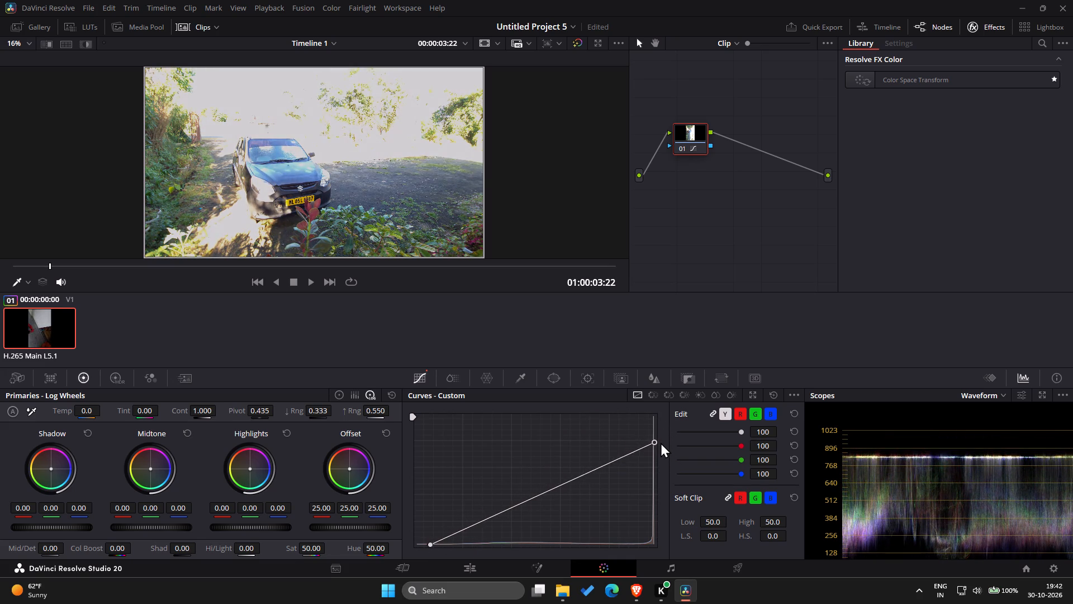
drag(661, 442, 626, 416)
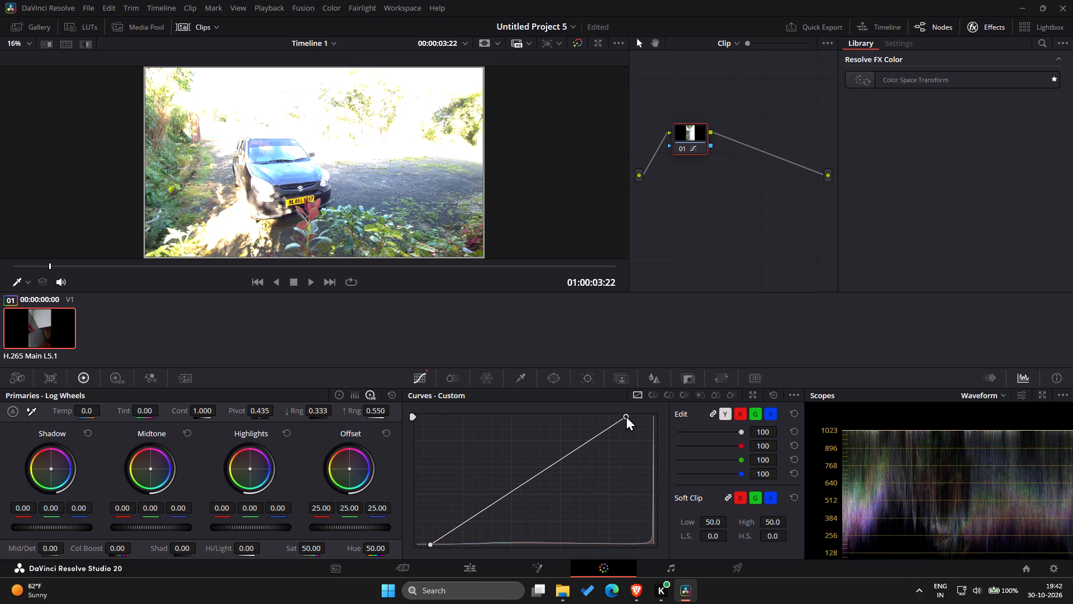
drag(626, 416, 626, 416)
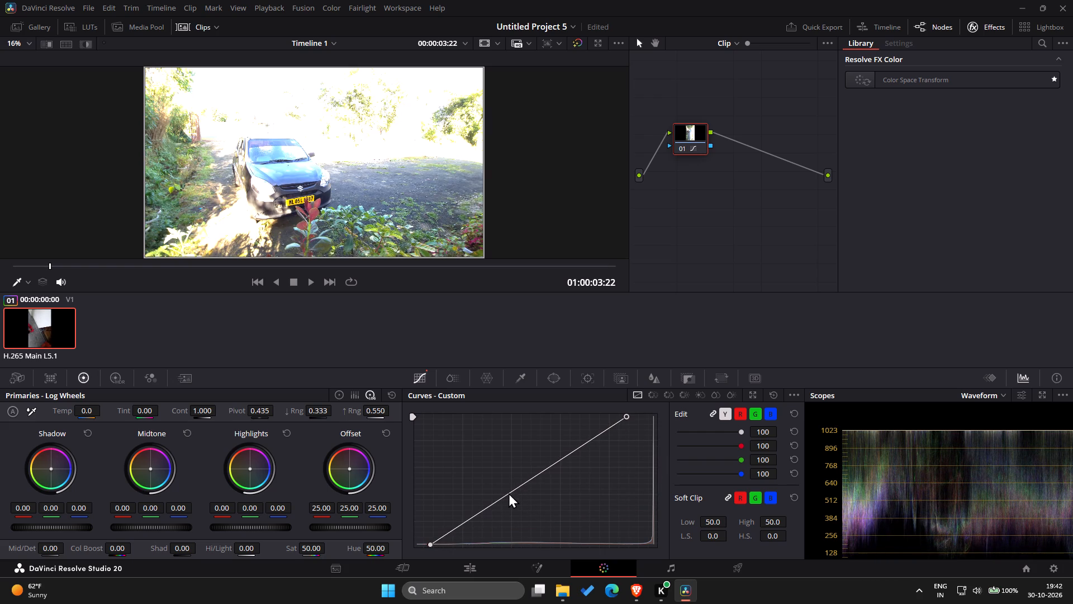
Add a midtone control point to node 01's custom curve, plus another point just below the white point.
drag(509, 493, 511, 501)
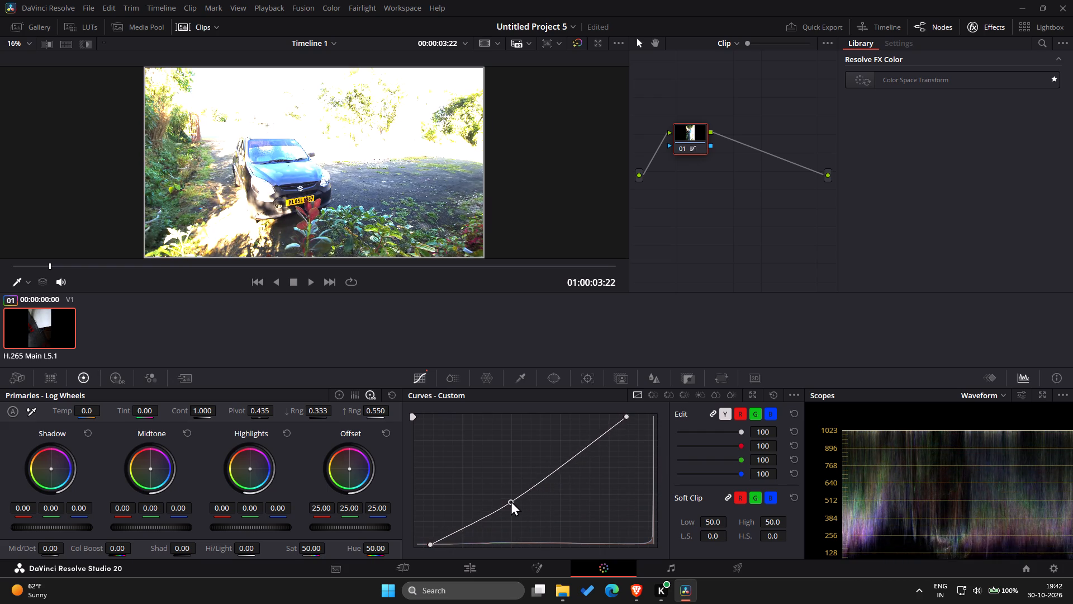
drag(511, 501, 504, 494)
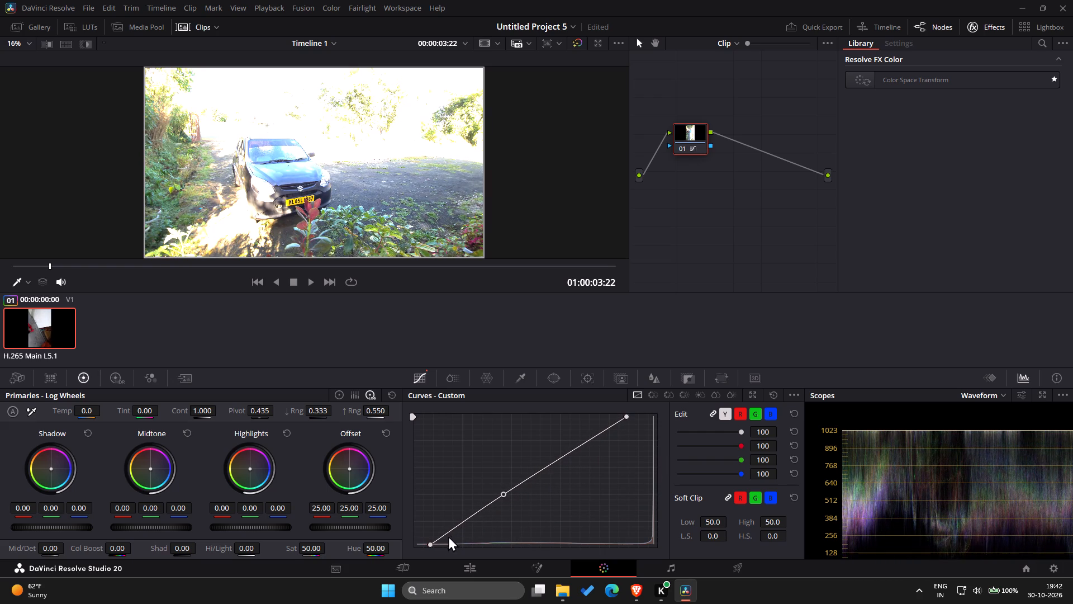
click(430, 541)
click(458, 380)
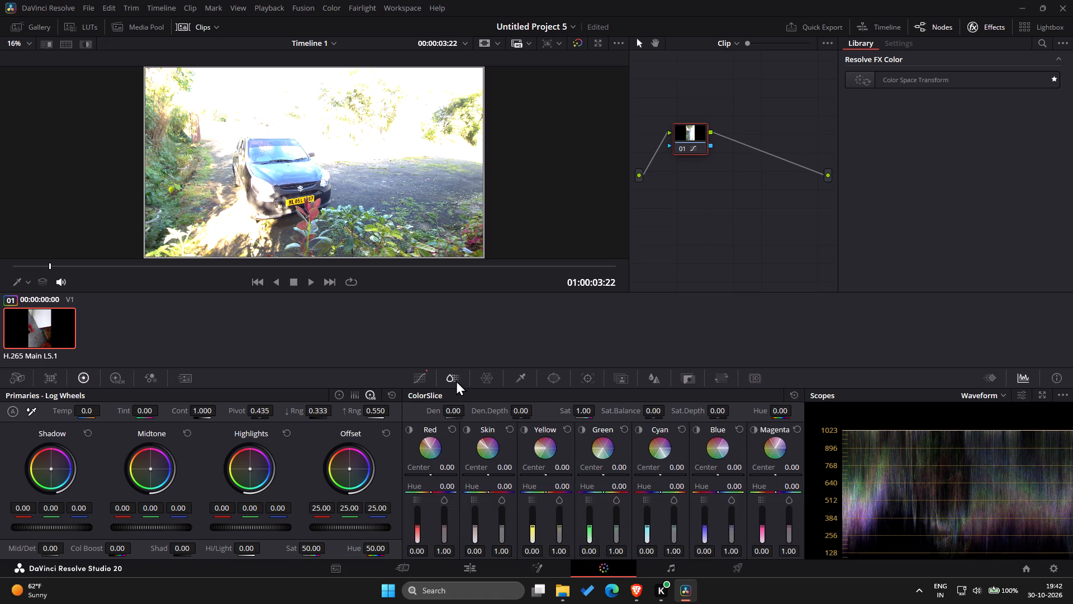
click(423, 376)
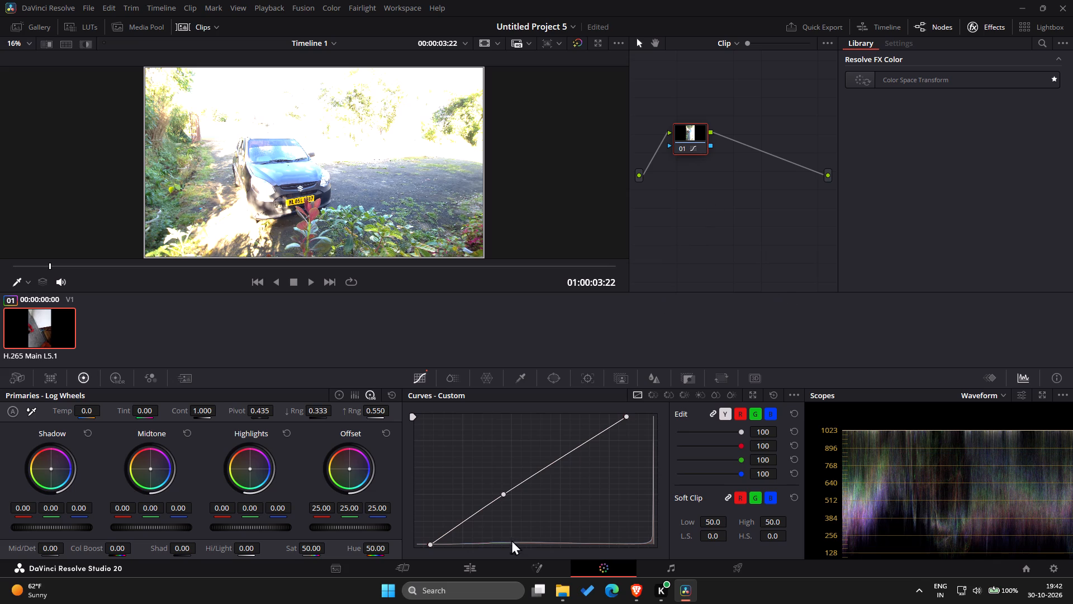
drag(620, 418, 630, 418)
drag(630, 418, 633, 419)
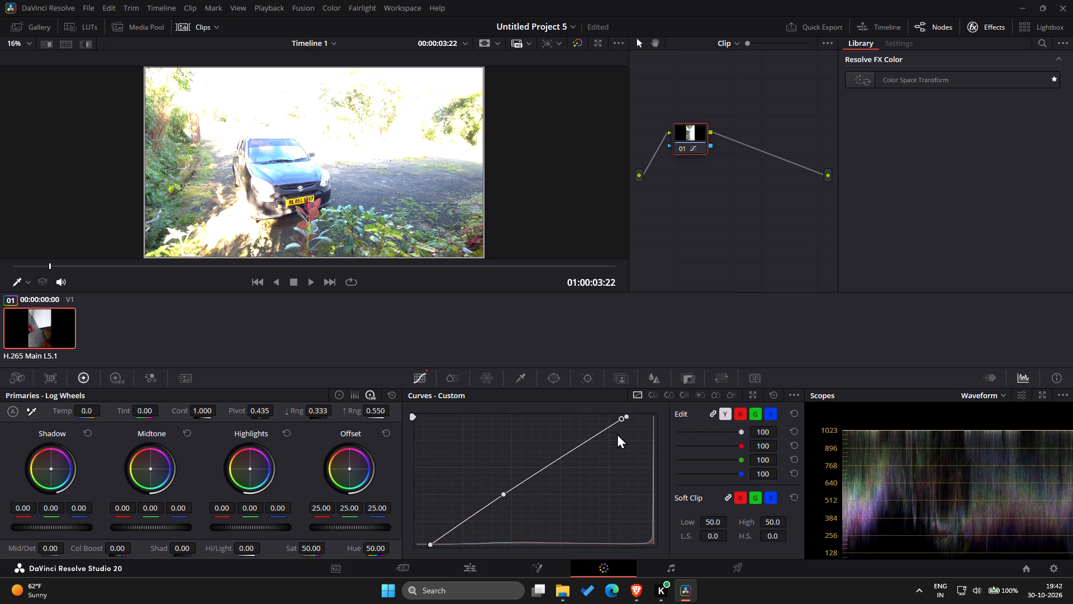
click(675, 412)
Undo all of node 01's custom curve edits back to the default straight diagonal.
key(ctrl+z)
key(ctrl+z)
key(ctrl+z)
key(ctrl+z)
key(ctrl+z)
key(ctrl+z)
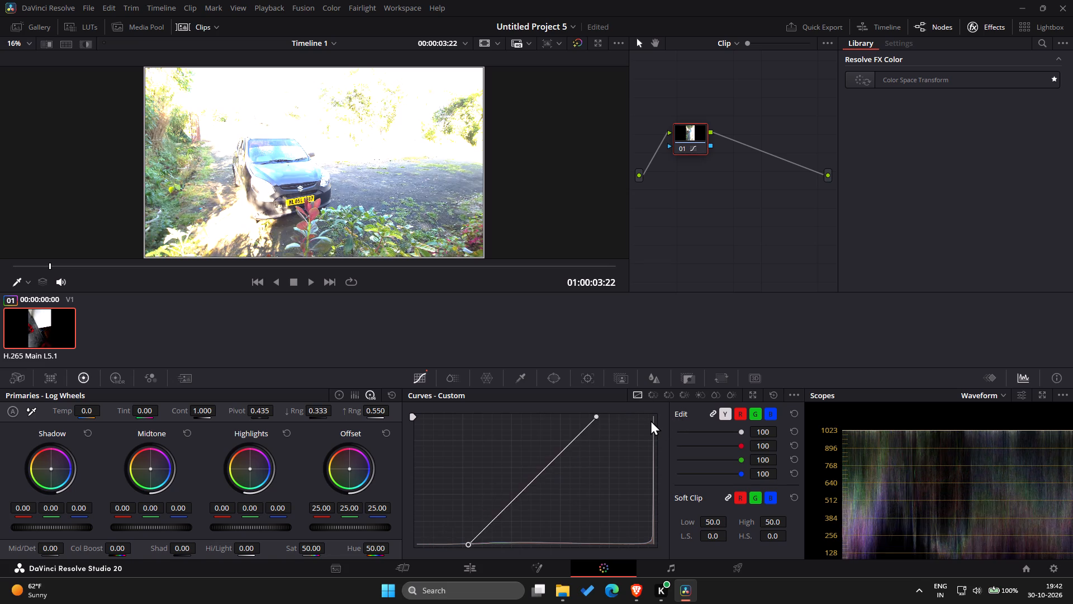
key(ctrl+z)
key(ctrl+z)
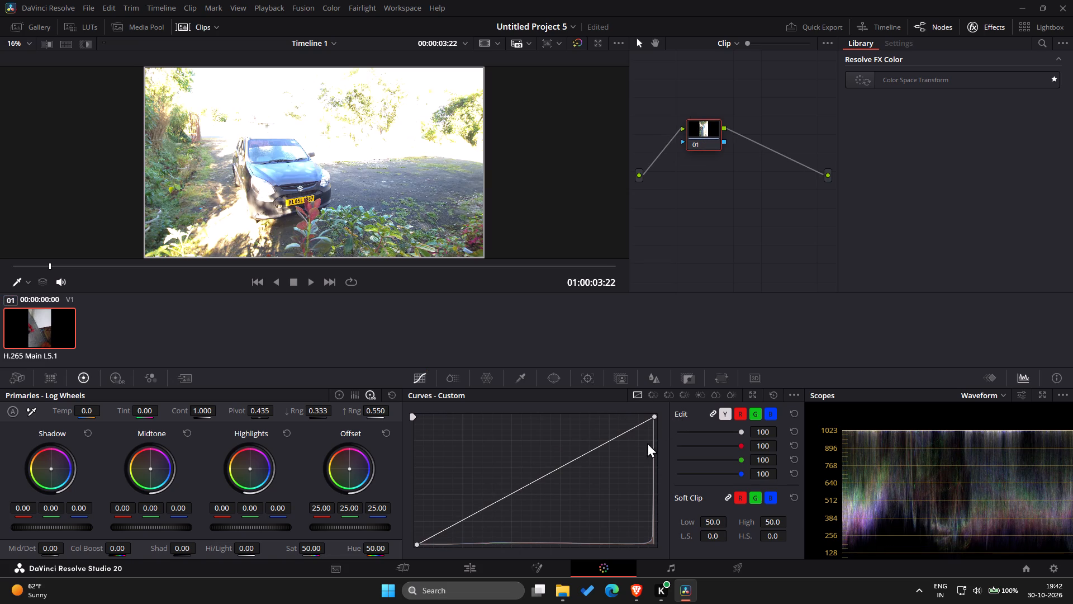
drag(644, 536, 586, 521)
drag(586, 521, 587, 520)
Scrub and play through the clip to review its exposure, stopping at the gate and stone-pile frame at 01:00:24:11.
click(360, 267)
drag(348, 267, 10, 247)
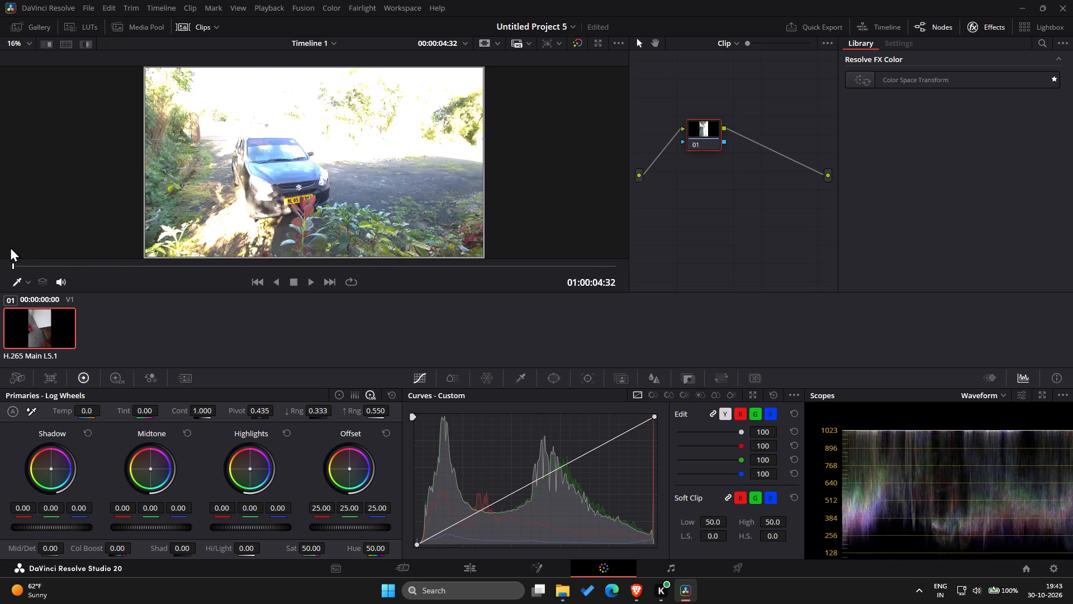
drag(10, 247, 63, 257)
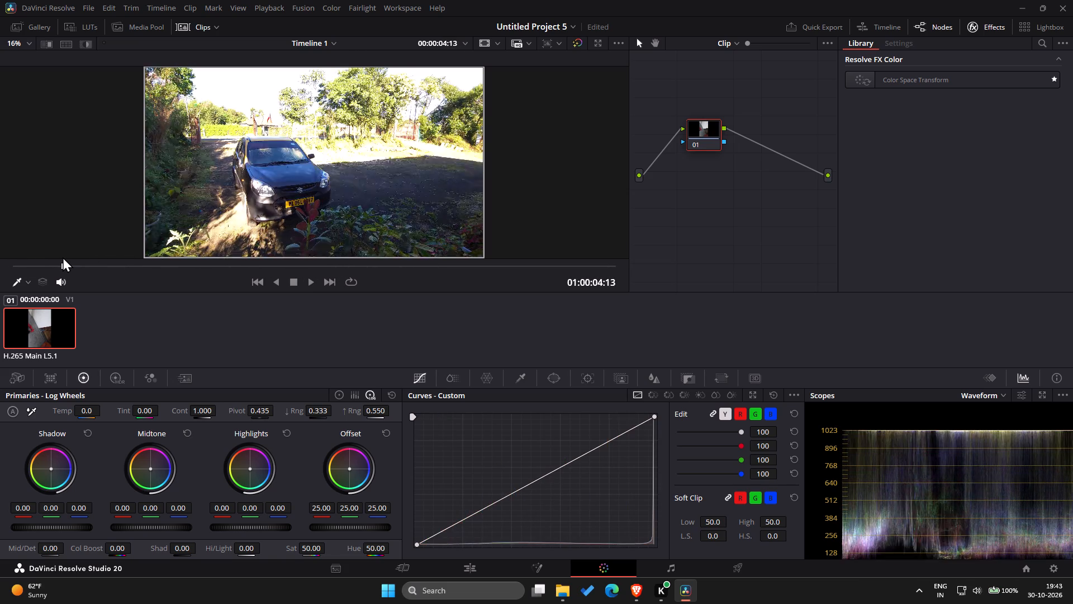
drag(63, 257, 70, 259)
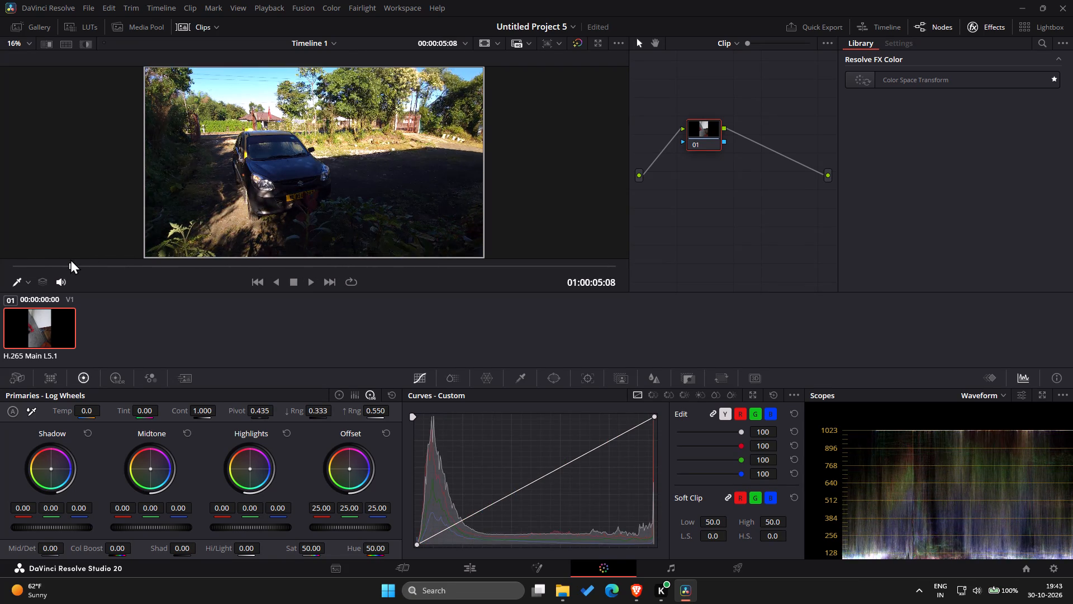
drag(70, 259, 95, 271)
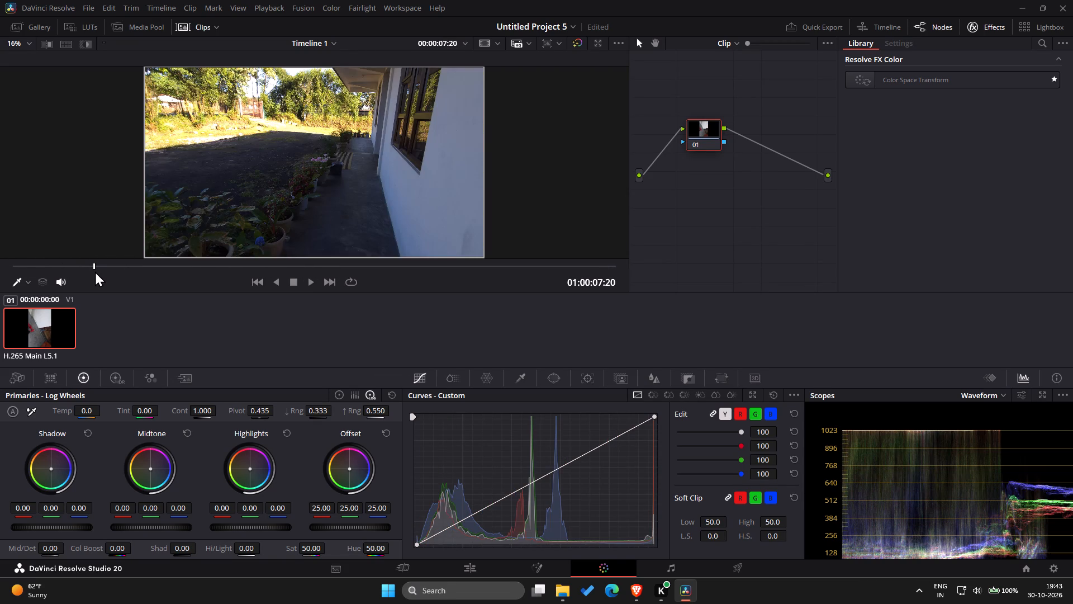
drag(95, 271, 146, 271)
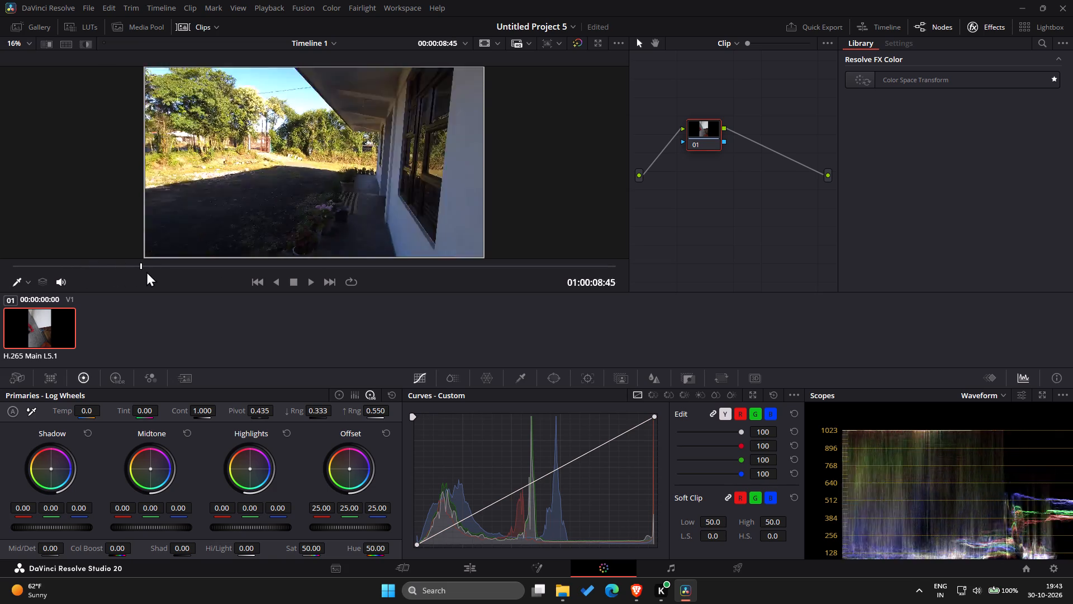
drag(146, 271, 234, 275)
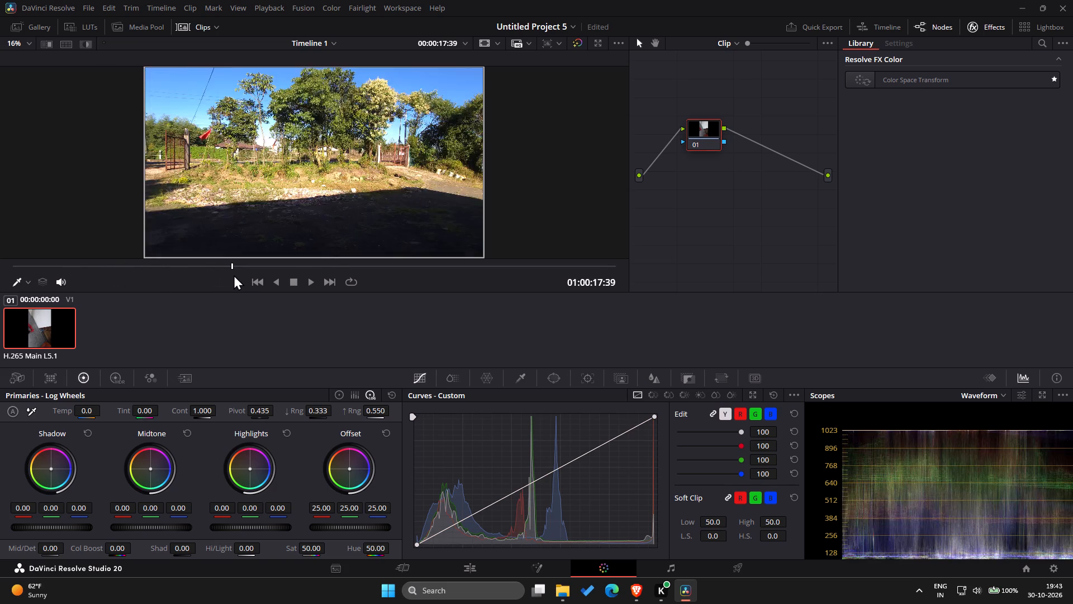
drag(234, 275, 234, 275)
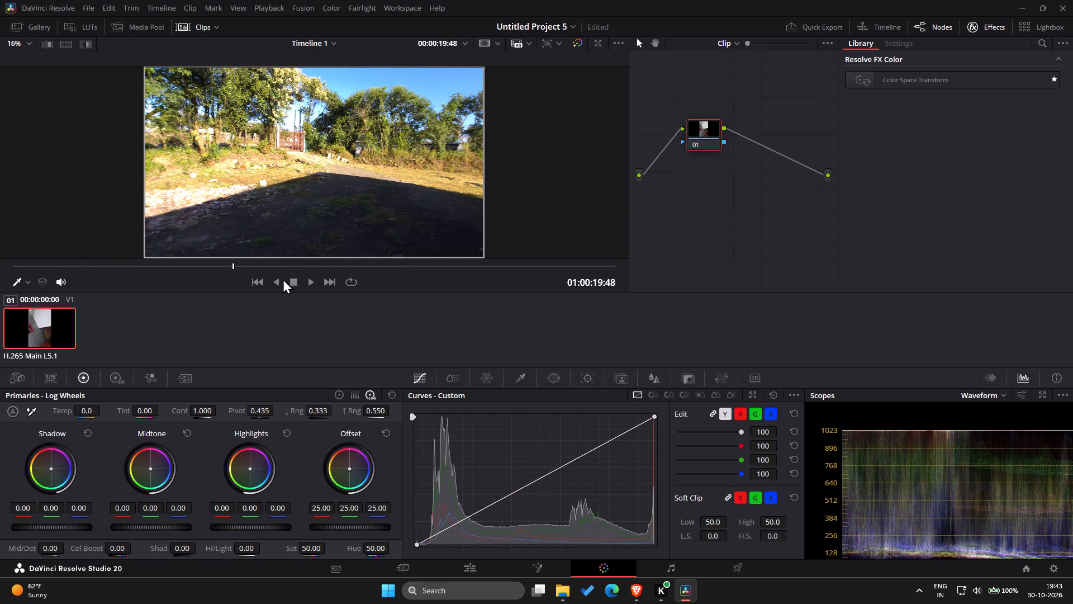
drag(307, 280, 283, 276)
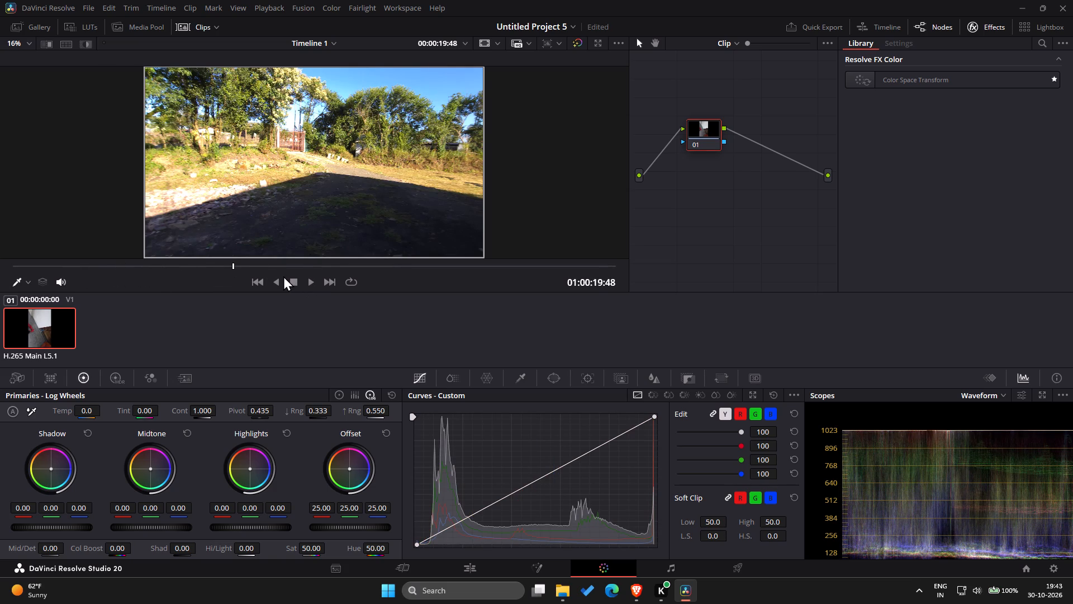
click(292, 280)
click(311, 281)
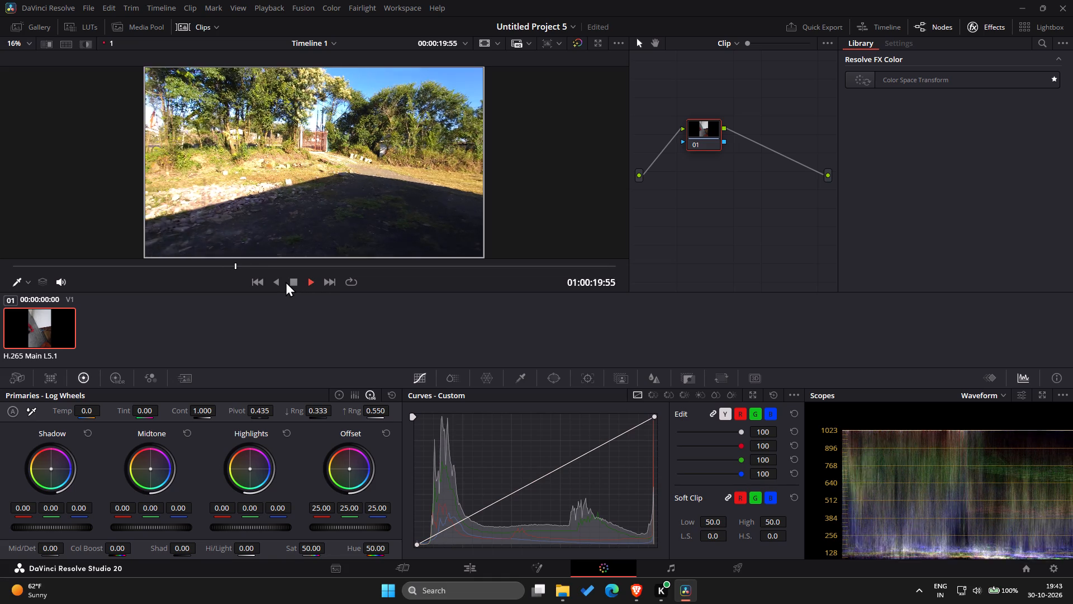
click(289, 280)
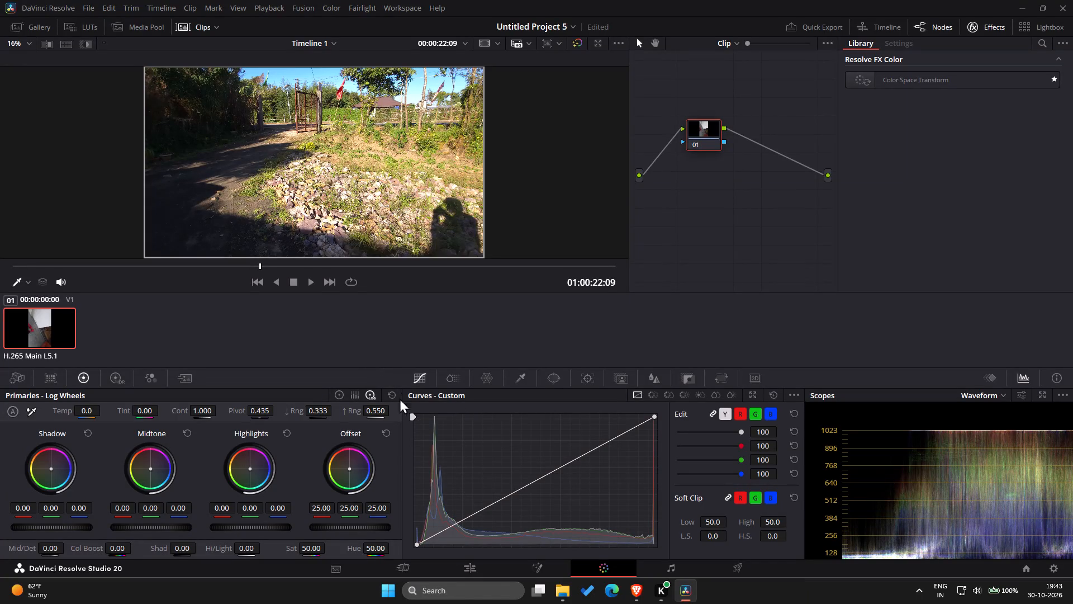
drag(307, 283, 295, 280)
drag(293, 276, 309, 280)
click(309, 280)
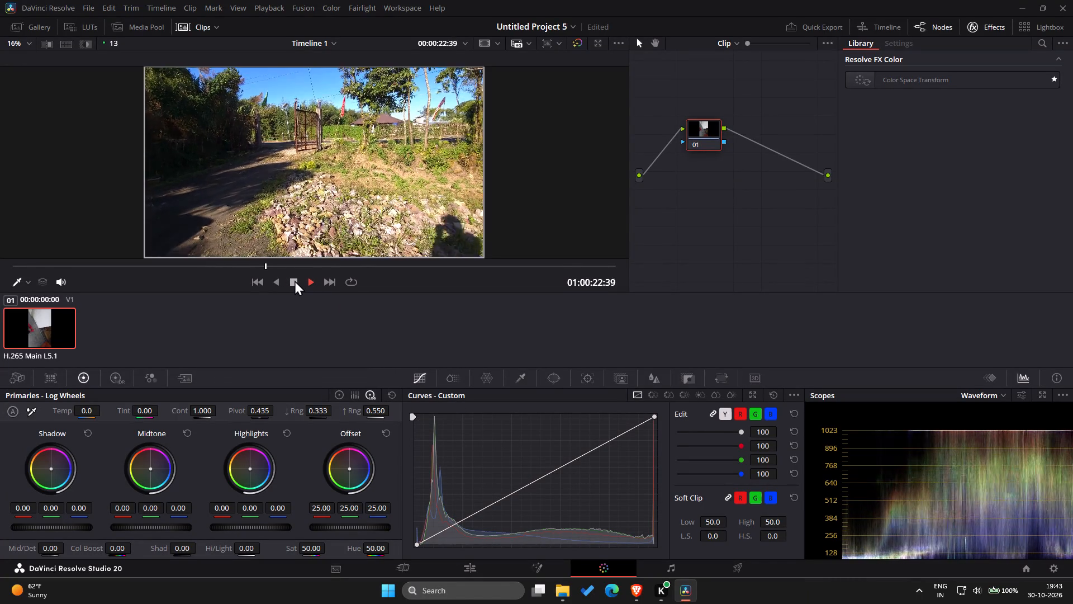
click(295, 280)
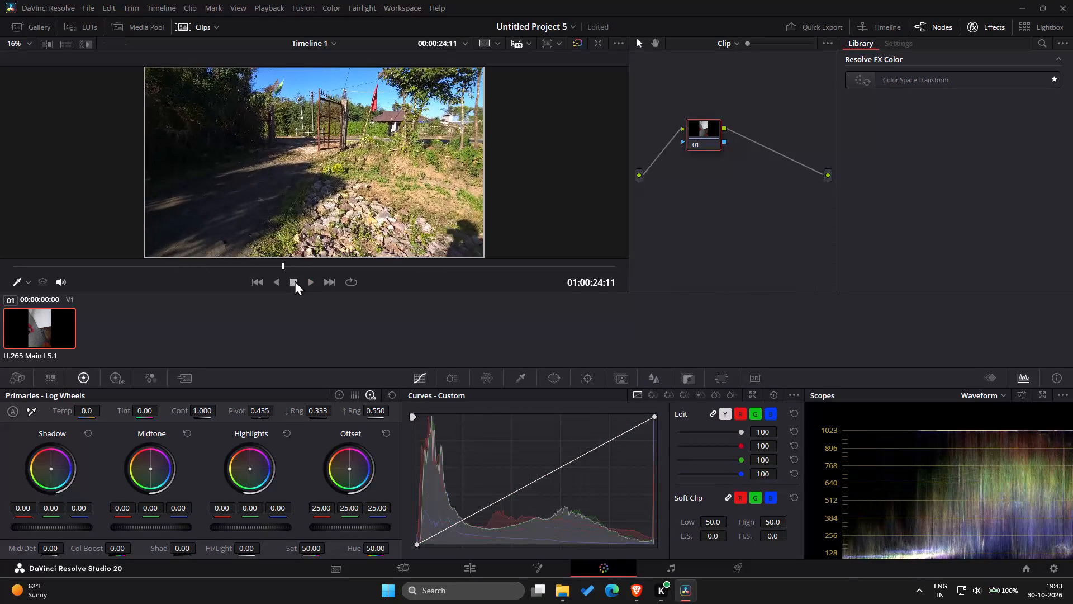
On node 01's custom curve, move the white point inward to about 86% and the black point inward to about 14% of the width.
drag(653, 414, 645, 411)
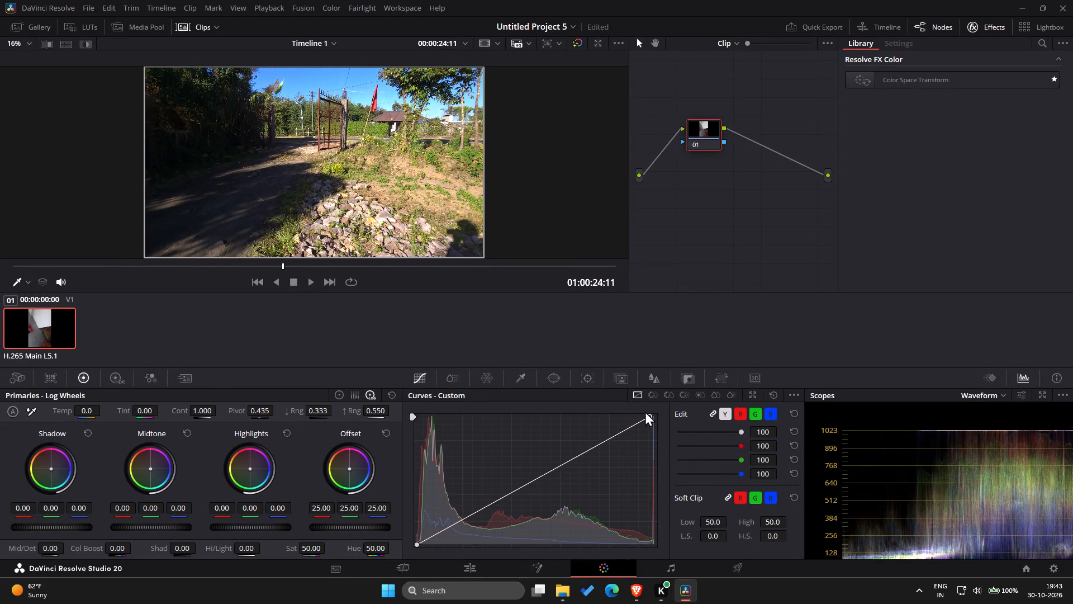
drag(645, 411, 610, 404)
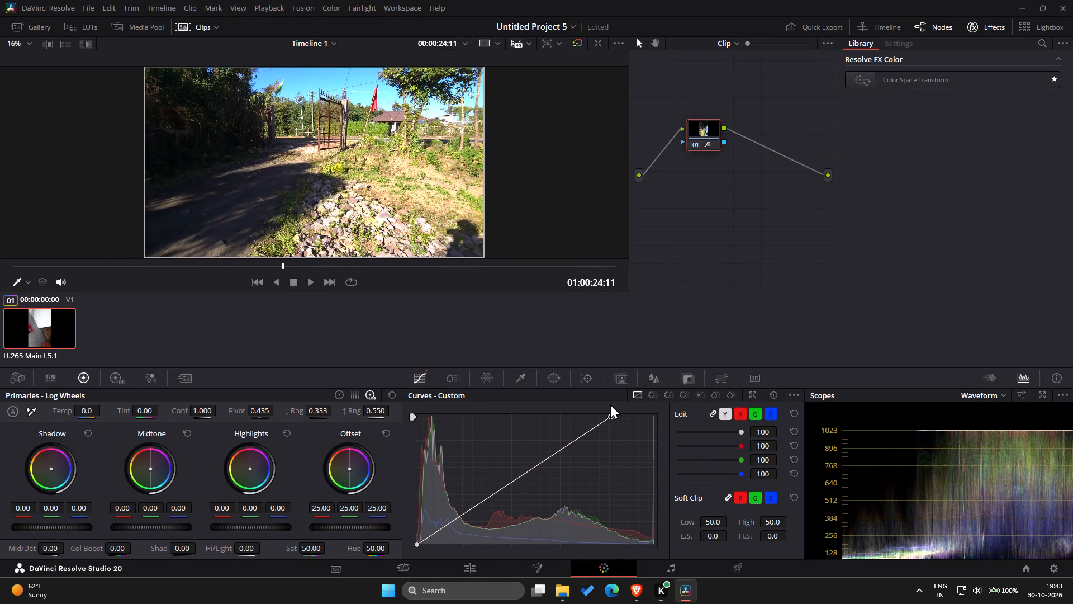
drag(610, 404, 621, 406)
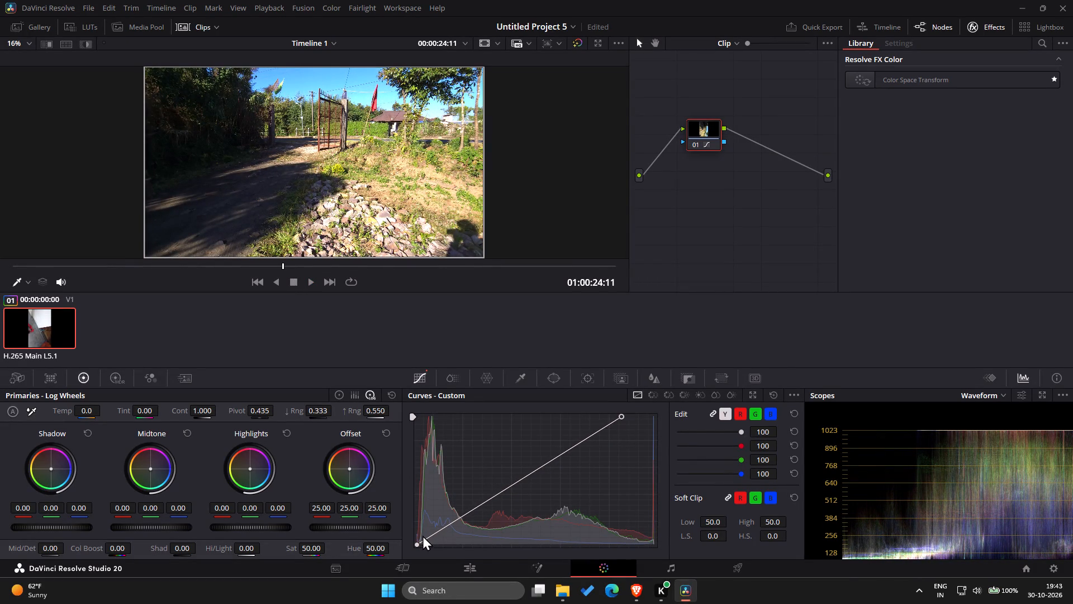
click(415, 541)
drag(419, 542, 450, 544)
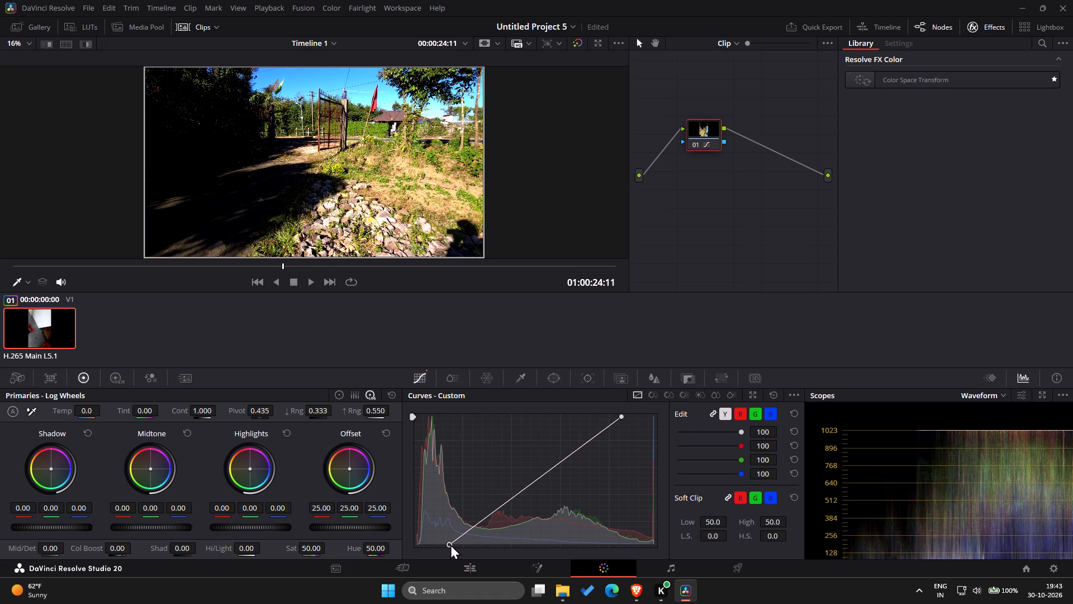
Return node 01's curve black point to the bottom-left corner and set its white point at about 93% of the width.
drag(450, 544, 401, 539)
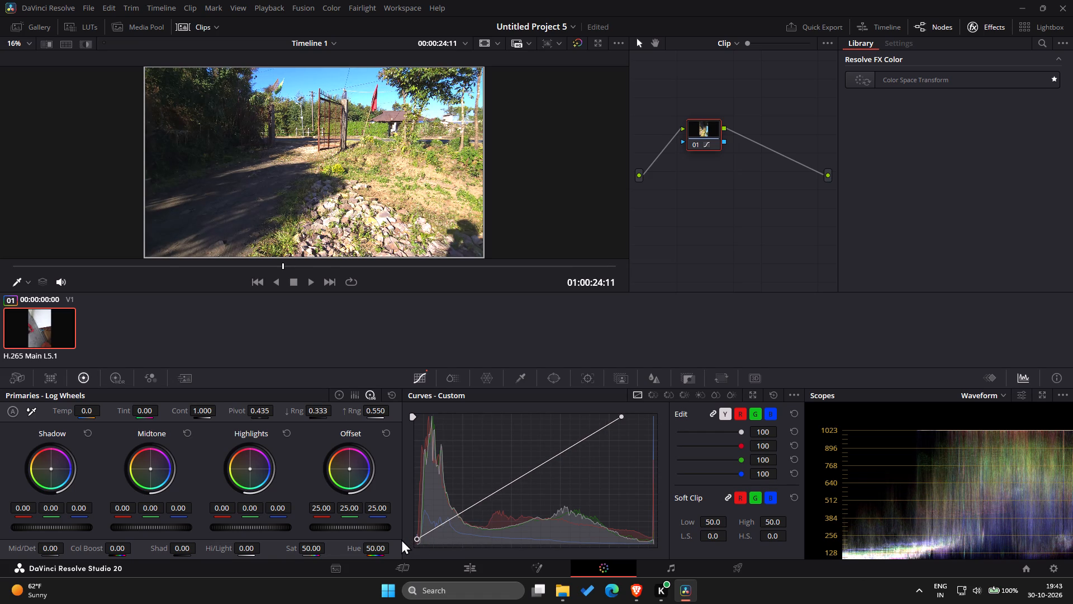
drag(401, 539, 395, 555)
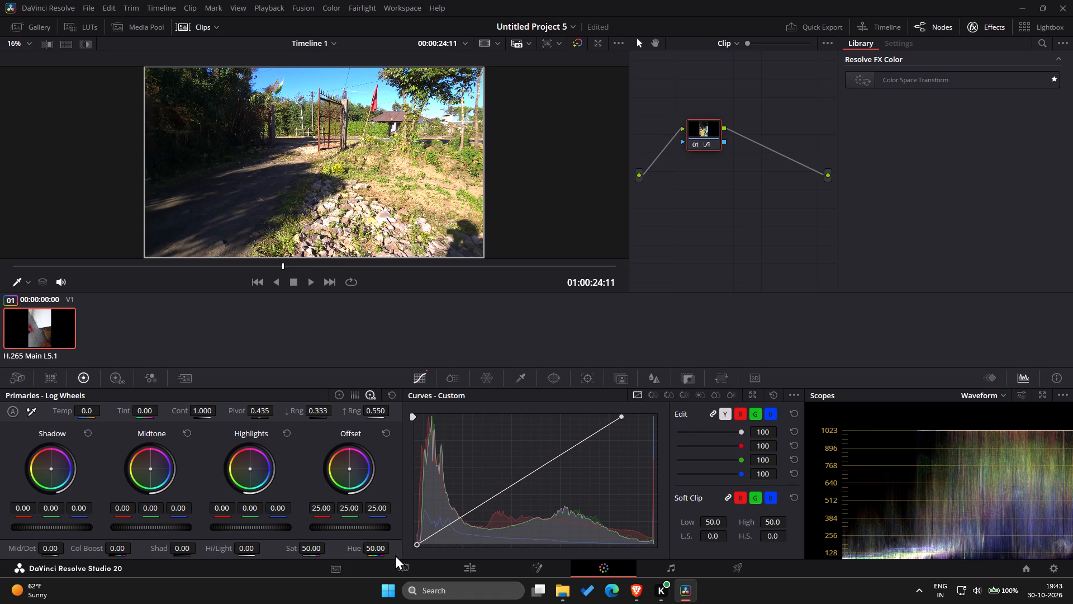
drag(395, 555, 395, 558)
drag(621, 416, 659, 416)
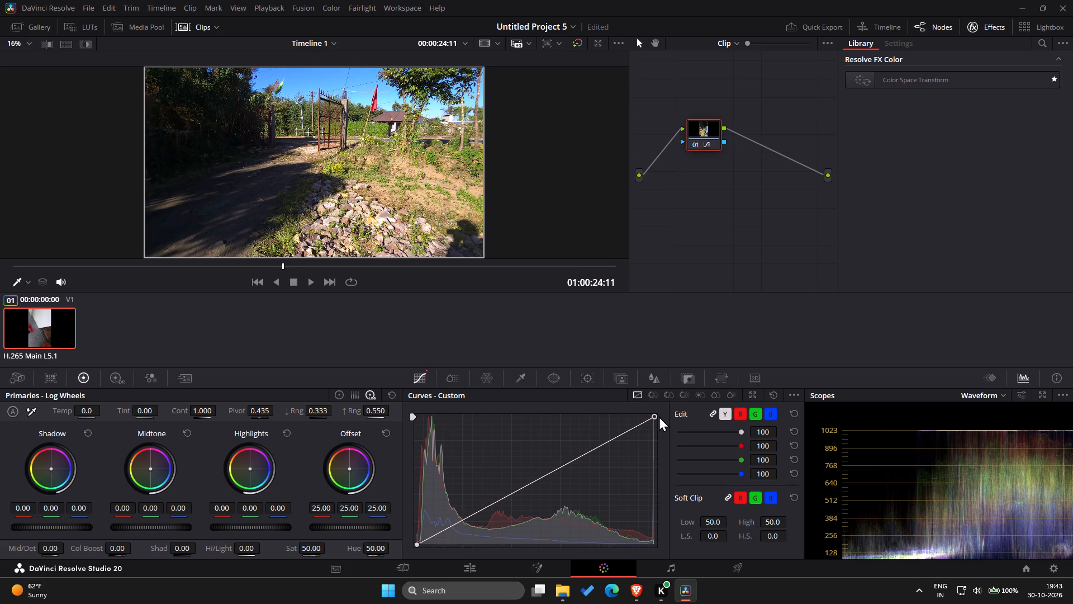
drag(659, 416, 640, 412)
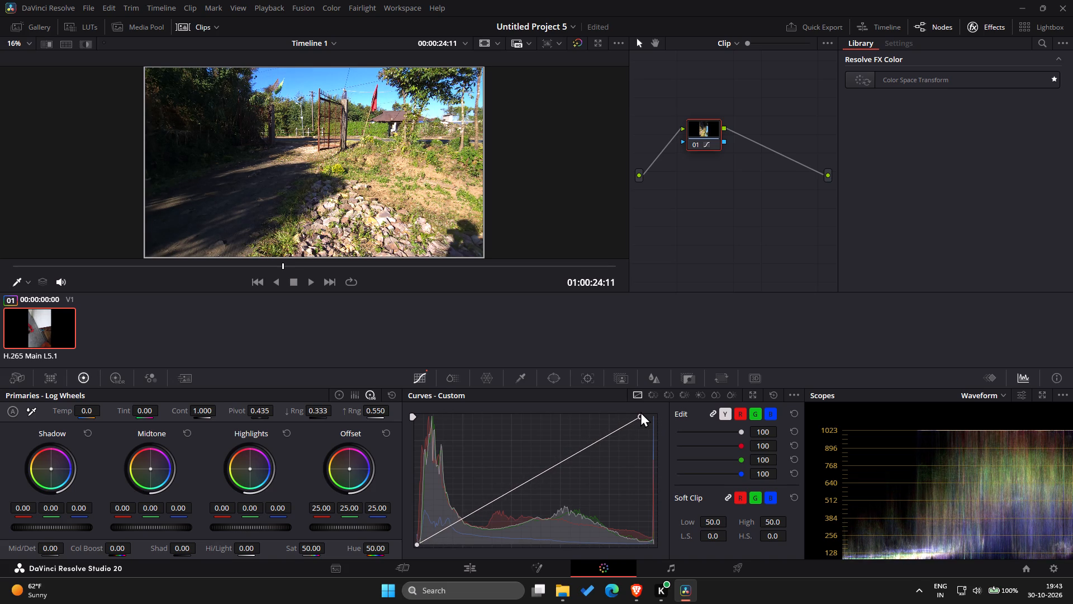
drag(640, 412, 638, 412)
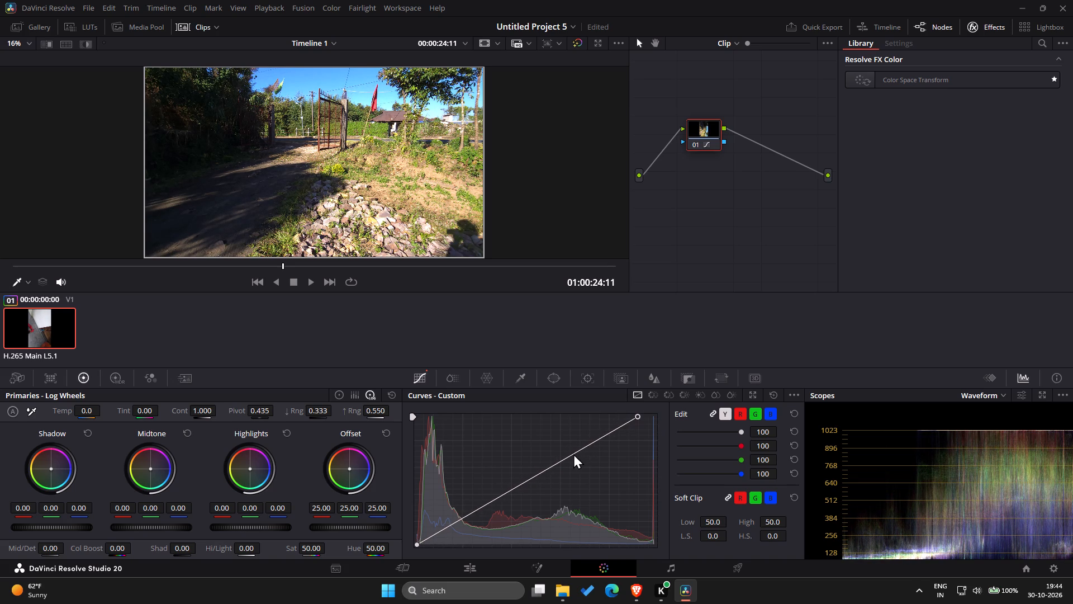
Add a highlight control point to node 01's custom curve at about 75% of the width and 81% of the height.
drag(578, 449, 579, 454)
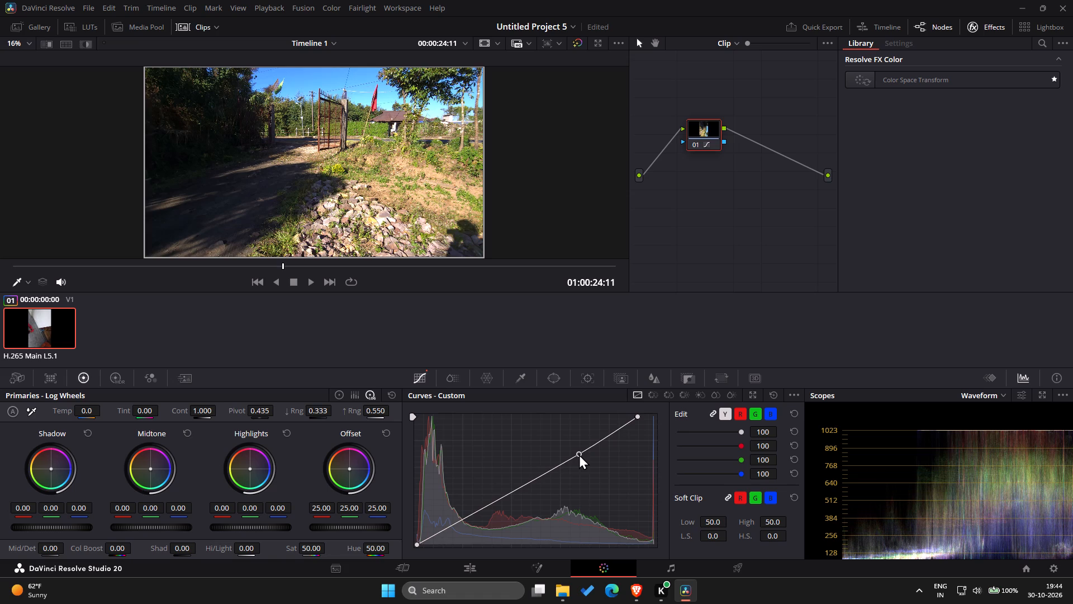
drag(579, 454, 577, 449)
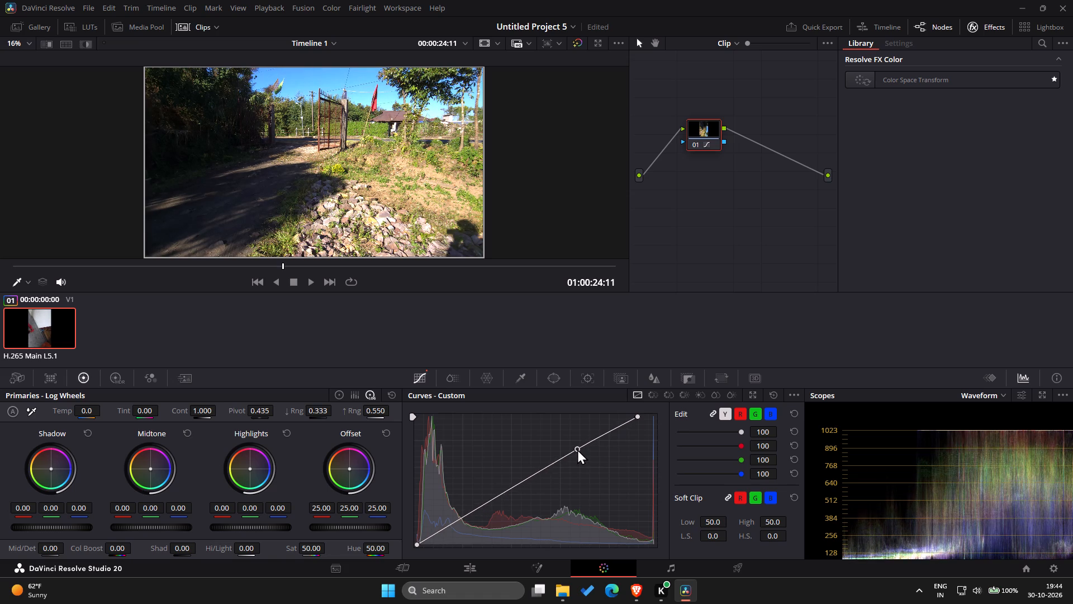
drag(577, 449, 578, 452)
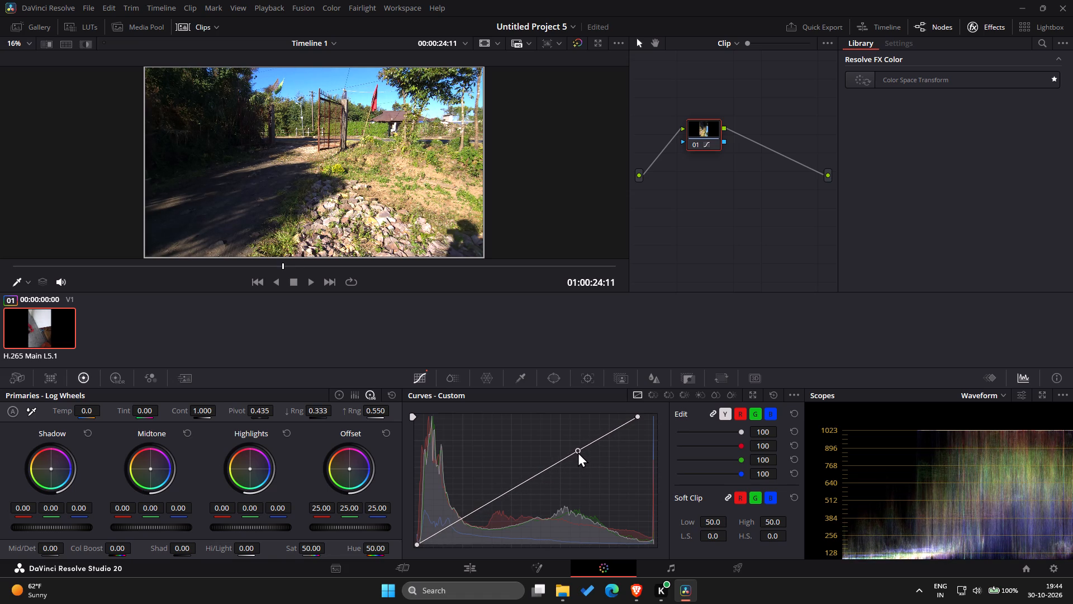
drag(578, 452, 575, 449)
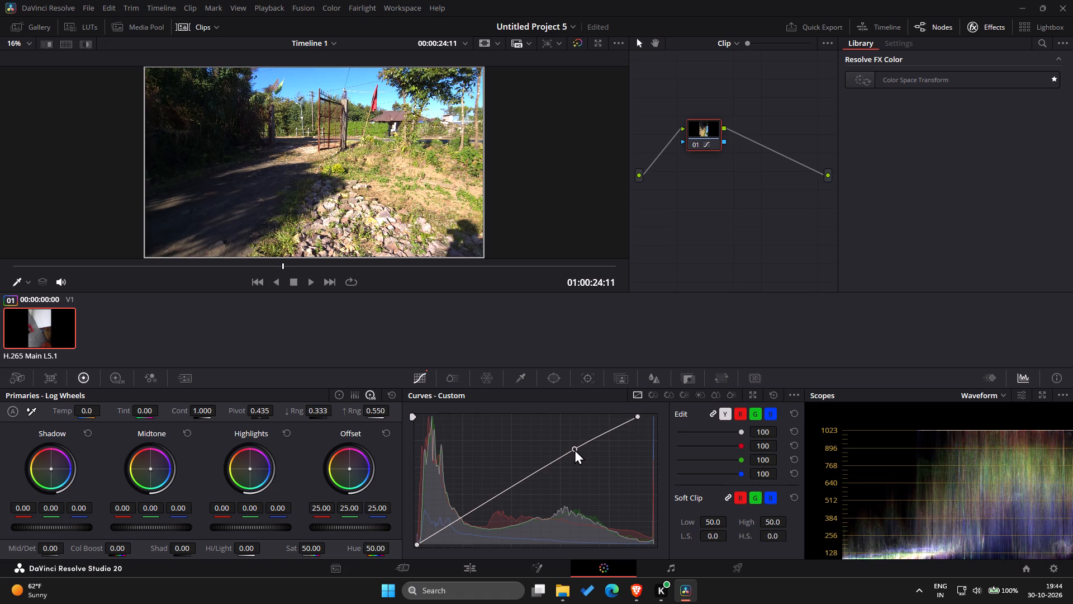
drag(575, 449, 571, 447)
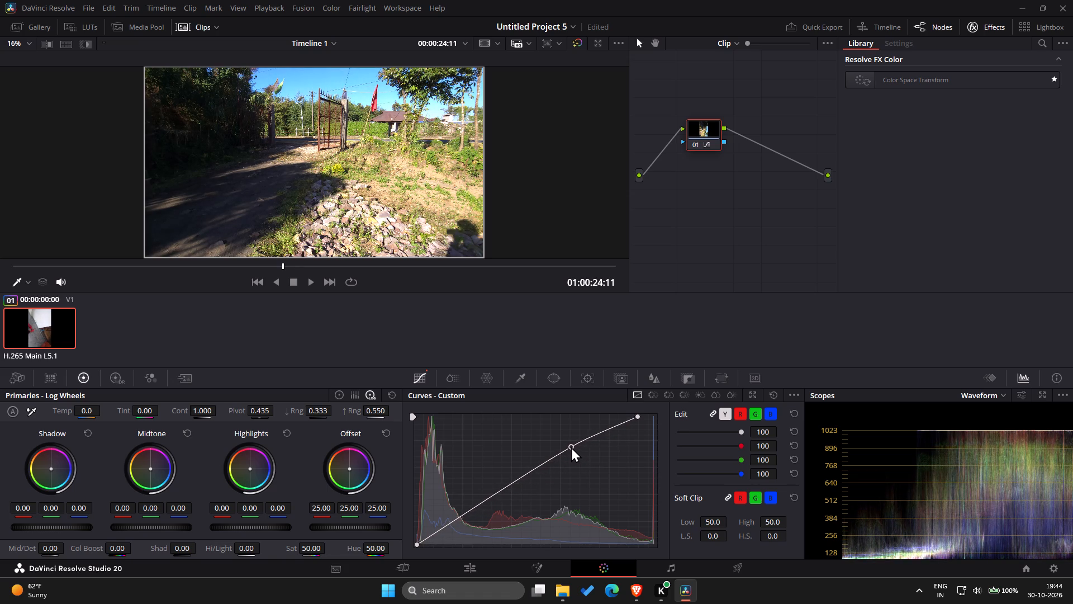
drag(571, 447, 596, 440)
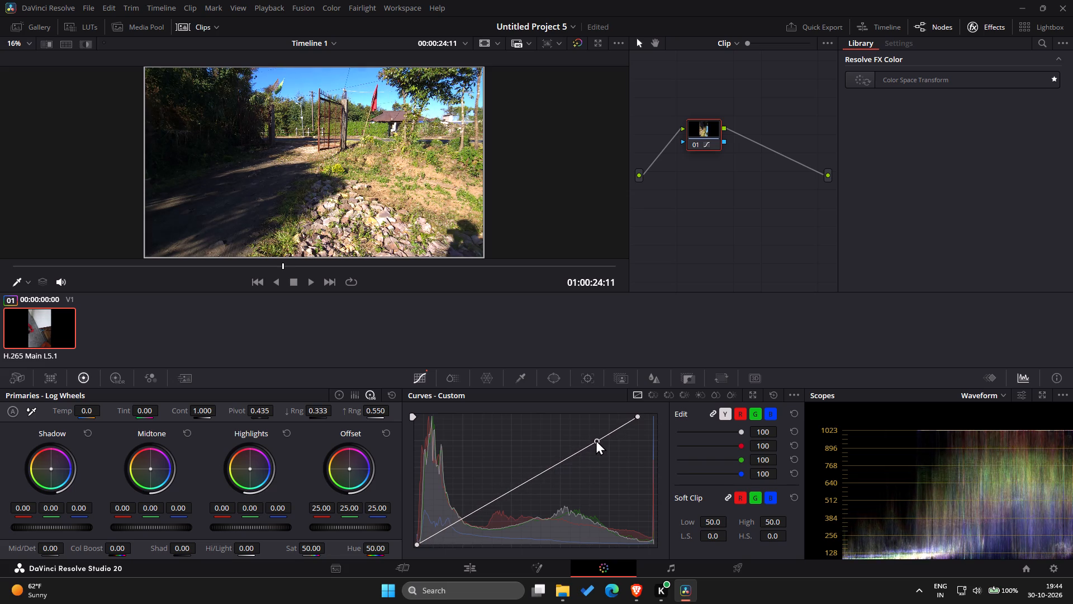
drag(596, 440, 594, 440)
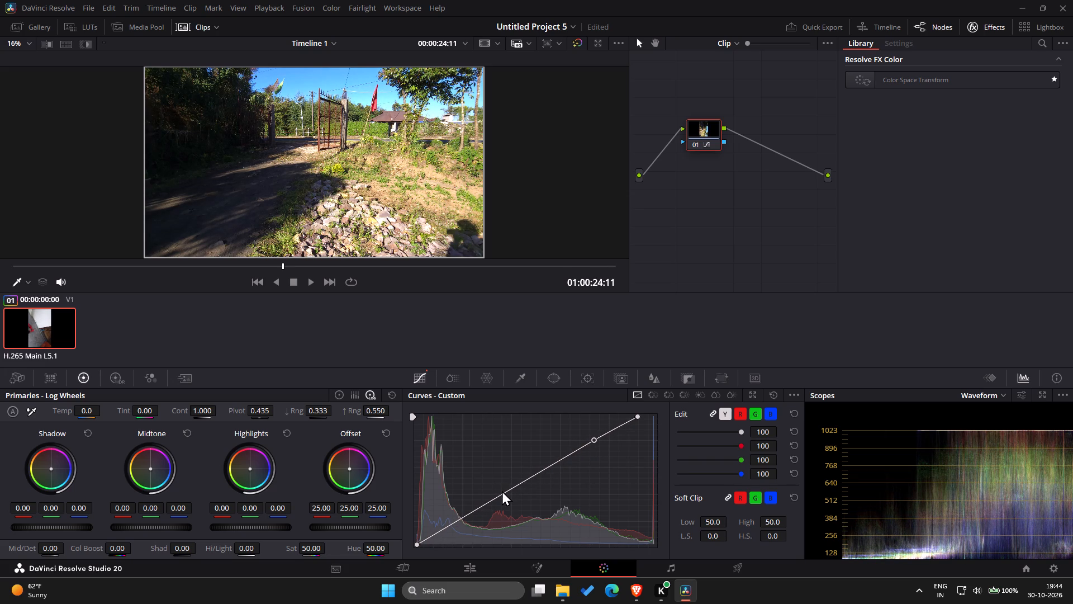
Add a shadow control point to node 01's custom curve at about 25% of the width and 21% of the height.
drag(502, 490, 502, 502)
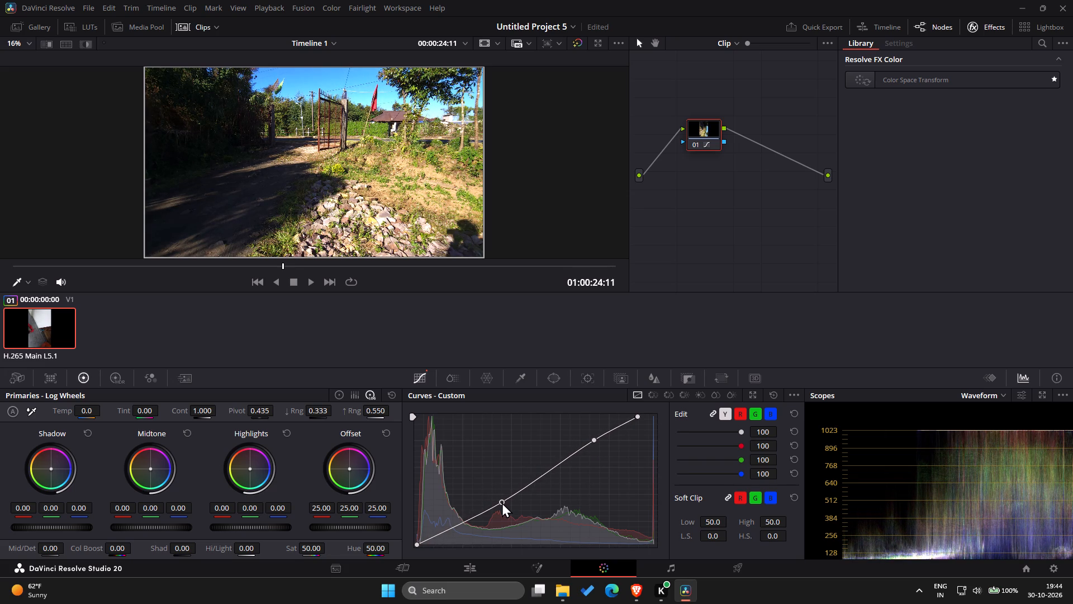
drag(502, 502, 486, 507)
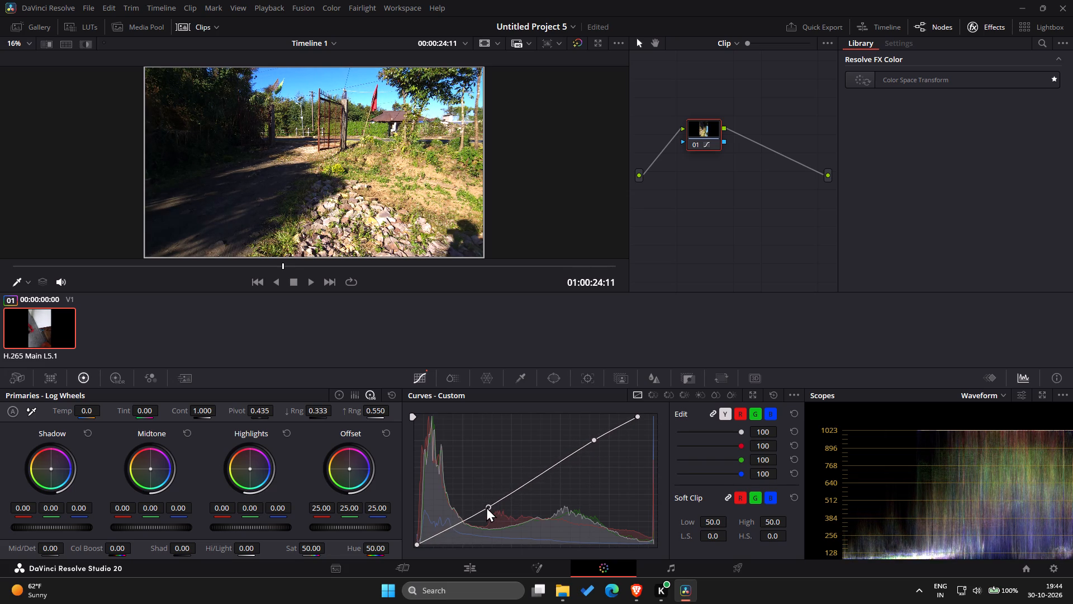
drag(486, 507, 480, 515)
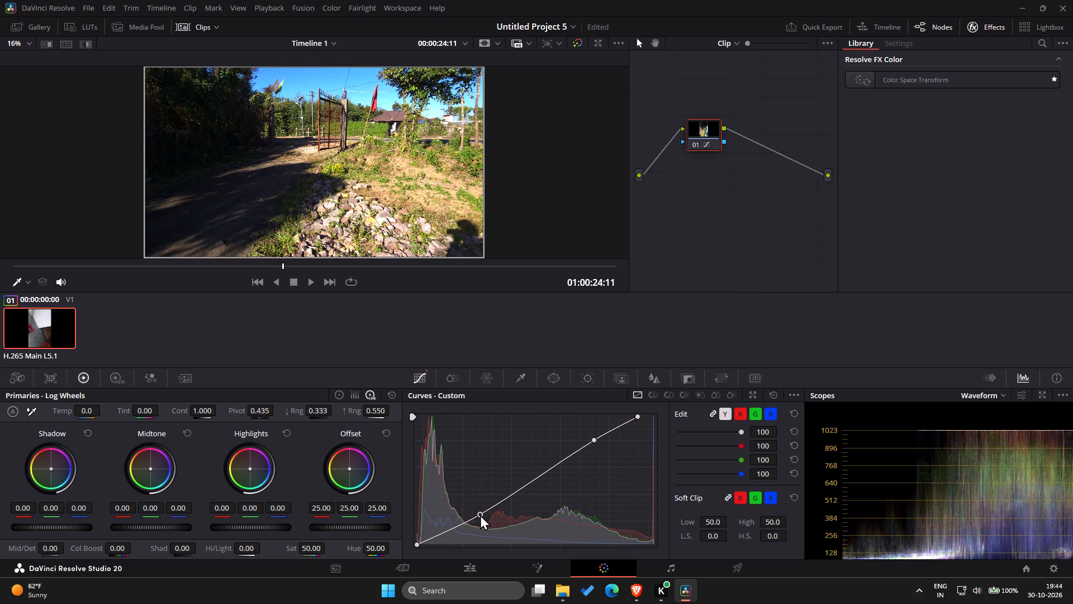
drag(480, 515, 476, 517)
Fine-tune both curve points, placing the shadow point at about 27% width and the highlight point at about 78% width and 83% height.
drag(591, 441, 583, 442)
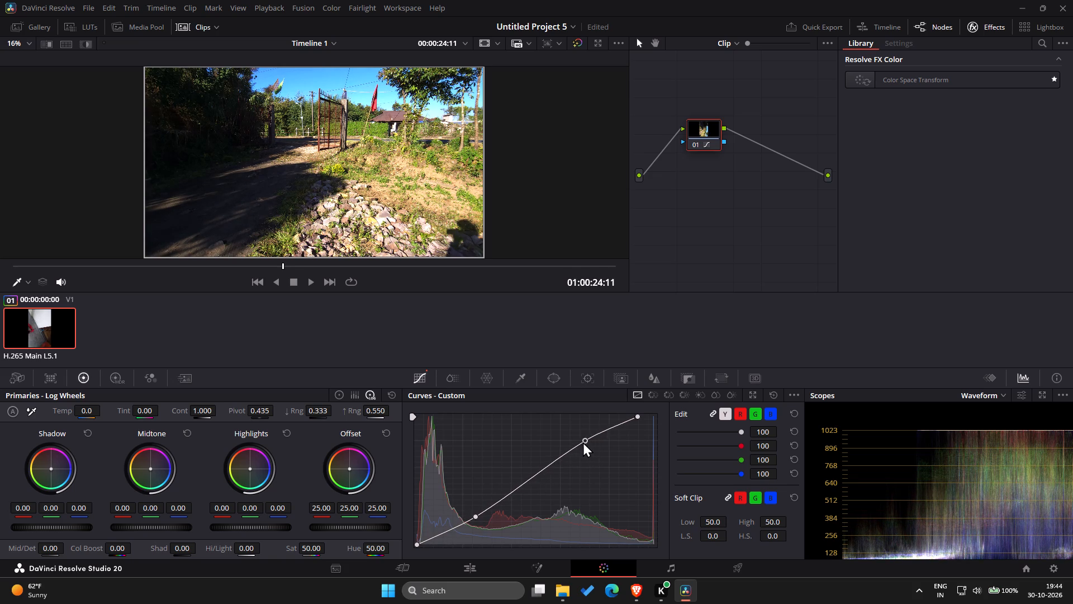
drag(583, 442, 567, 450)
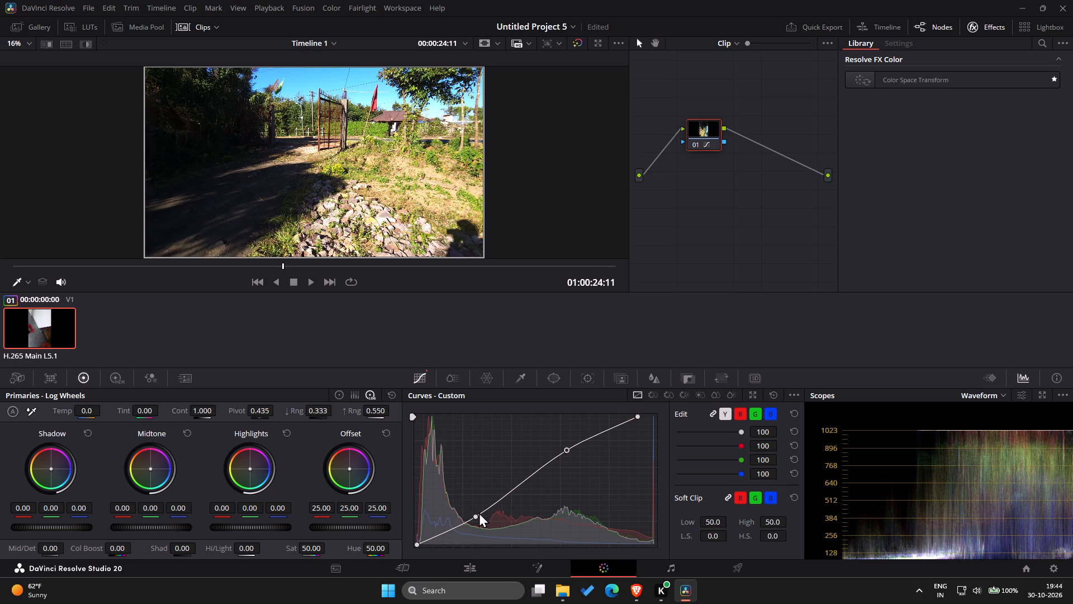
click(476, 514)
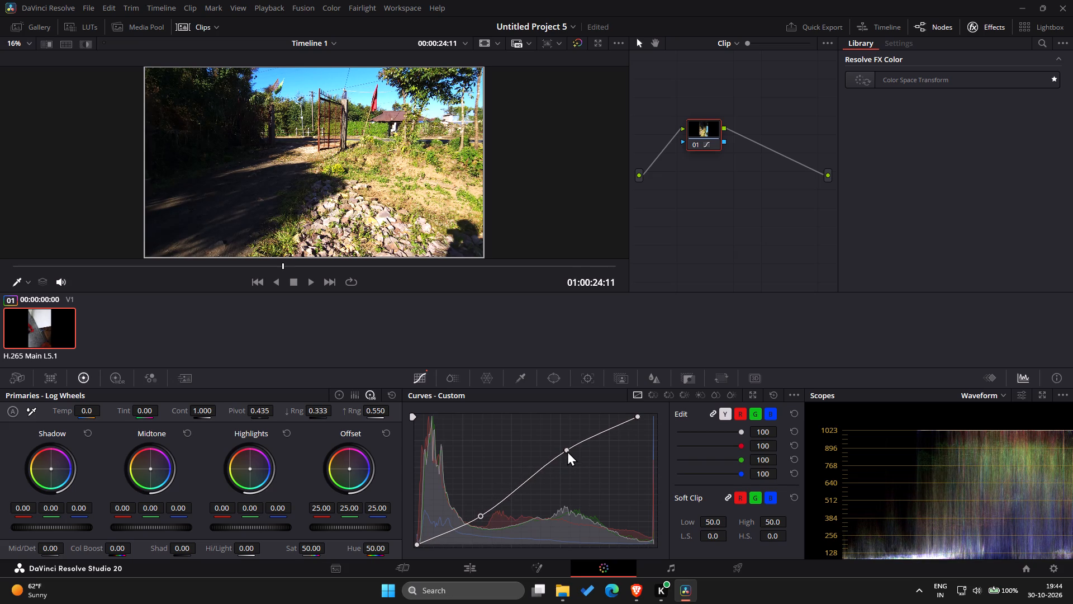
drag(566, 449, 590, 433)
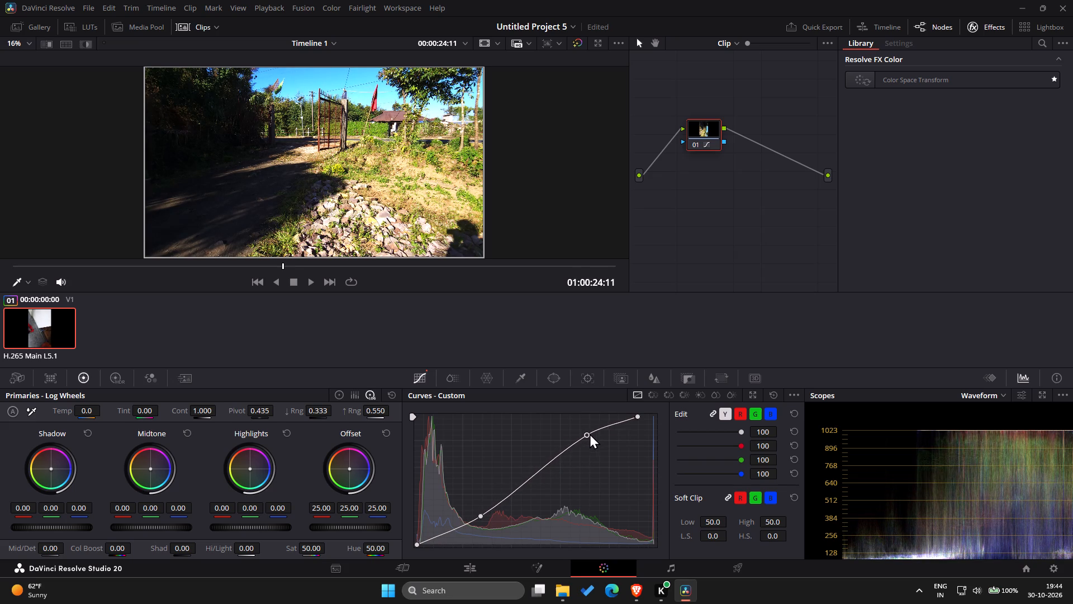
drag(590, 433, 602, 440)
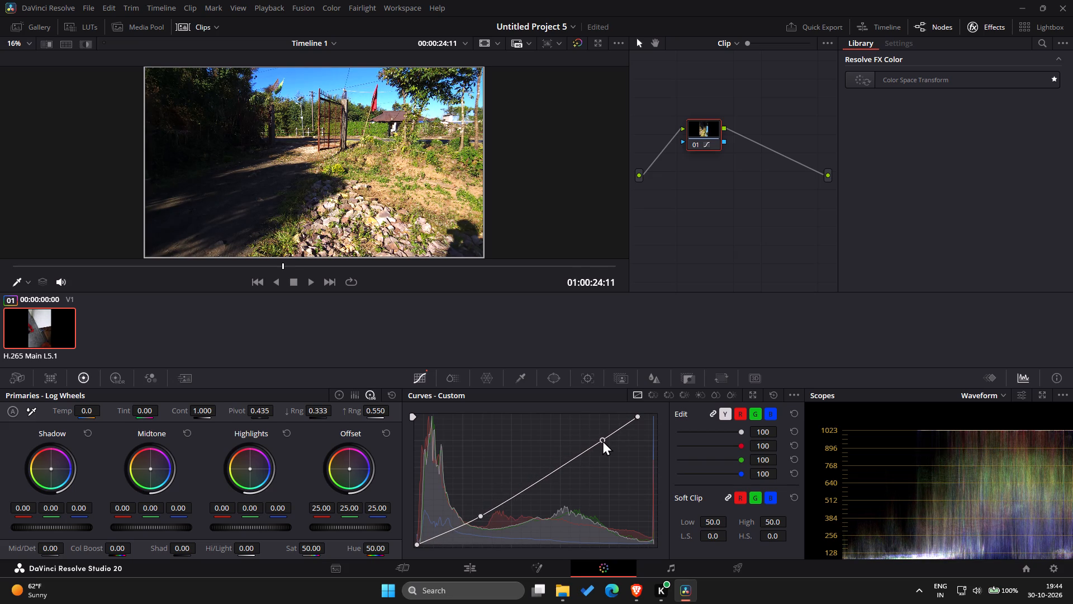
drag(602, 440, 607, 440)
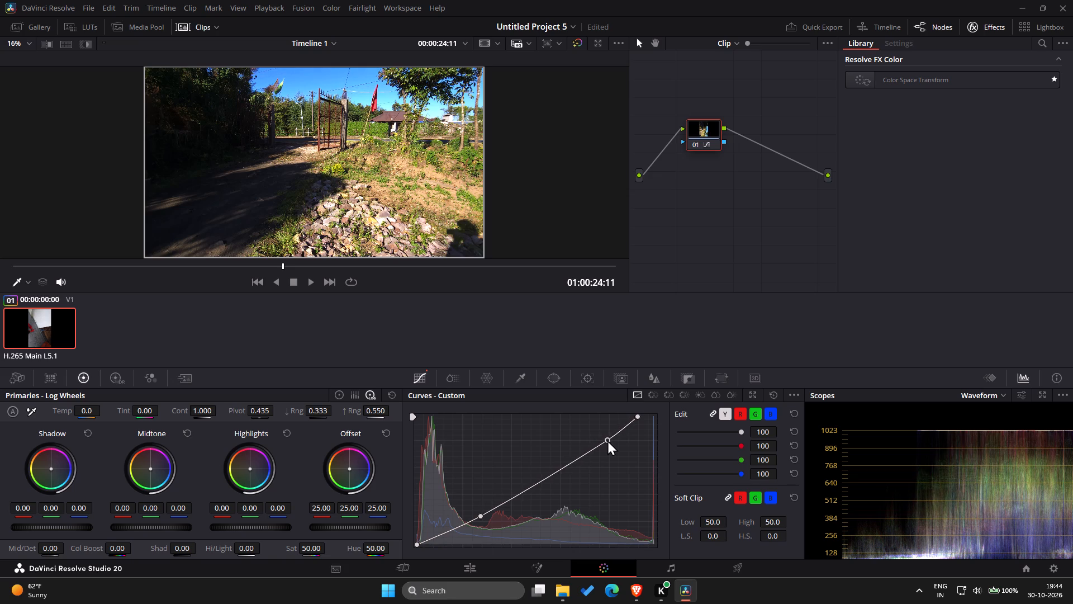
drag(607, 440, 611, 443)
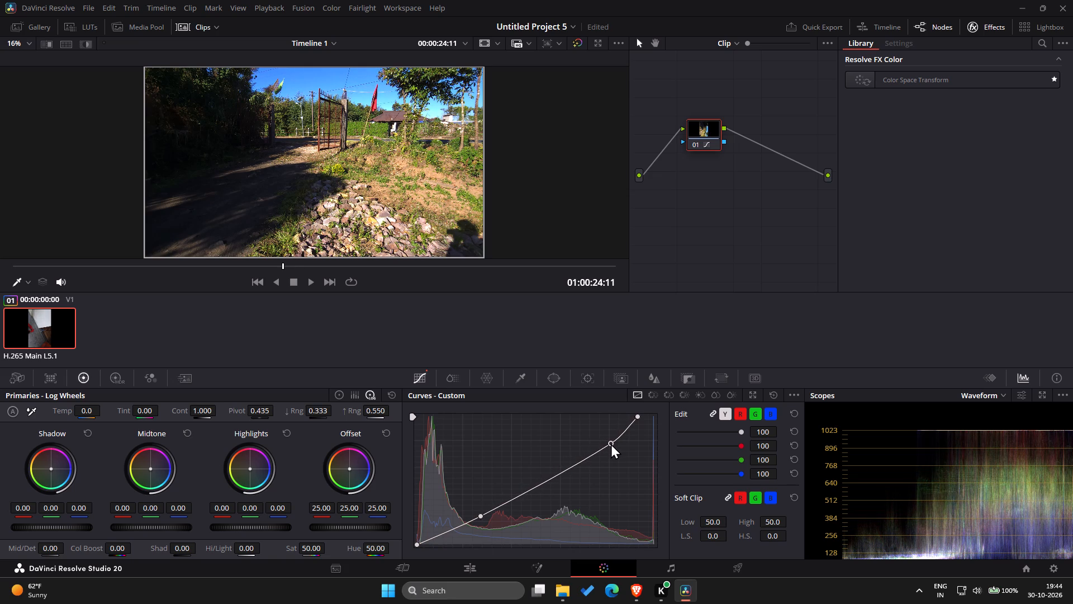
drag(611, 443, 610, 443)
drag(610, 443, 604, 440)
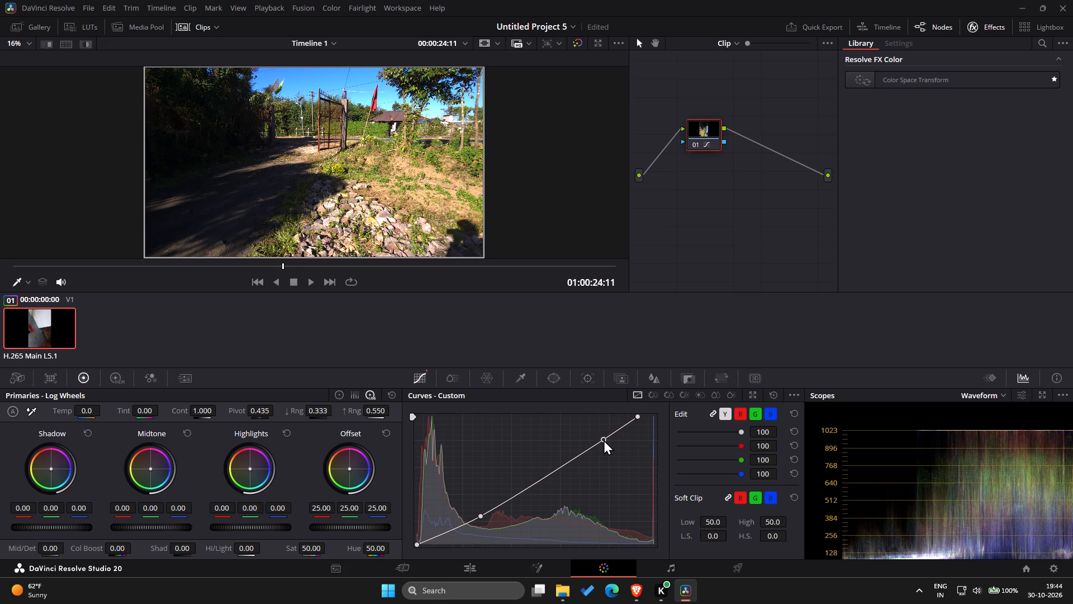
drag(604, 440, 603, 438)
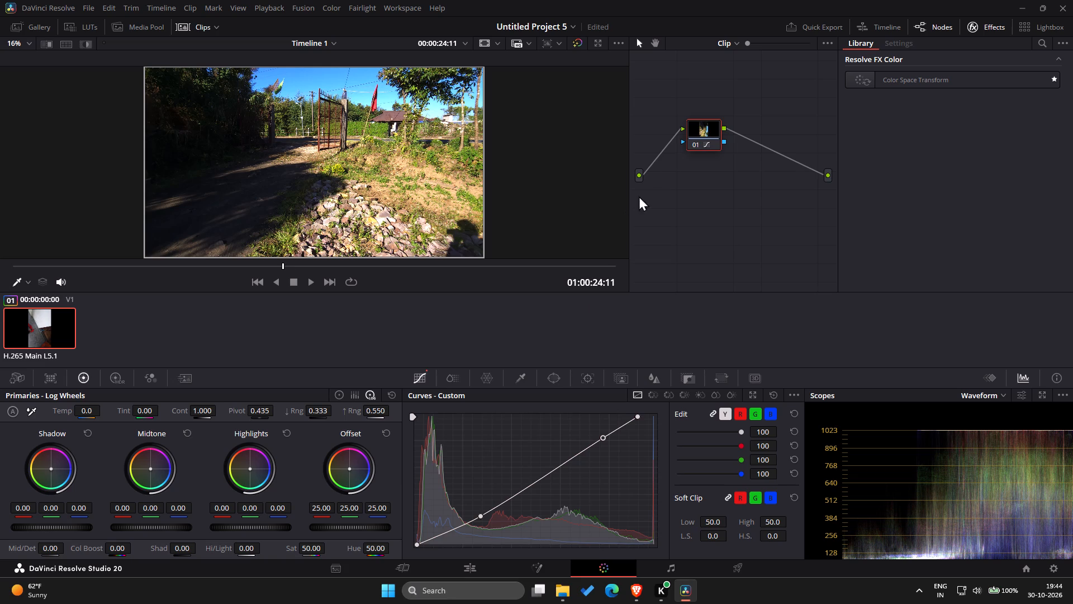
Move node 01 closer to the source input in the node graph.
drag(702, 133, 674, 139)
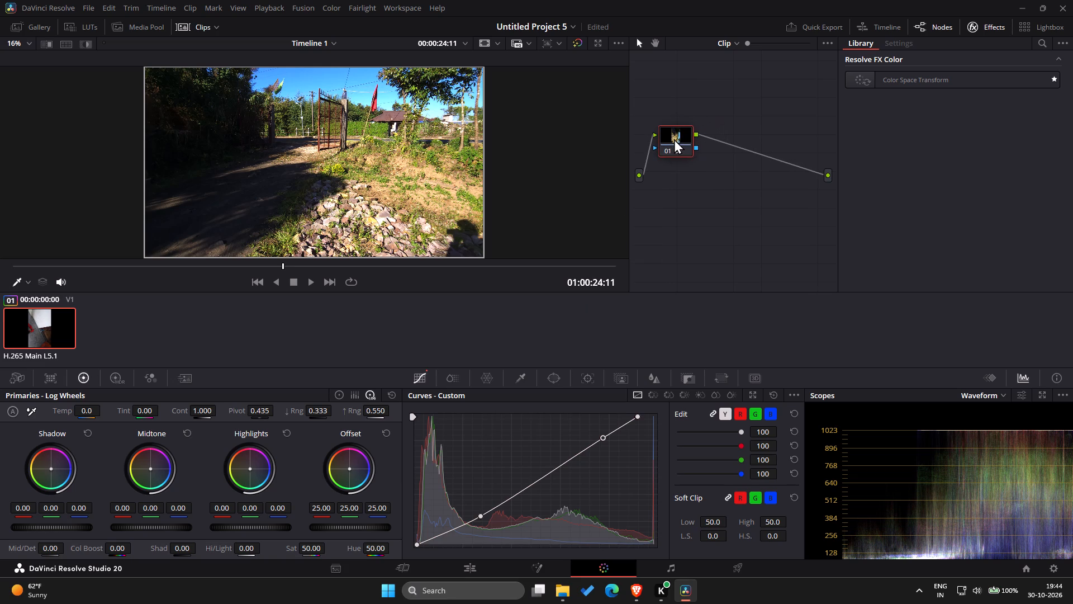
drag(674, 139, 676, 138)
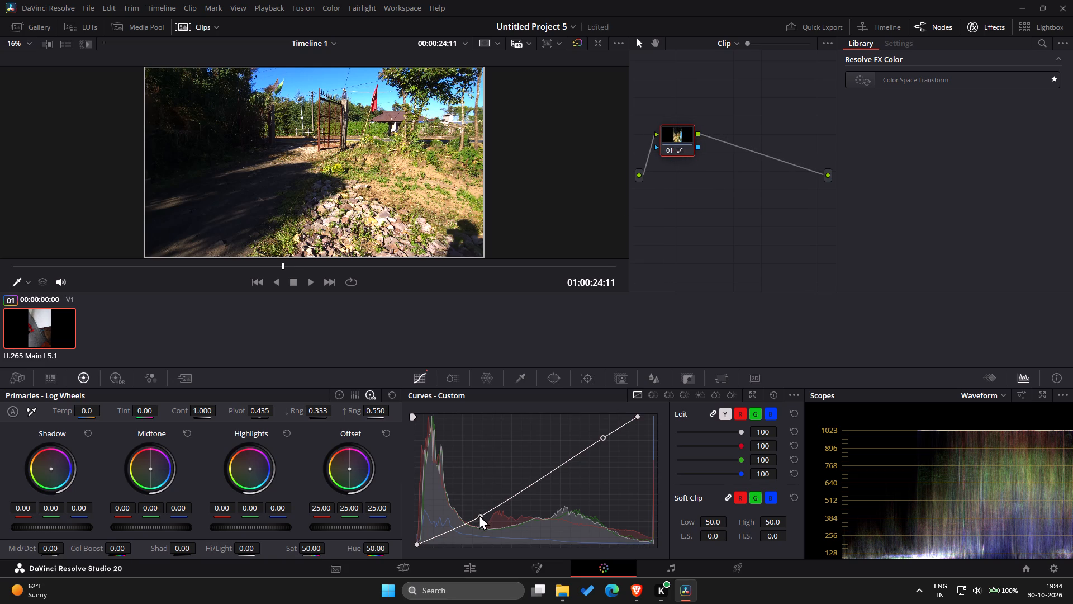
Readjust the curve's shadow control point, bringing it to about 20% of the width and 18% of the height.
drag(479, 515, 479, 509)
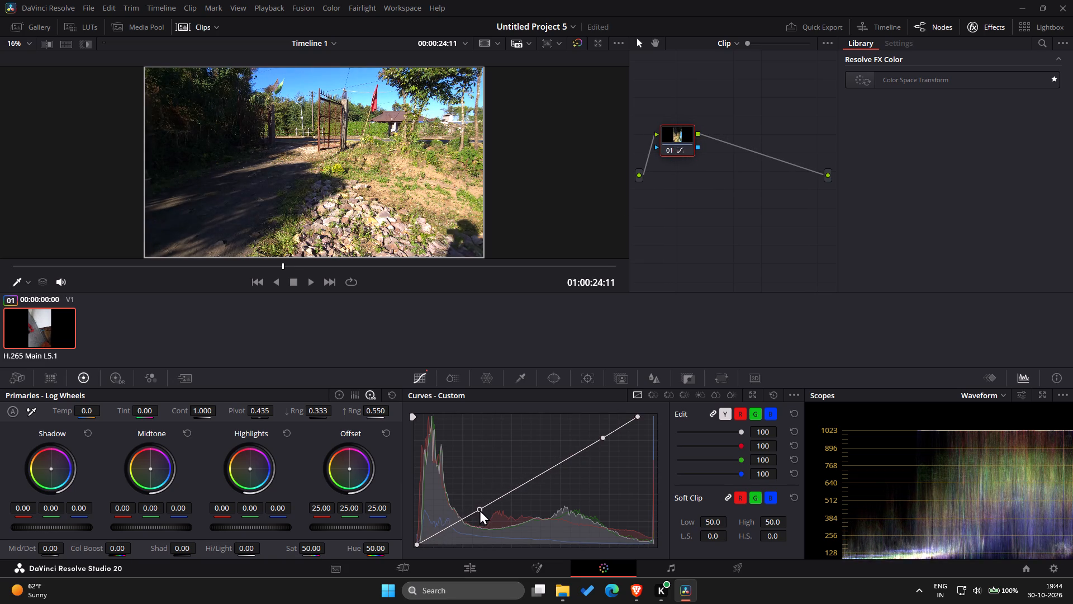
drag(479, 509, 474, 506)
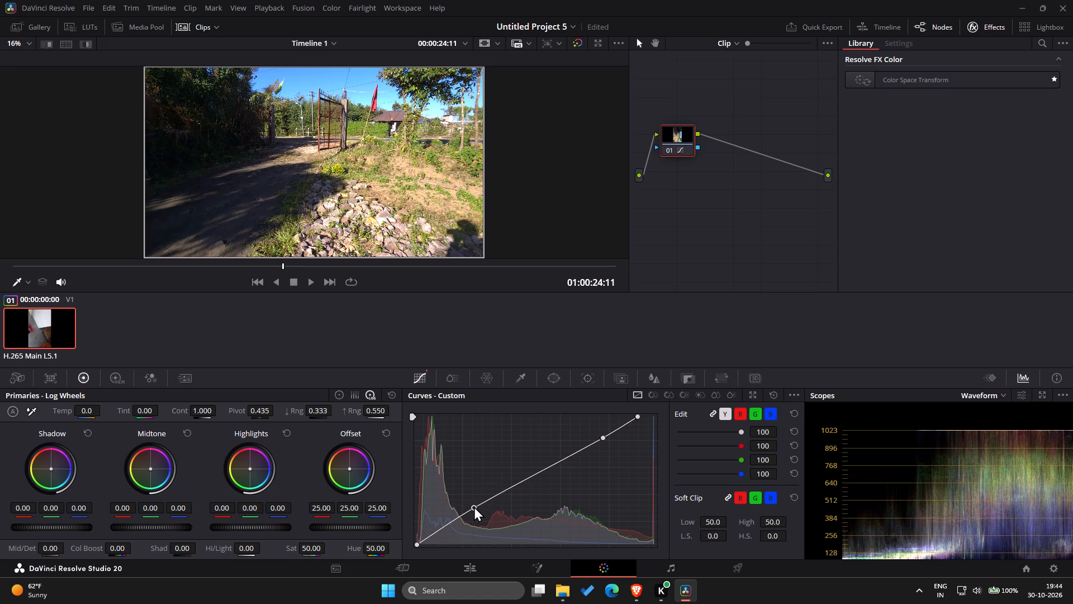
drag(474, 506, 473, 505)
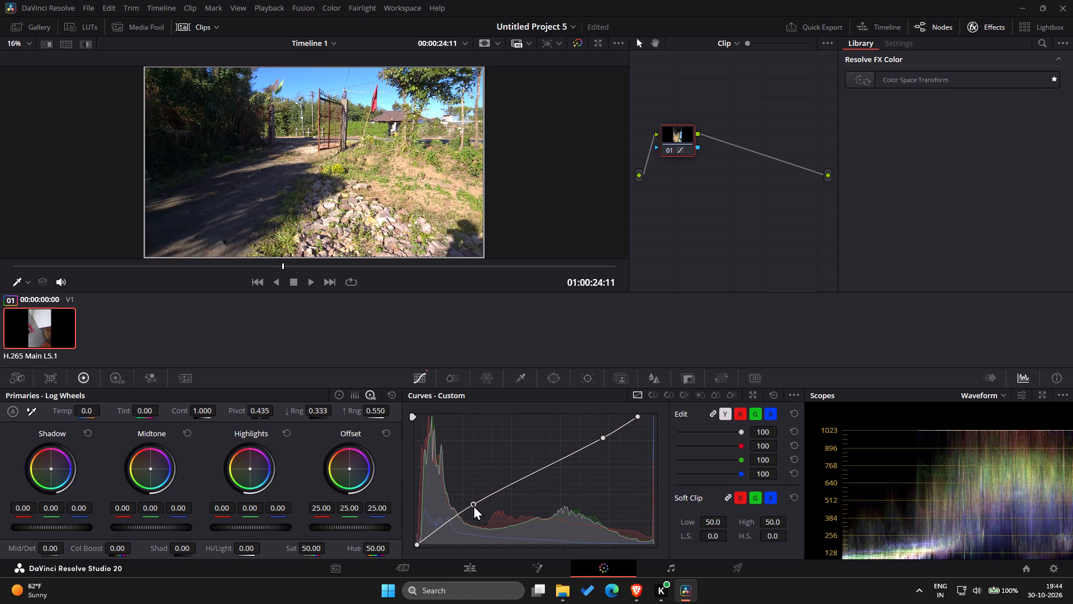
drag(473, 505, 478, 511)
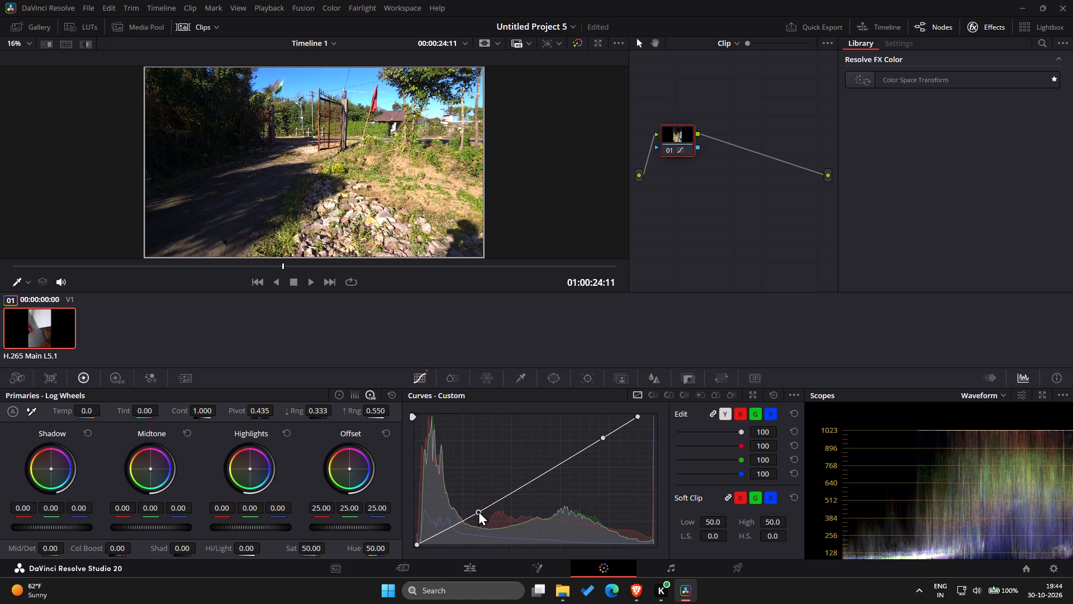
drag(478, 511, 472, 513)
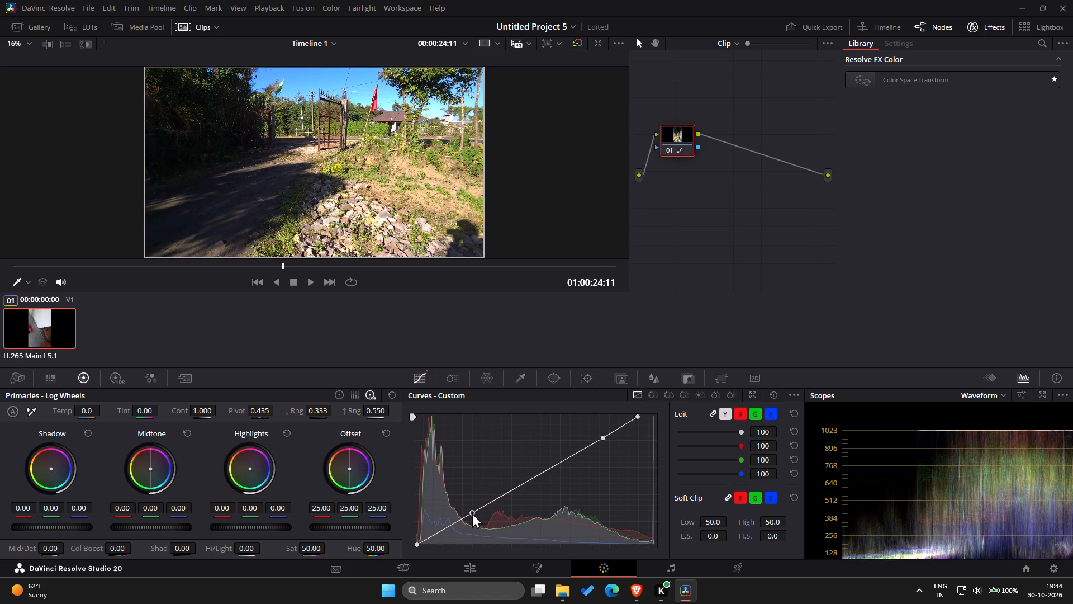
drag(472, 513, 472, 516)
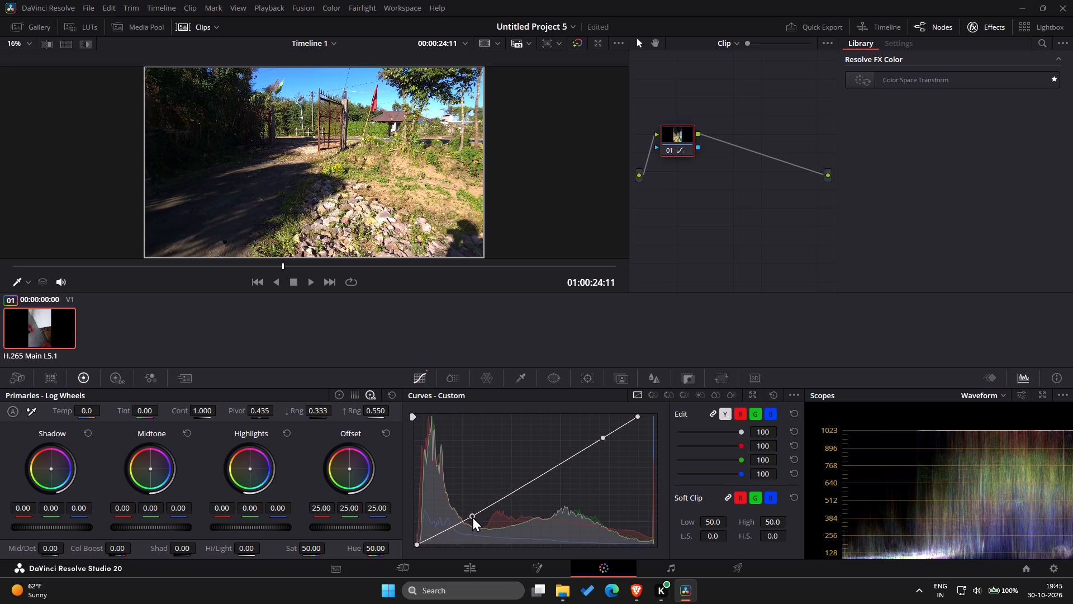
drag(472, 516, 464, 521)
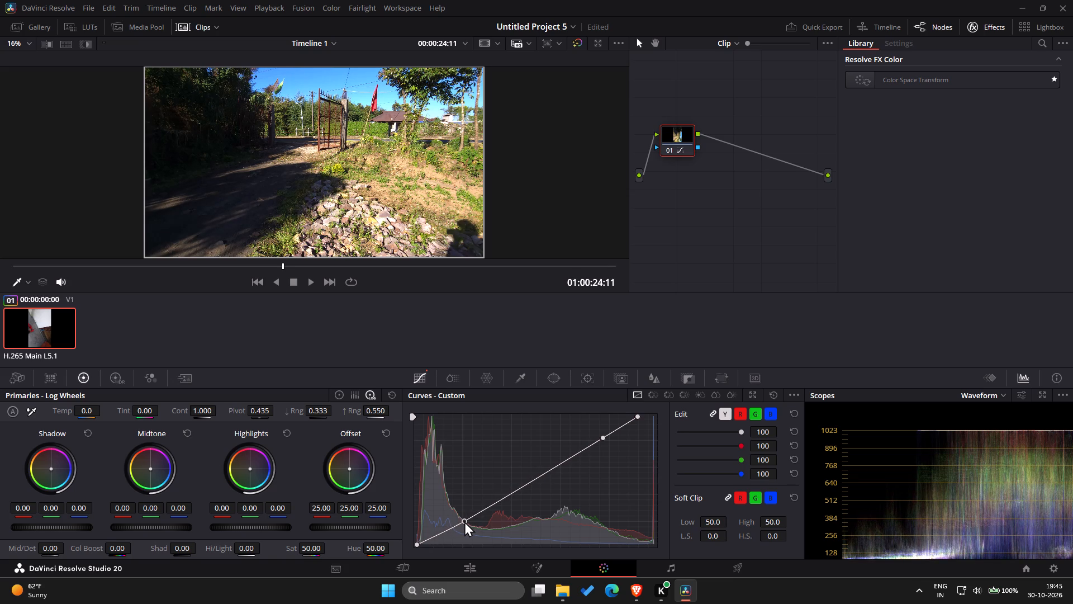
Fine-tune node 01's custom curve, placing the shadow point at about 21% width and 20% height and raising the black endpoint slightly.
drag(464, 521, 463, 519)
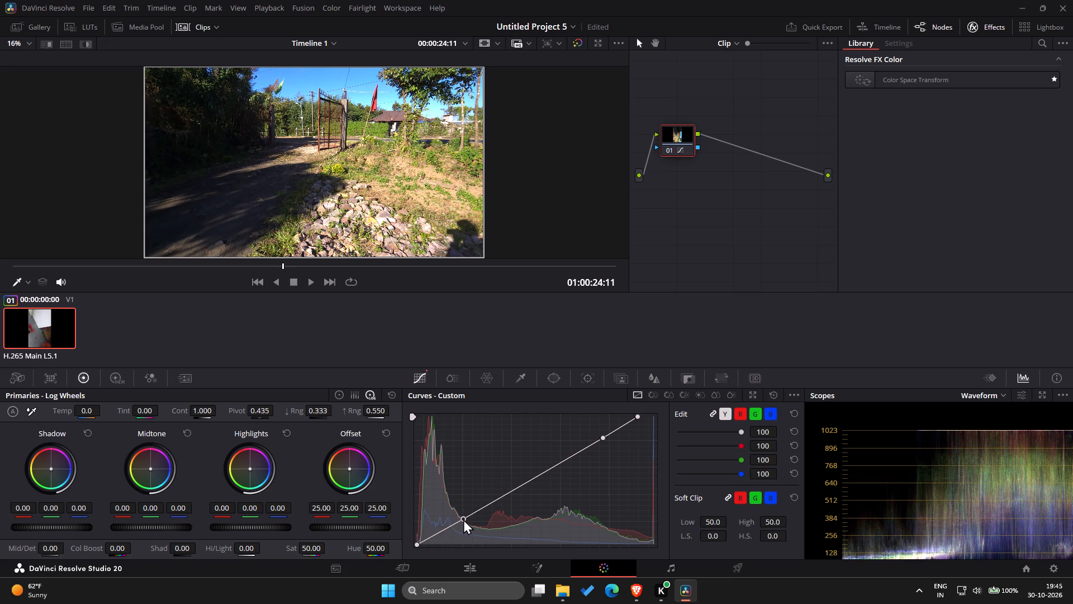
drag(463, 519, 464, 520)
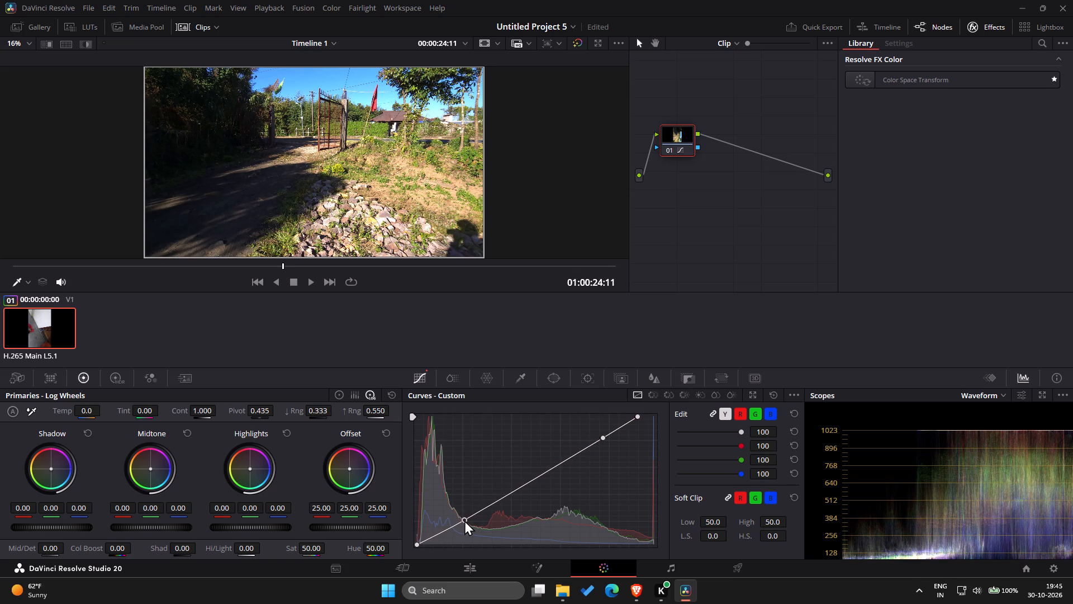
drag(464, 520, 467, 519)
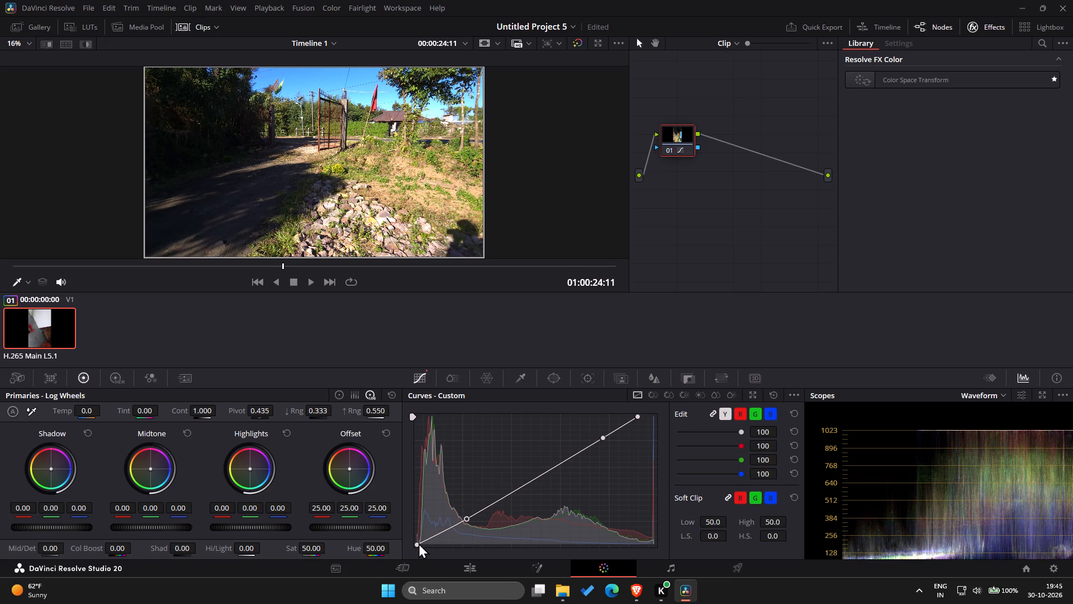
click(419, 543)
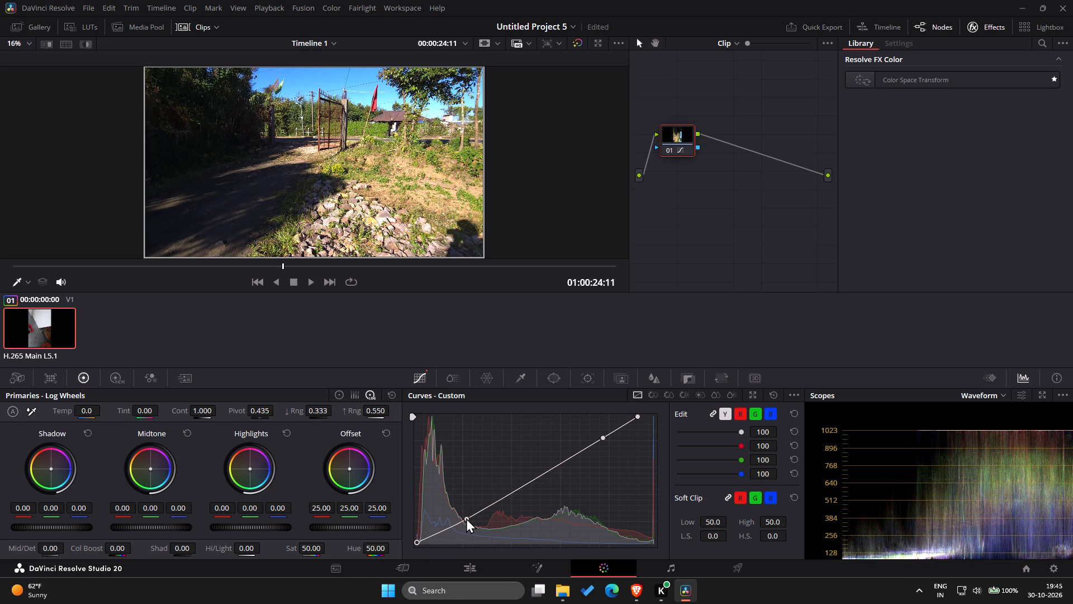
drag(466, 516, 468, 510)
Play the graded clip onward and stop on the roadside house frame at 01:00:32:09.
click(311, 279)
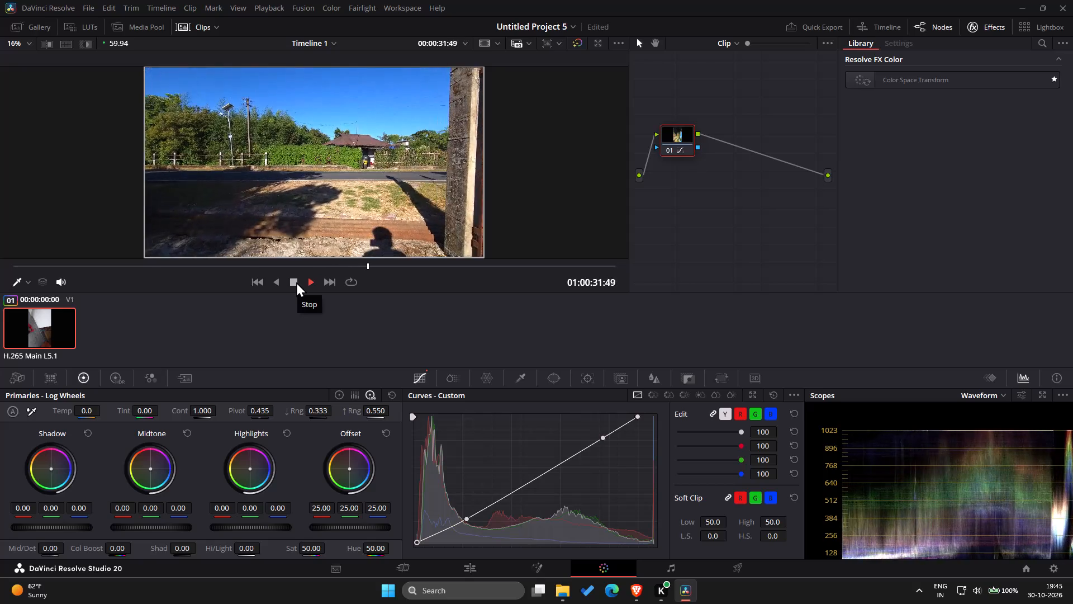
click(296, 282)
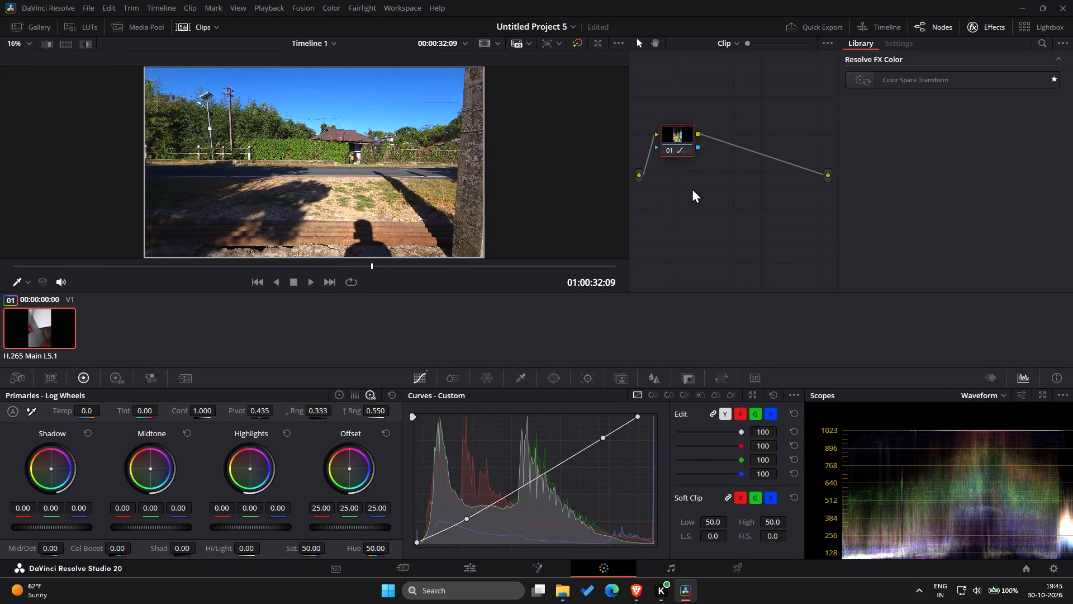
Add a serial node after node 01.
right_click(675, 135)
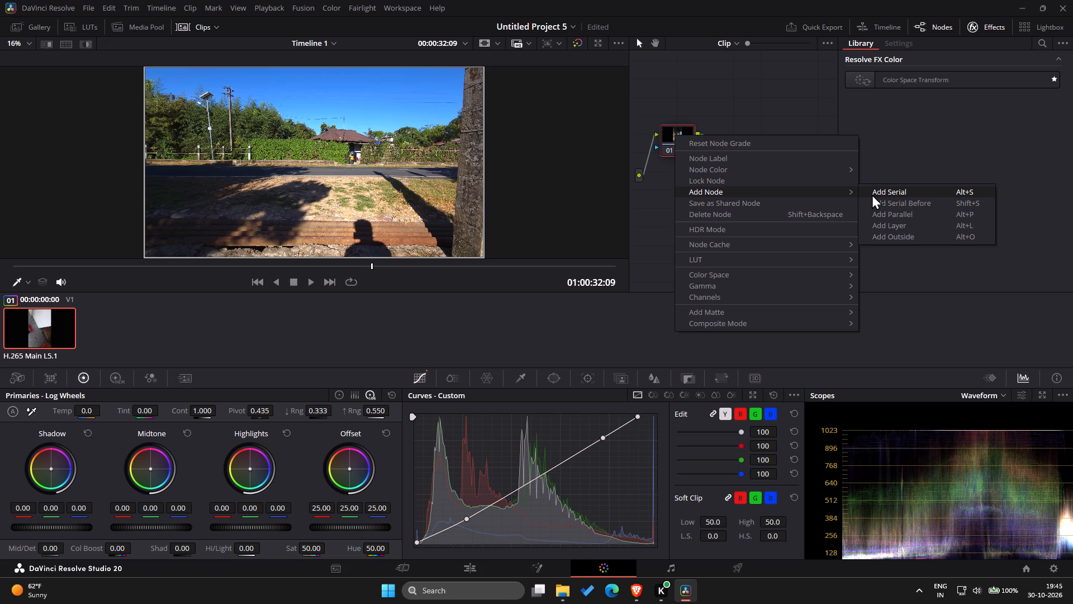
click(872, 194)
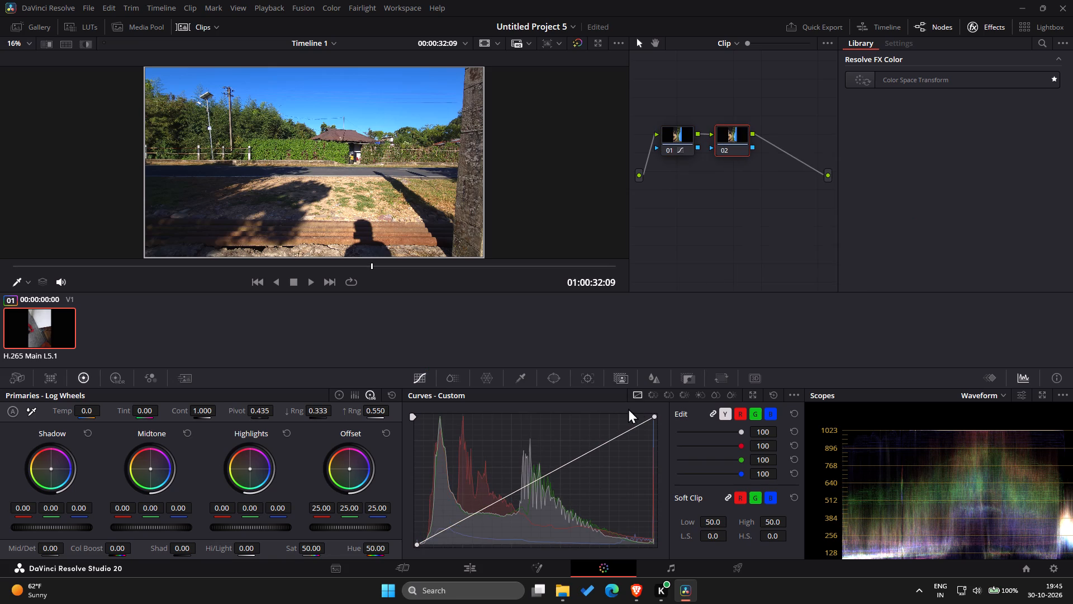
Add four control points across the yellow-to-green range of node 02's Hue Vs Hue curve.
click(654, 396)
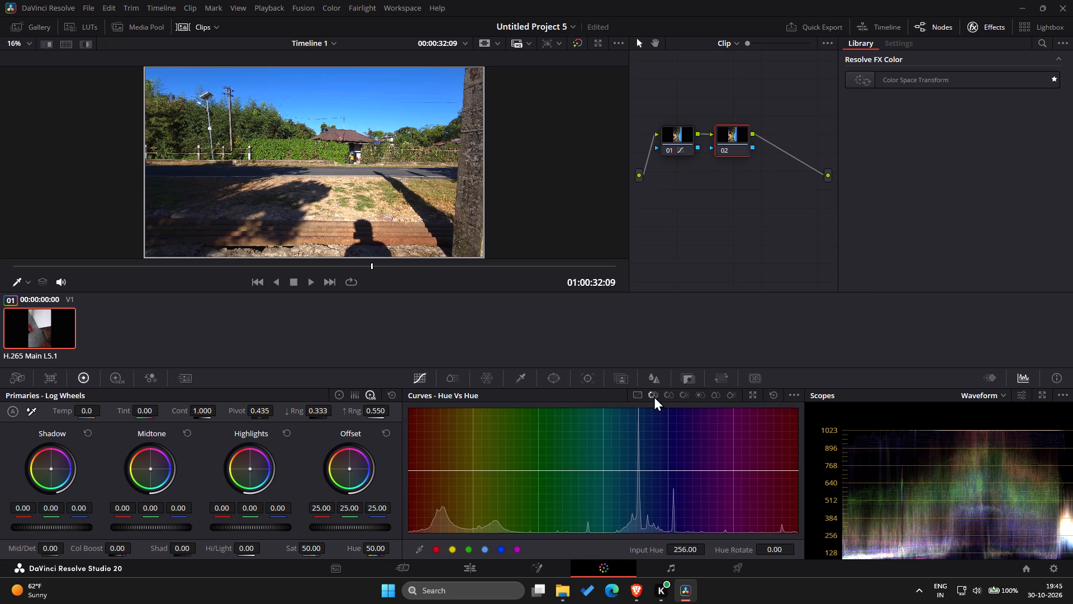
click(471, 467)
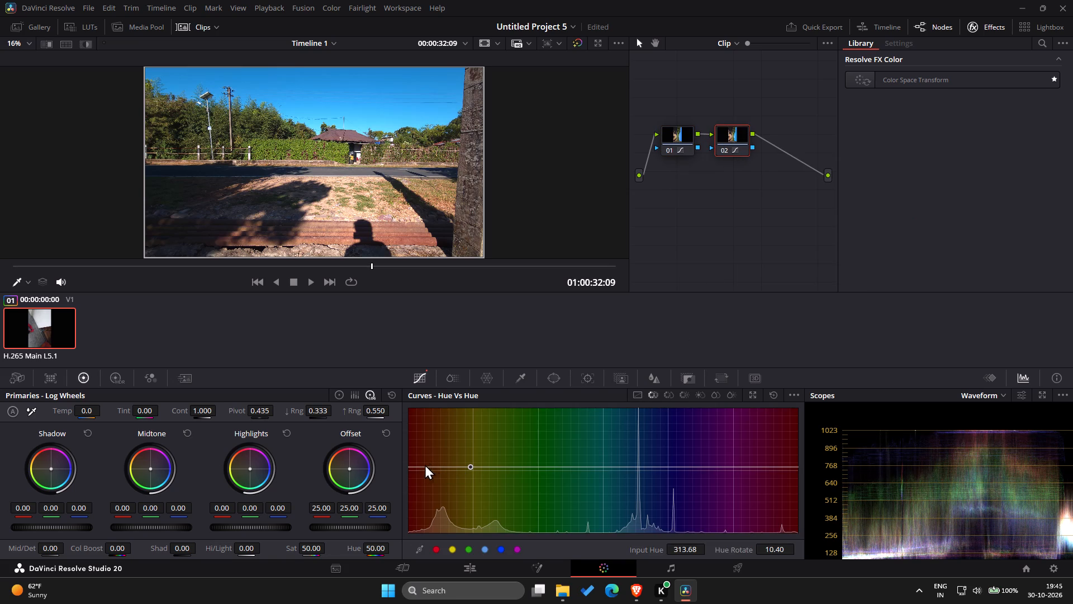
drag(535, 467, 542, 462)
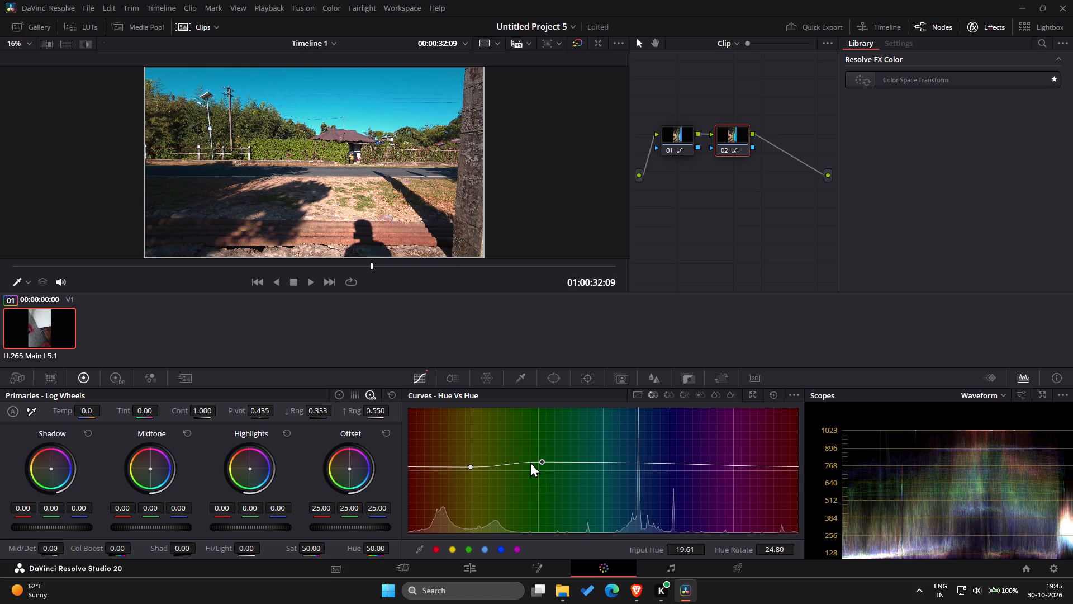
click(516, 461)
click(576, 460)
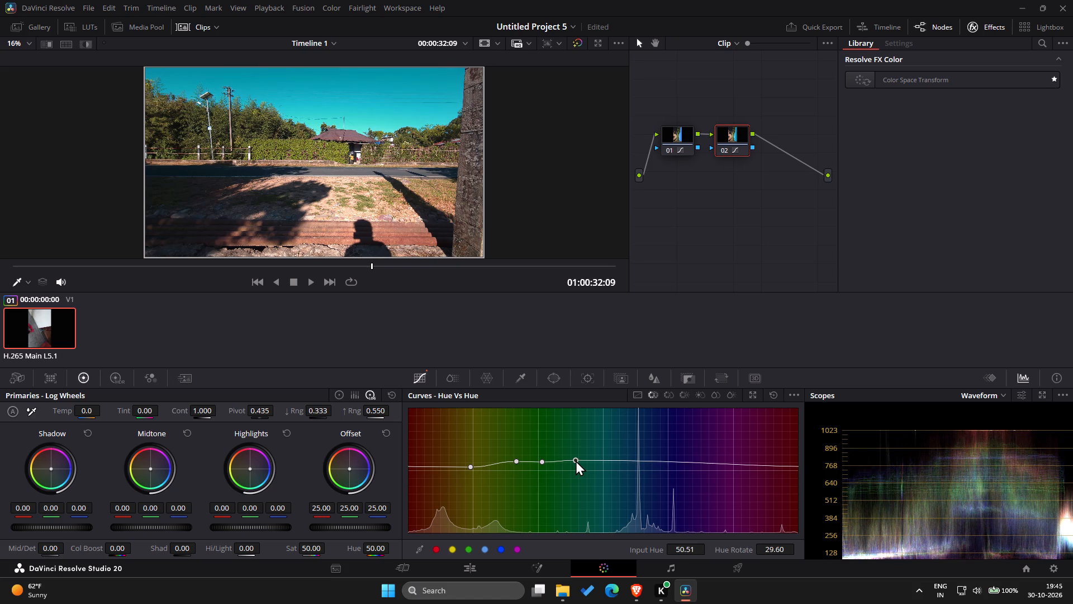
Flatten the points around the green peak: yellow-green at Input Hue 359.00, Hue Rotate 4.00; yellow at 314.71, 5.60; cyan-side point just below the peak.
drag(516, 460, 517, 464)
drag(517, 464, 520, 469)
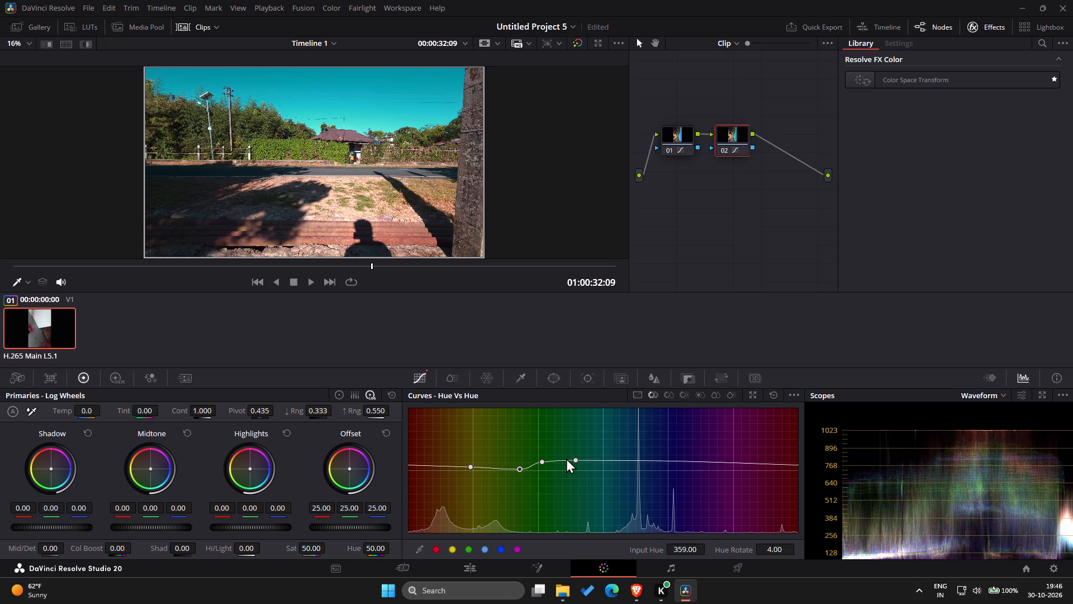
drag(571, 458, 561, 471)
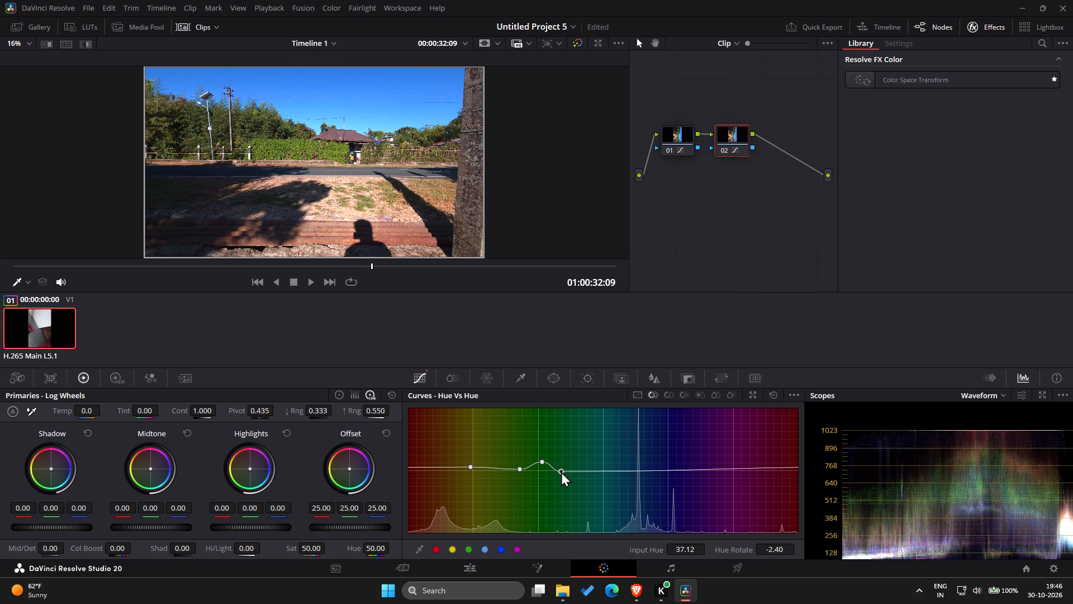
drag(561, 471, 556, 468)
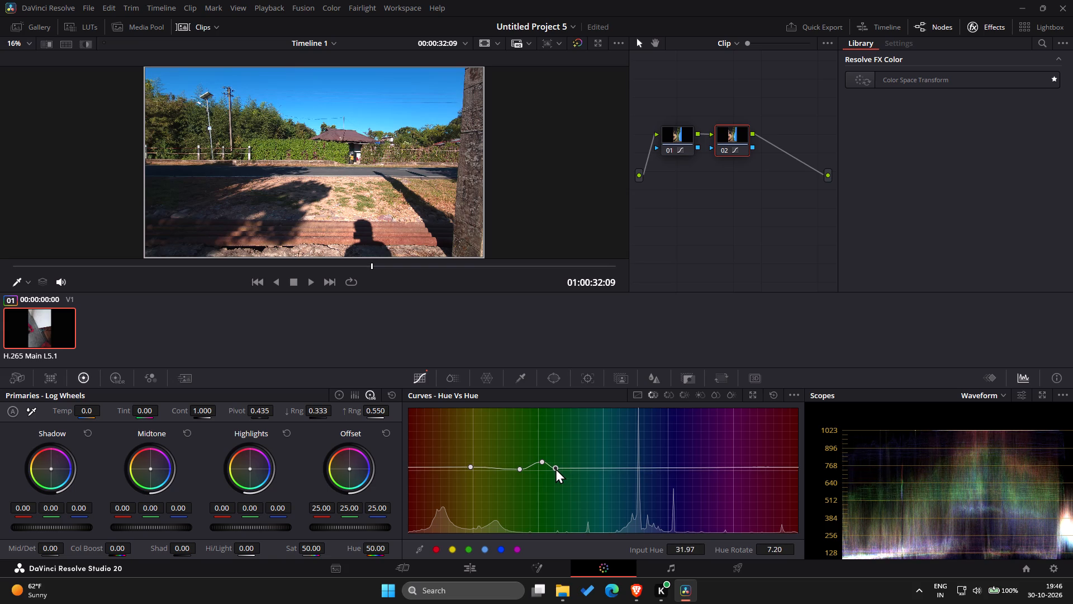
drag(556, 468, 556, 467)
click(469, 465)
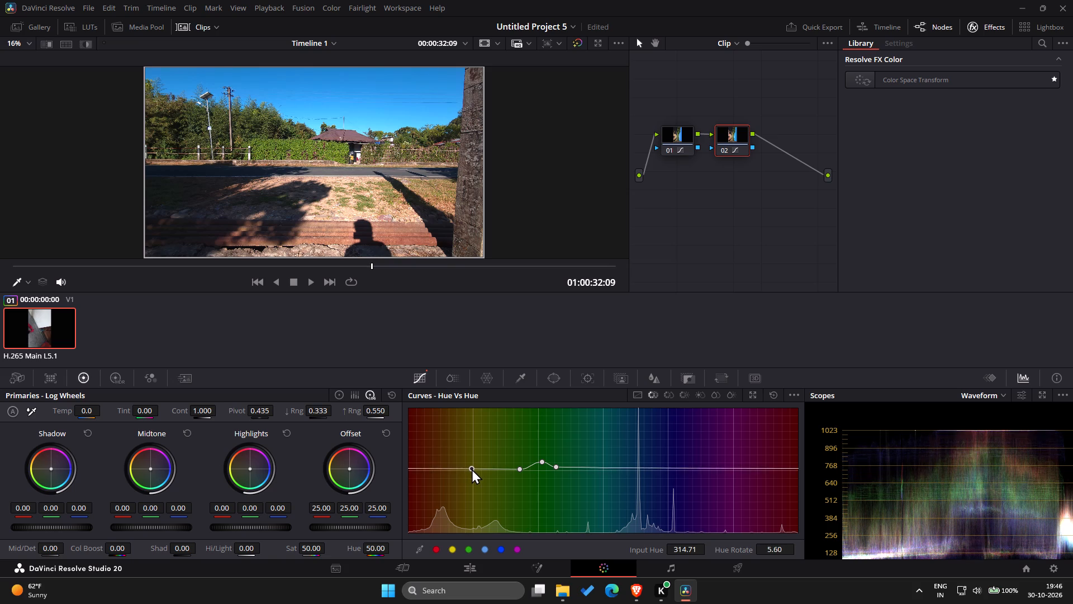
Shape a green dip in the Hue Vs Hue curve, spreading its flanking points apart and setting its centre to Input Hue 17.03, Hue Rotate -82.40.
drag(540, 462, 545, 564)
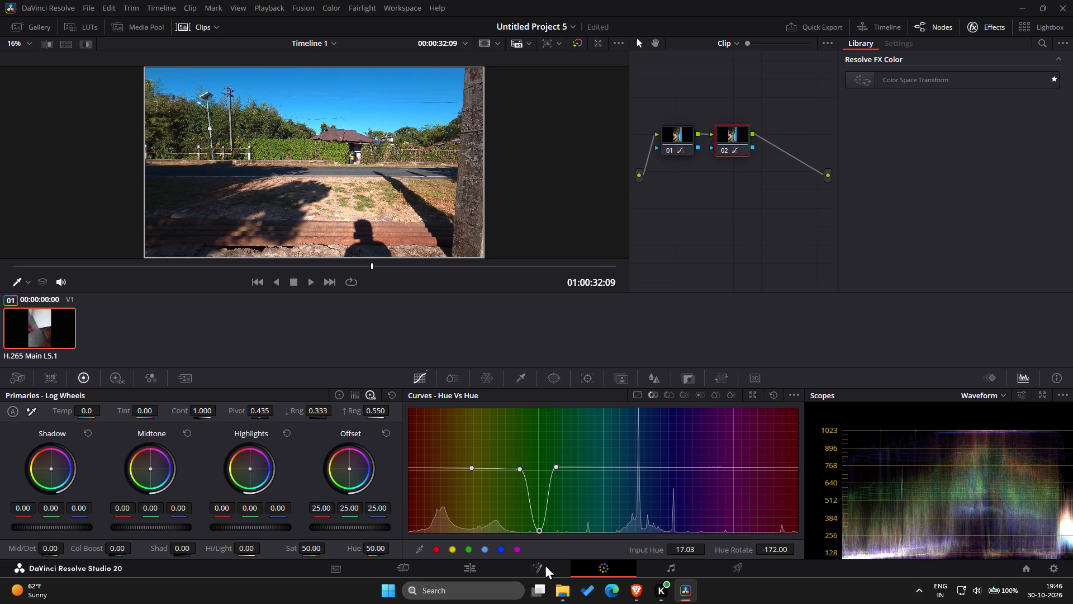
drag(545, 564, 536, 481)
drag(555, 468, 557, 503)
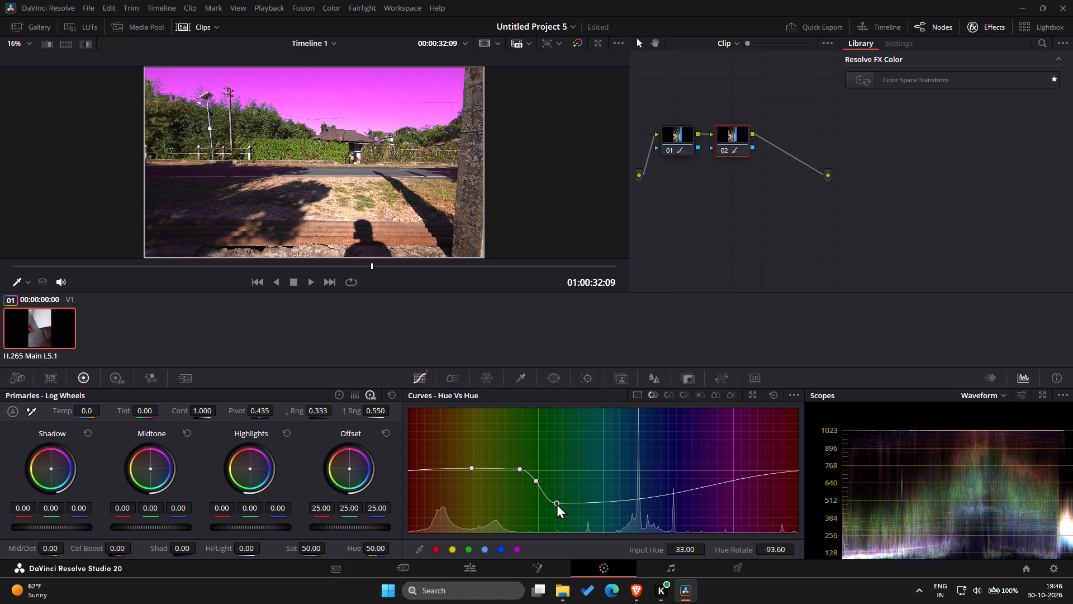
drag(557, 503, 563, 471)
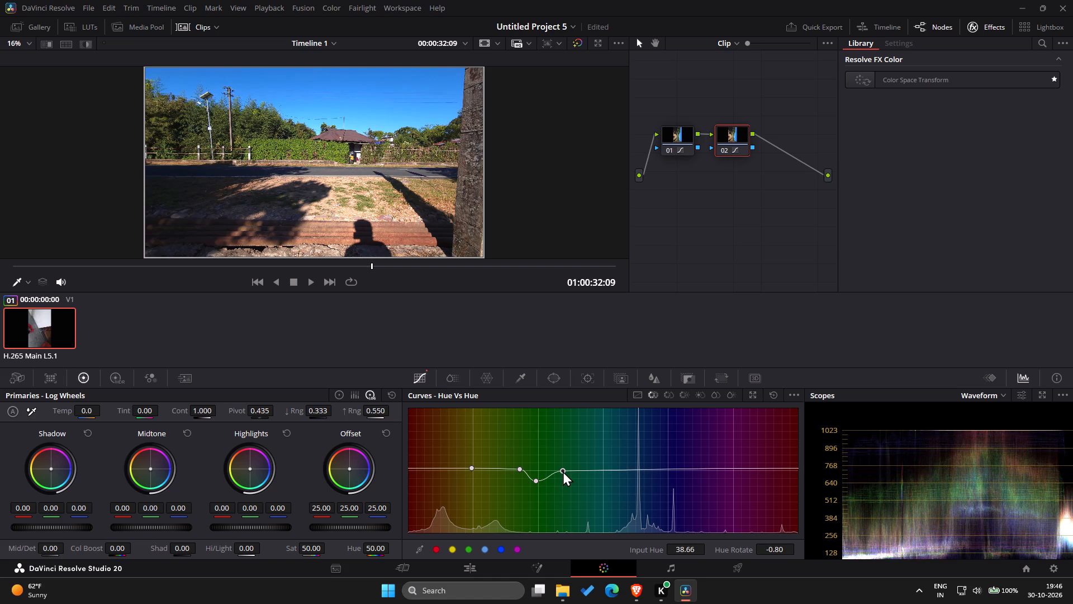
drag(521, 466, 506, 469)
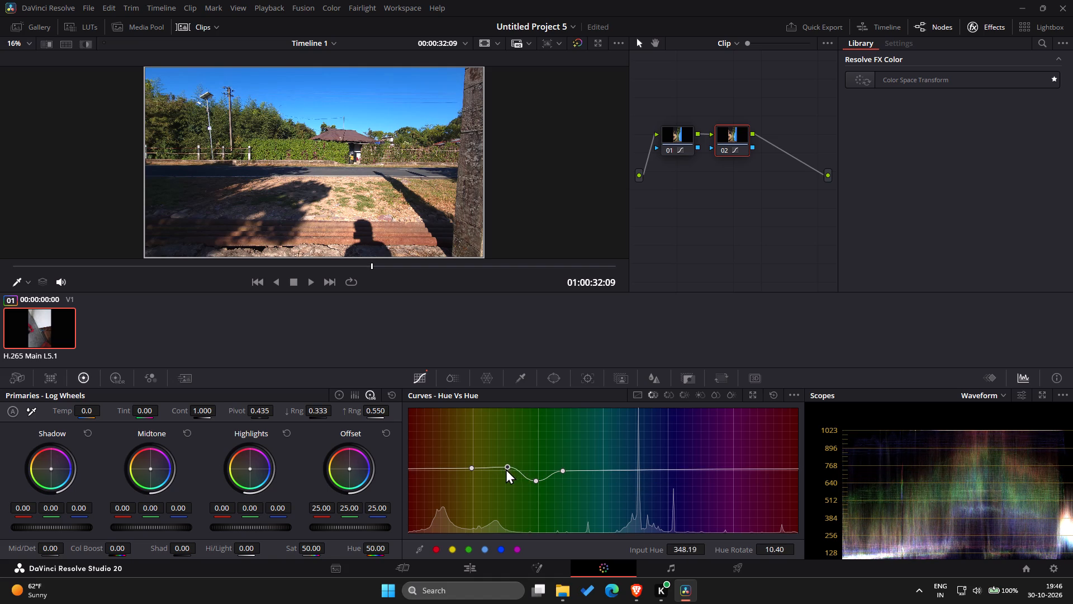
drag(506, 469, 503, 469)
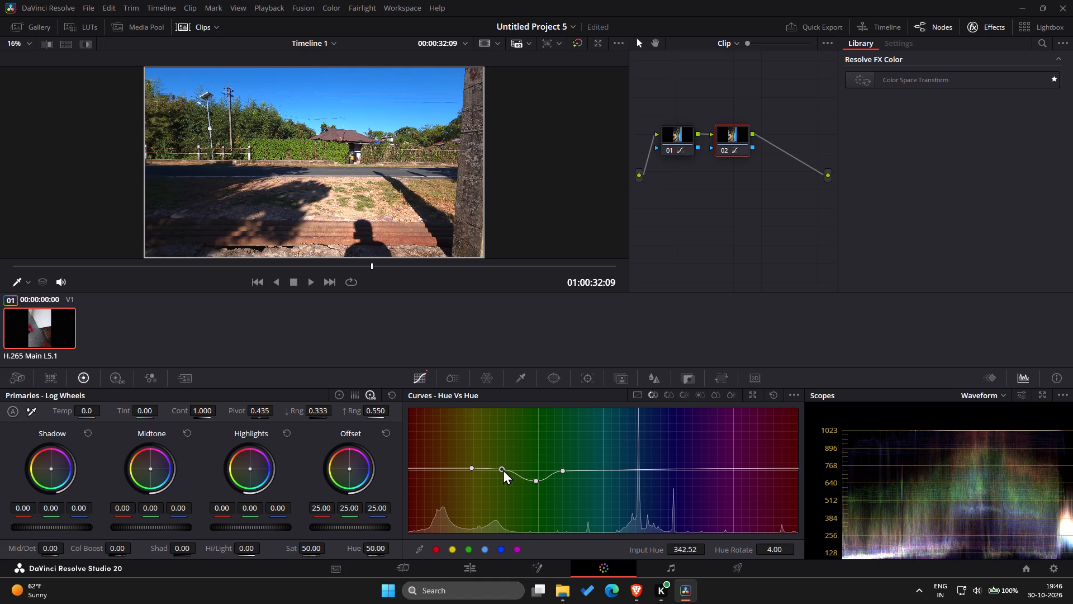
drag(503, 469, 505, 469)
drag(535, 483, 536, 498)
drag(536, 498, 539, 499)
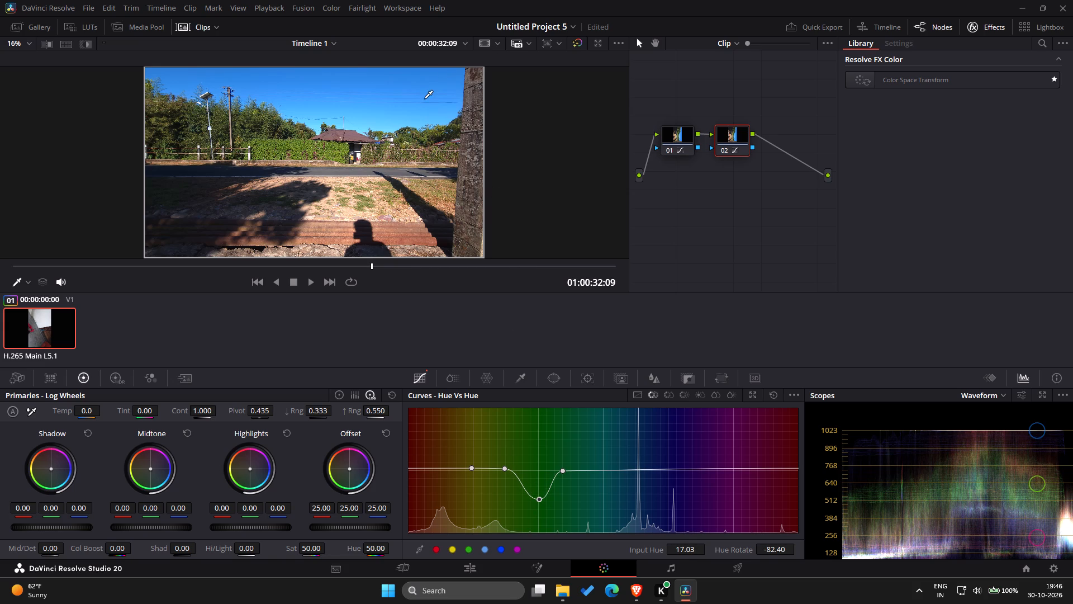
Check hue shifts on the green hedge up close and set the central green point to Input Hue 19.61, Hue Rotate 13.60.
ctrl+scroll(425, 100, up, 1)
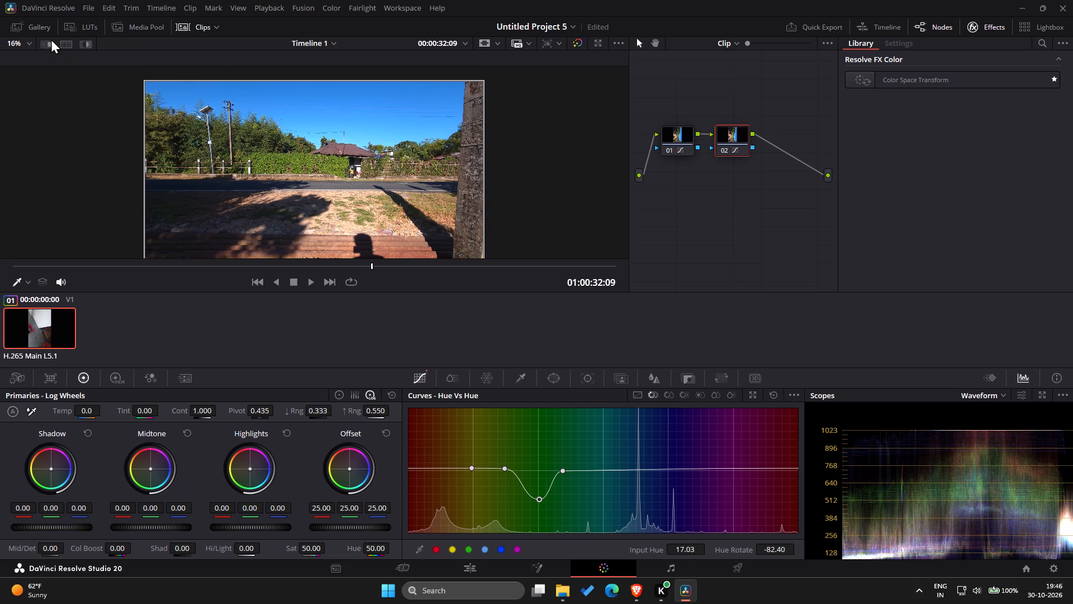
click(25, 43)
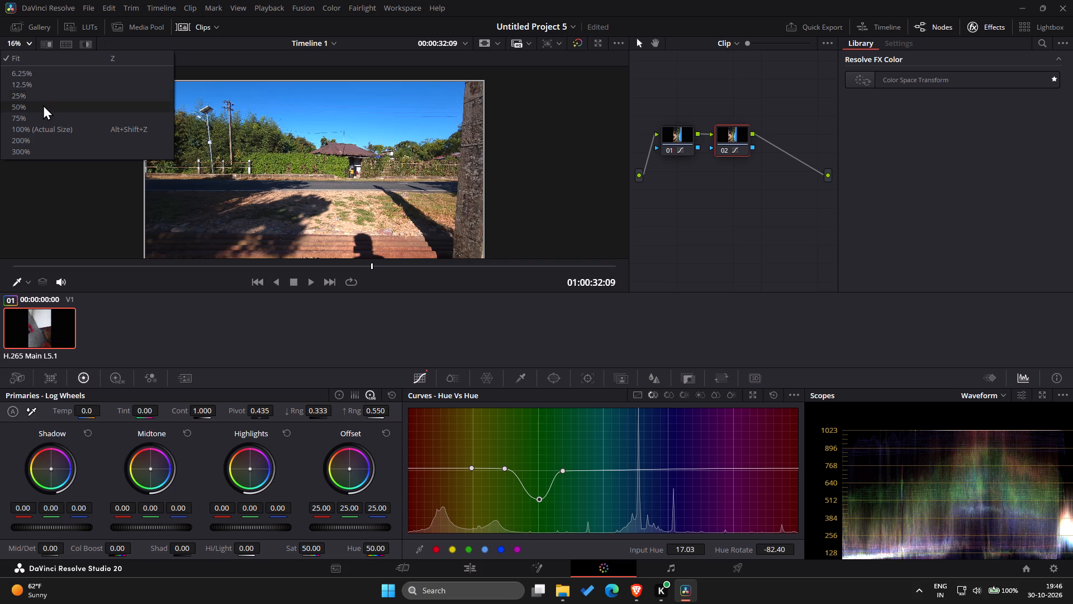
click(42, 108)
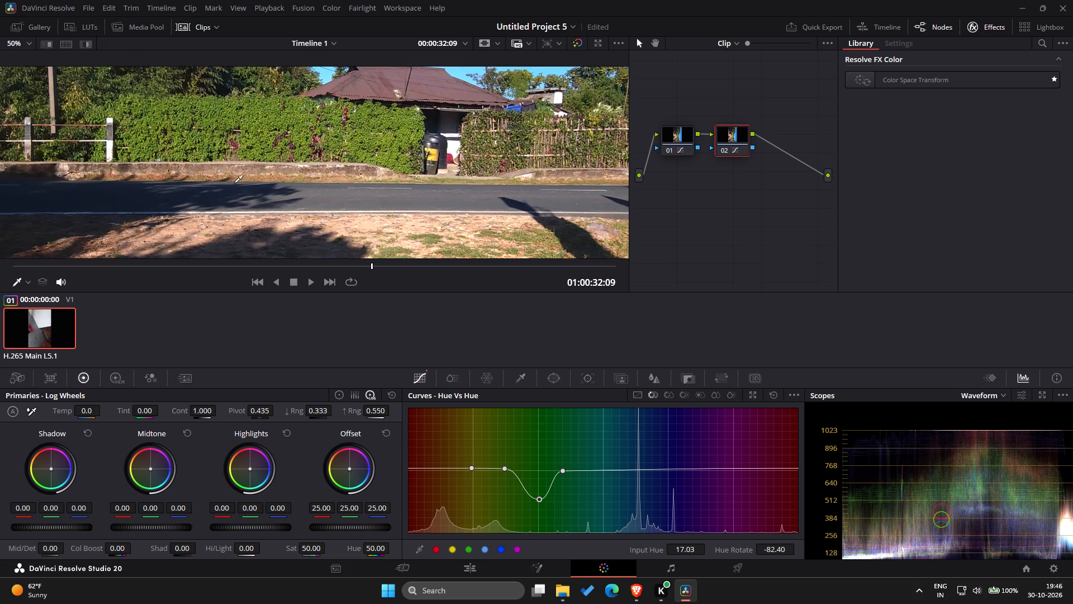
drag(537, 498, 544, 539)
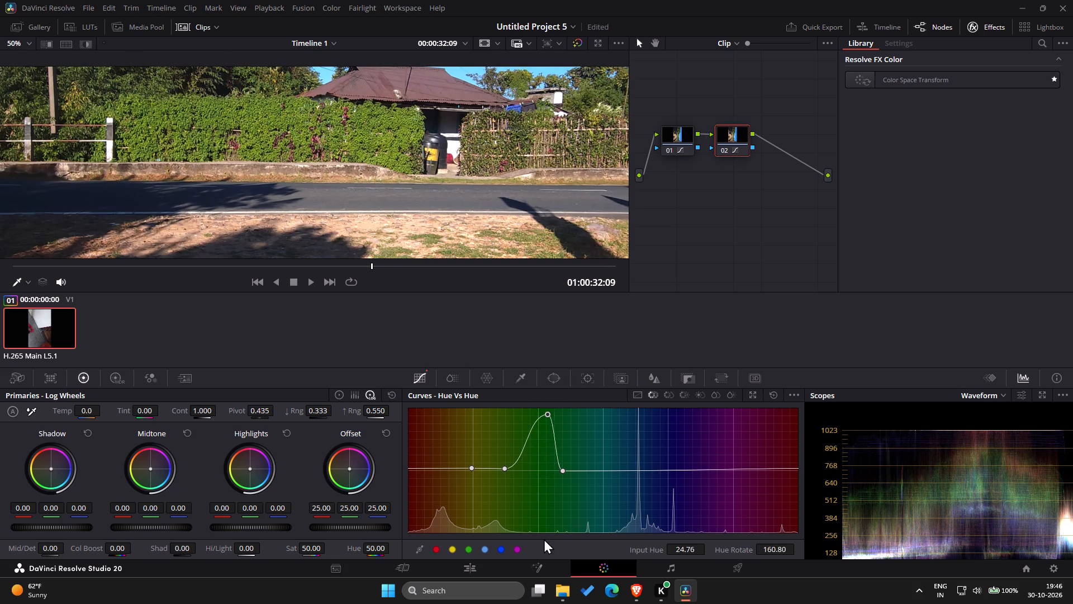
drag(544, 539, 540, 493)
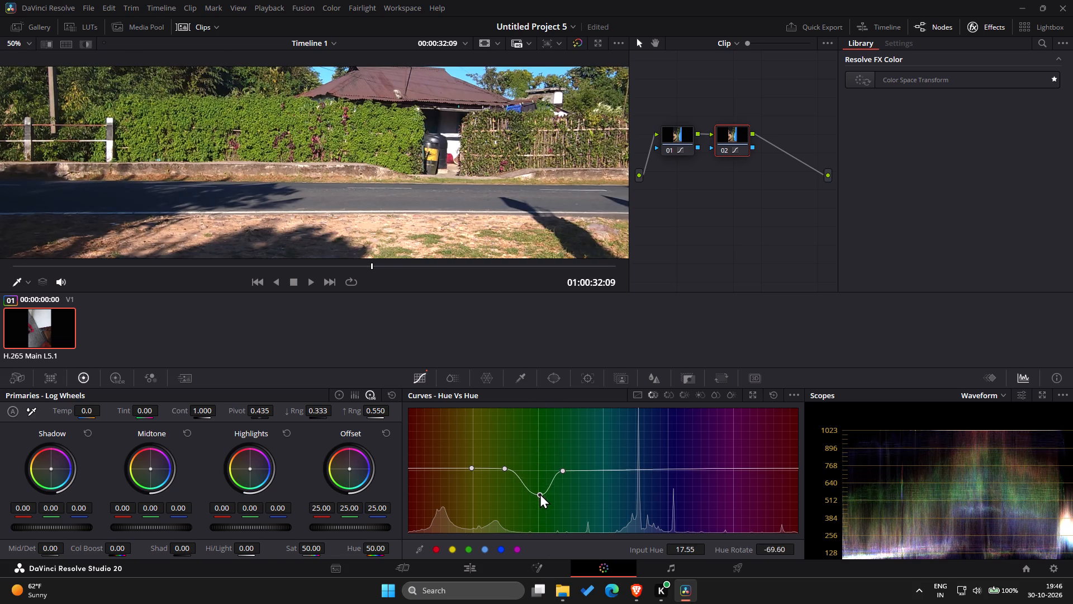
drag(540, 493, 538, 466)
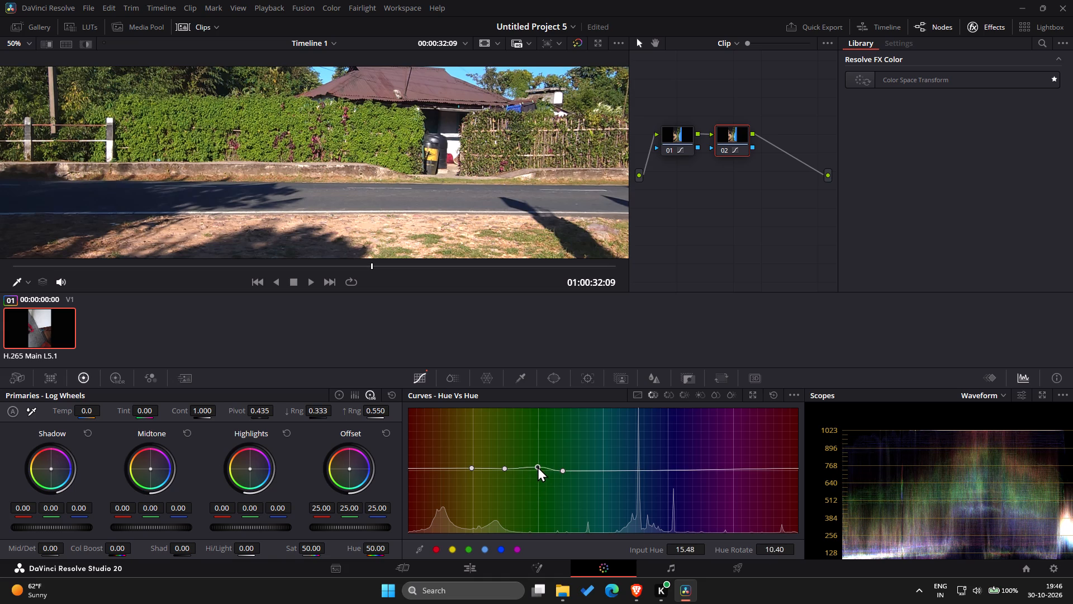
drag(538, 466, 542, 466)
Switch the scope display to Vectorscope.
click(958, 394)
drag(966, 394, 972, 432)
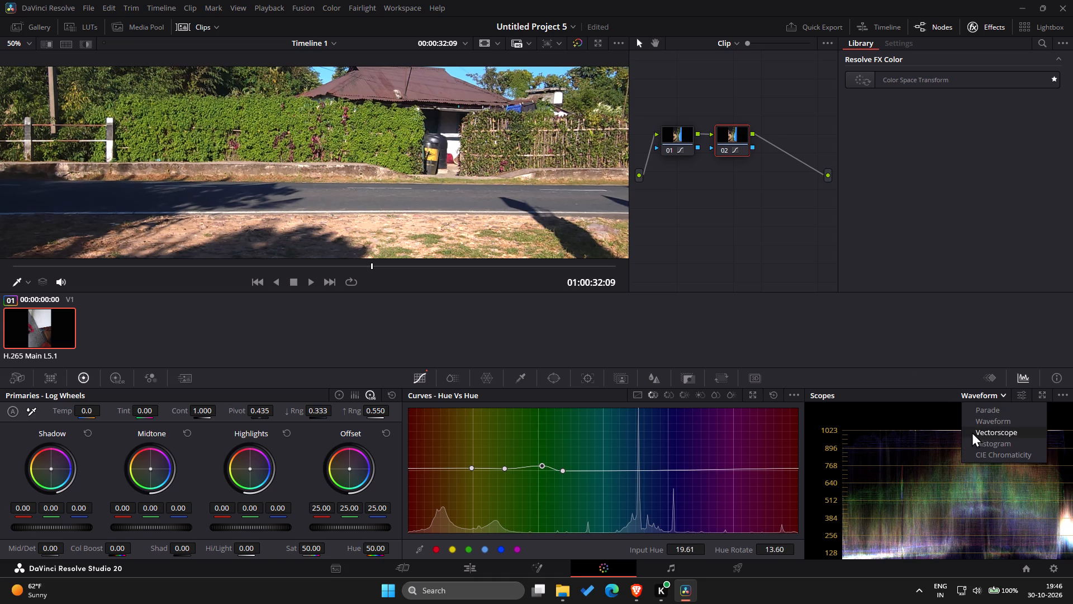
drag(972, 432, 973, 433)
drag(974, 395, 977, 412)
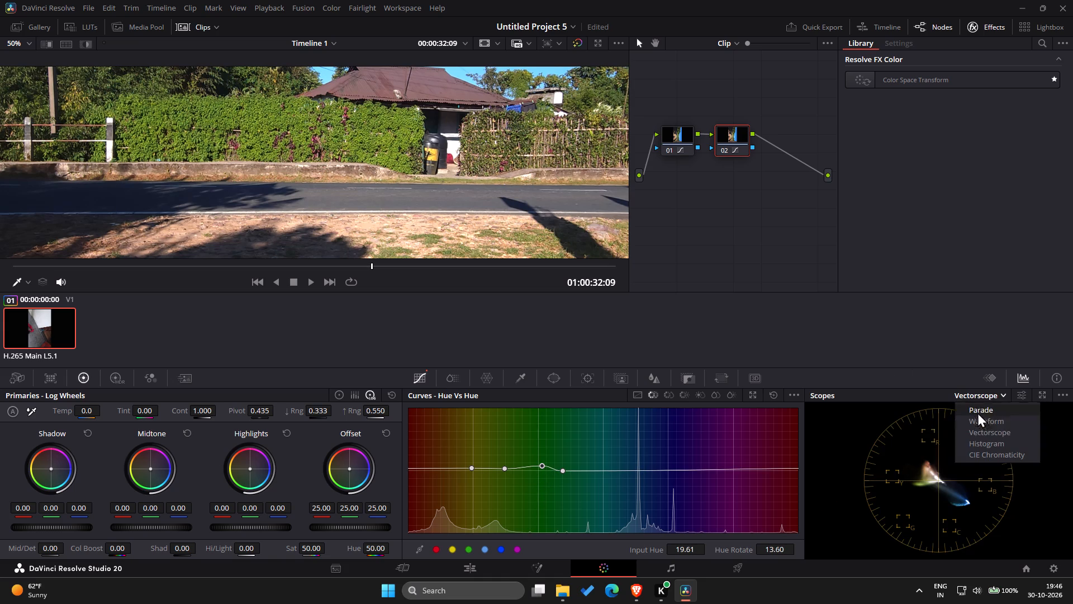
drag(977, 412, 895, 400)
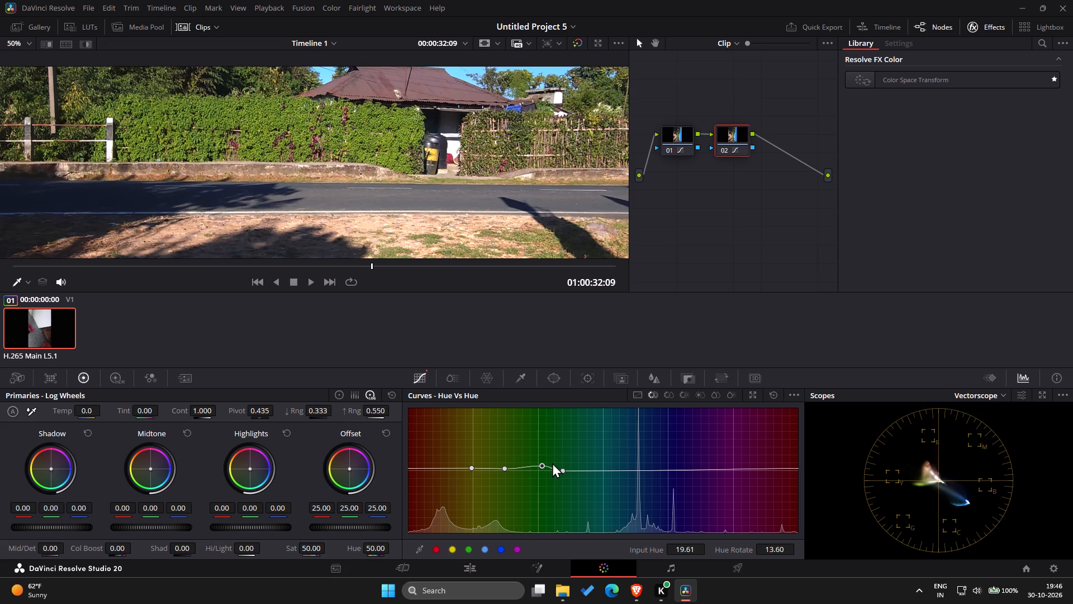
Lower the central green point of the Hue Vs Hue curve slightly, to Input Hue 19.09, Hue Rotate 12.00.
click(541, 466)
On node 01's custom curve, try several white-point positions along the top edge and leave it somewhat short of the upper corner.
click(683, 142)
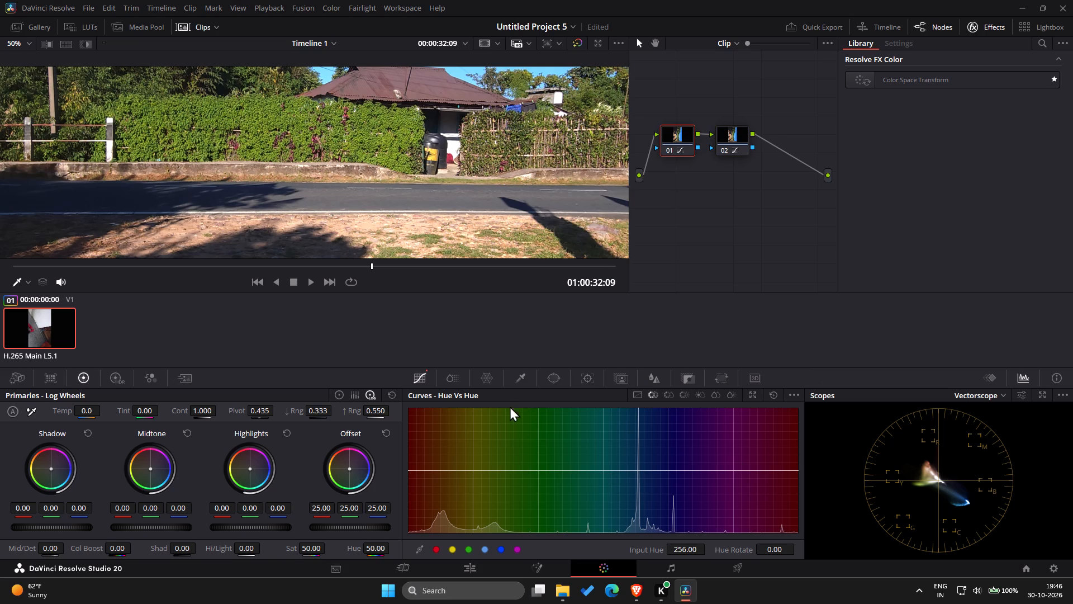
click(639, 393)
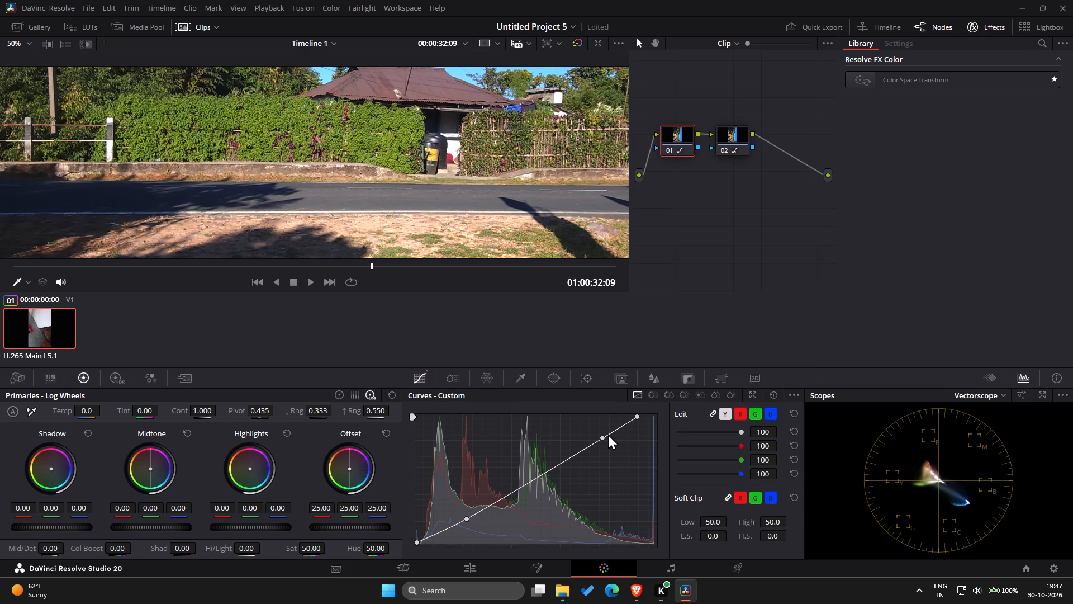
drag(637, 414, 649, 416)
drag(649, 416, 644, 421)
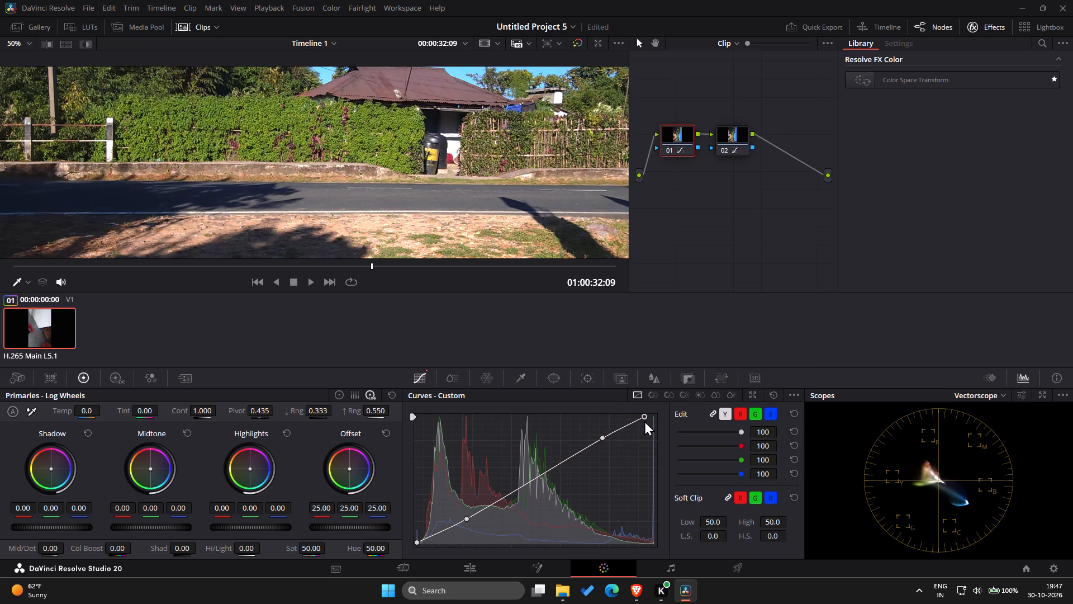
drag(644, 421, 635, 418)
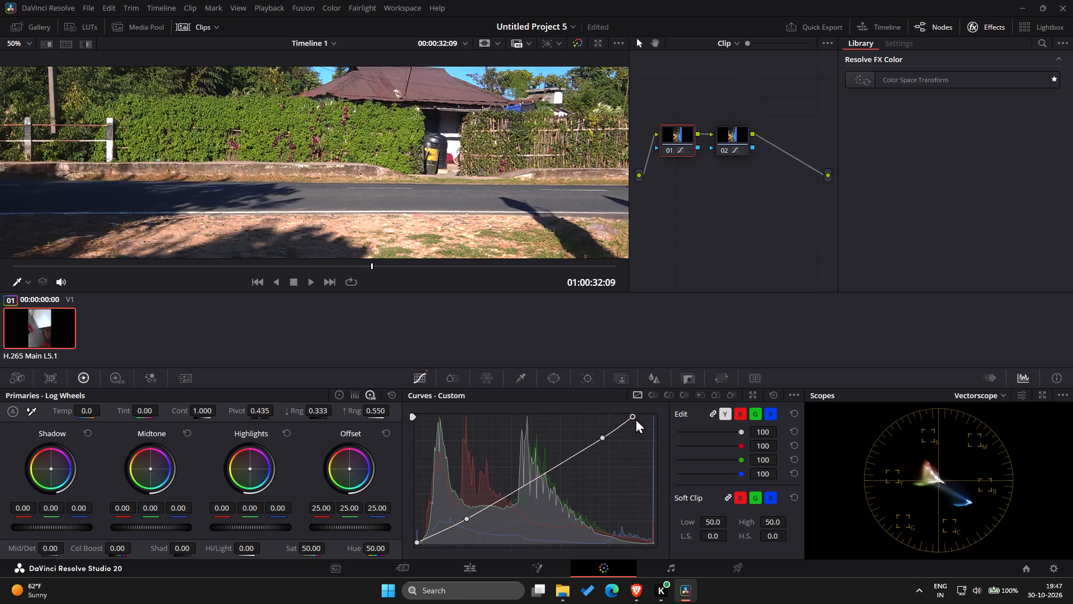
drag(635, 418, 611, 417)
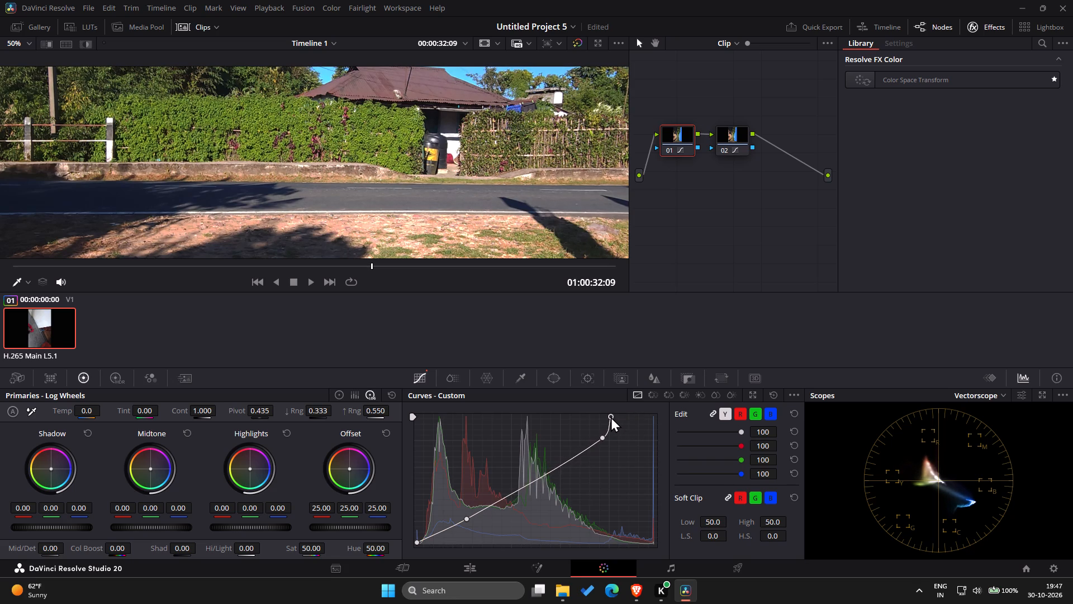
drag(611, 417, 624, 412)
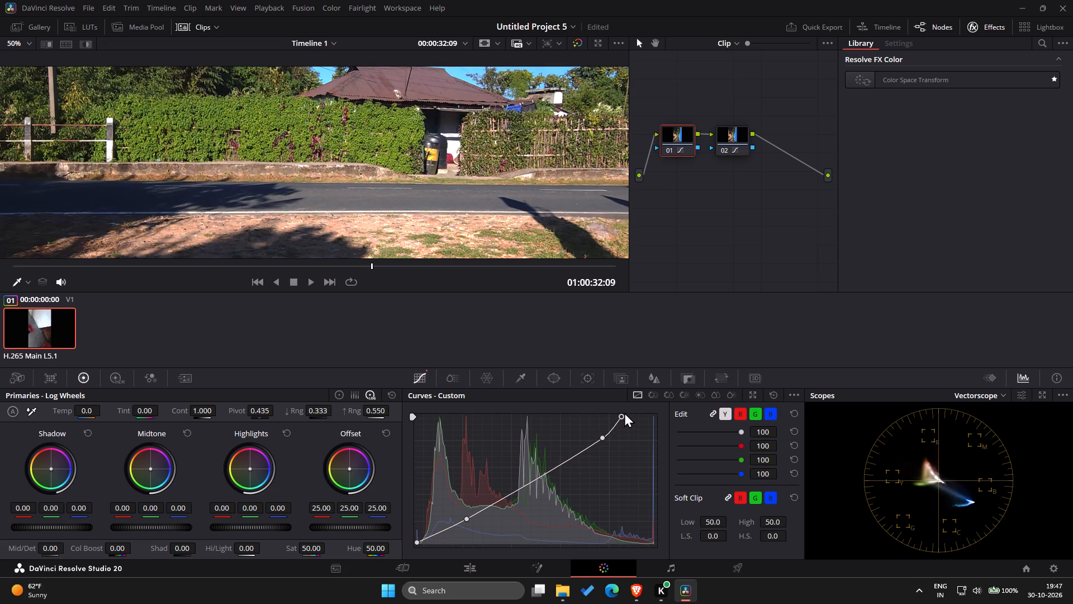
drag(624, 412, 652, 414)
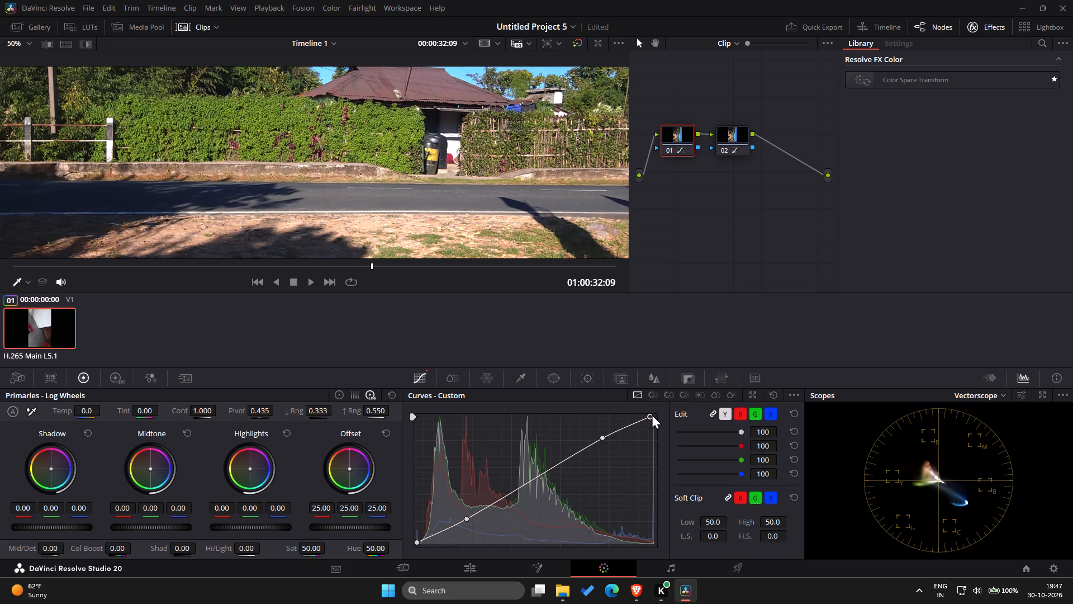
drag(652, 414, 605, 411)
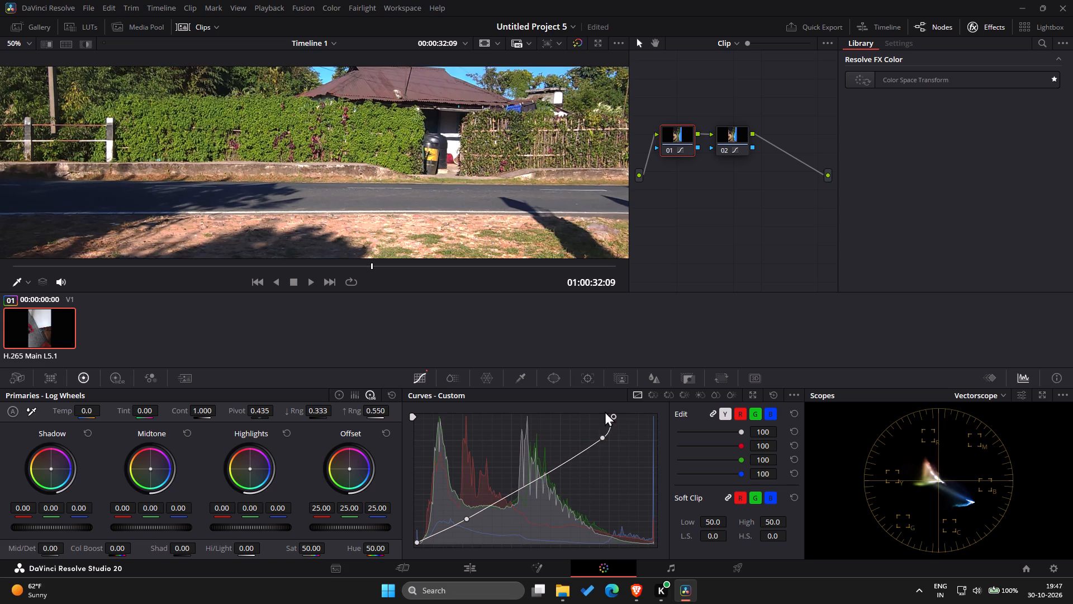
drag(605, 411, 654, 411)
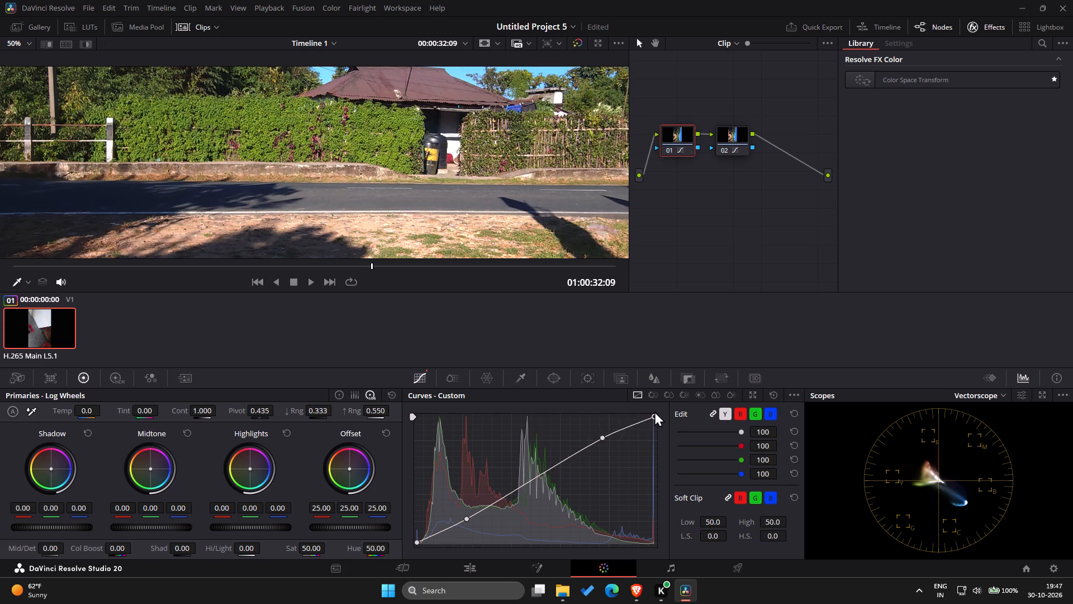
drag(654, 411, 607, 400)
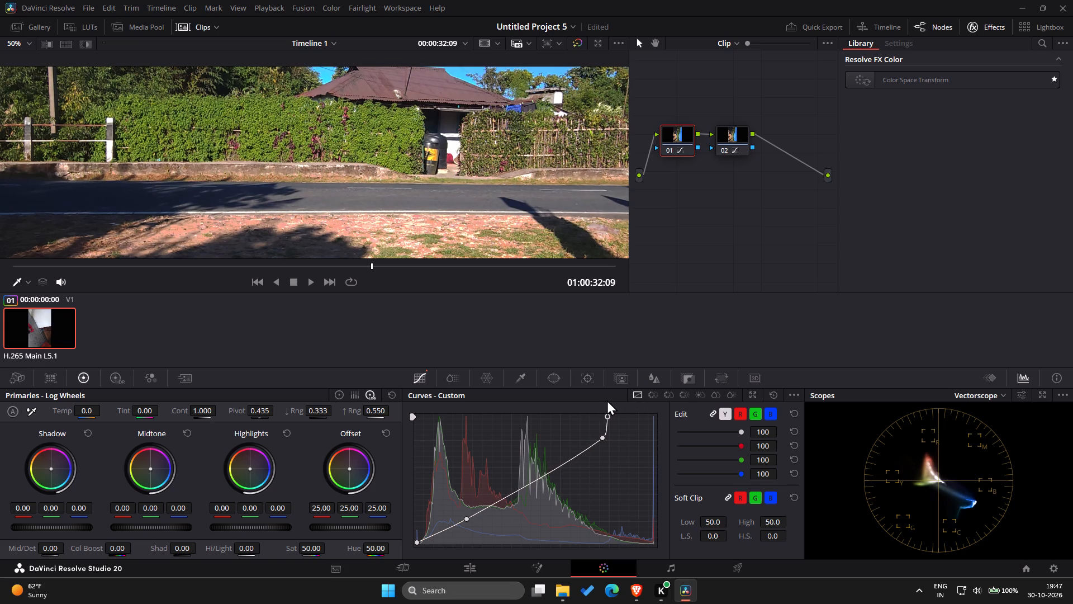
drag(607, 400, 630, 400)
Check the grade across the clip up to 01:00:42:32 and move the custom curve's white point out to the full upper corner.
drag(378, 265, 387, 265)
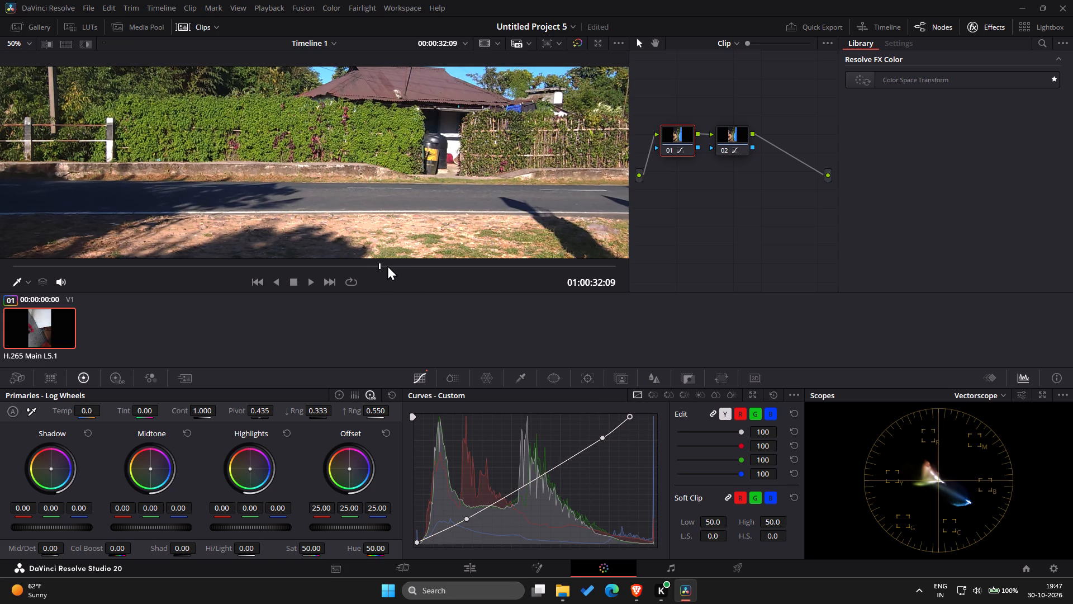
drag(387, 265, 440, 270)
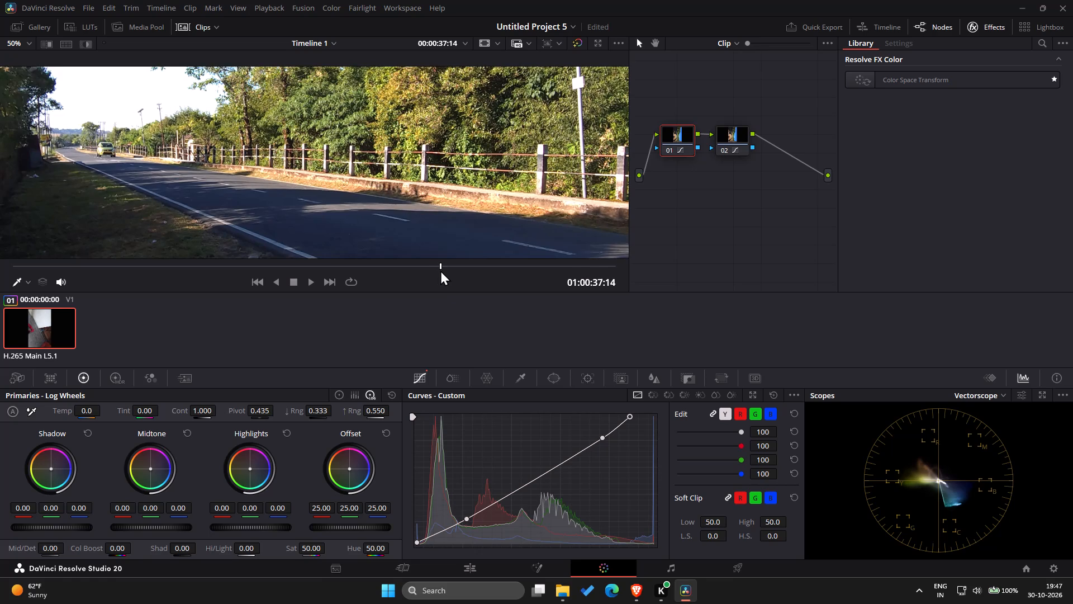
drag(440, 270, 480, 273)
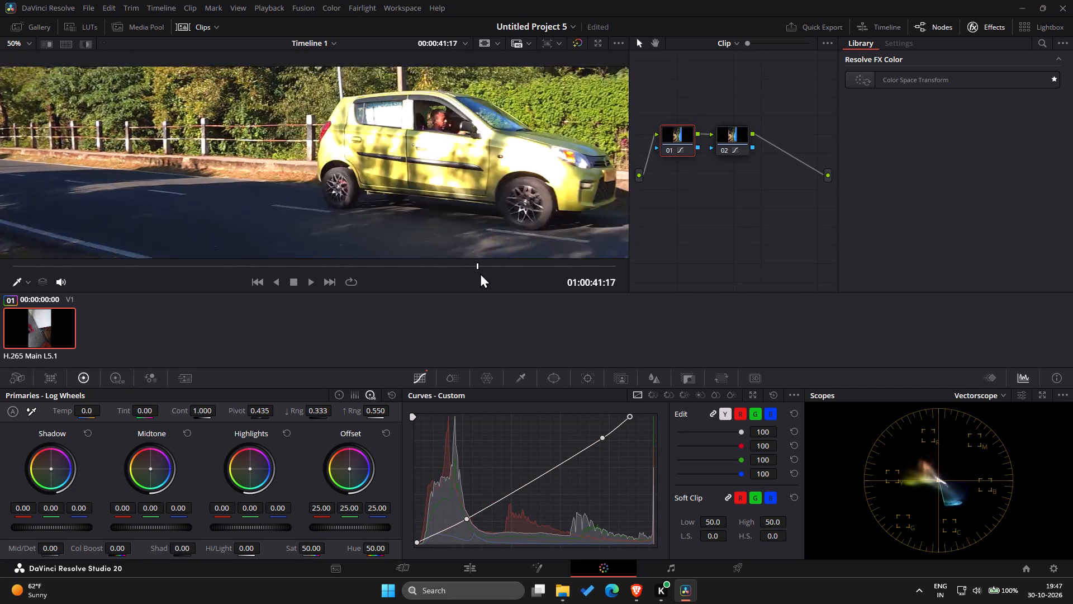
drag(480, 273, 488, 273)
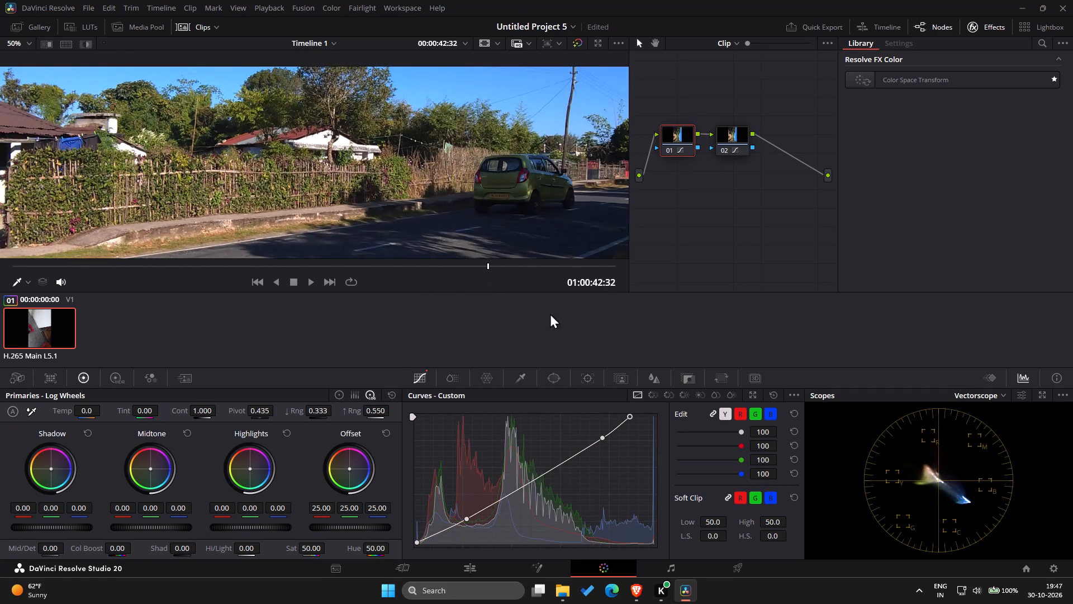
drag(631, 417, 649, 418)
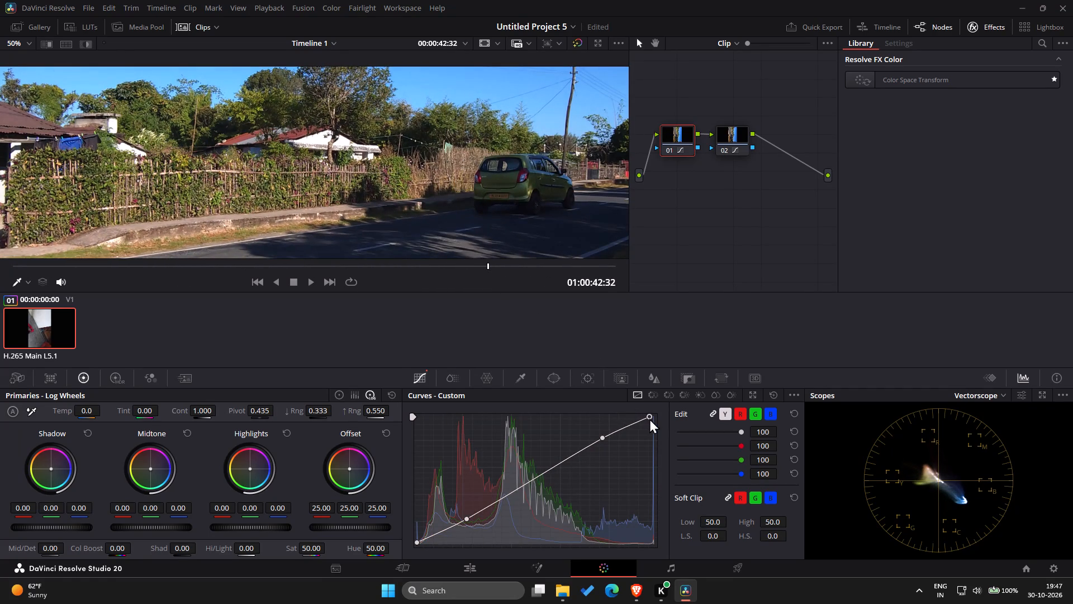
drag(649, 418, 656, 418)
drag(656, 418, 604, 408)
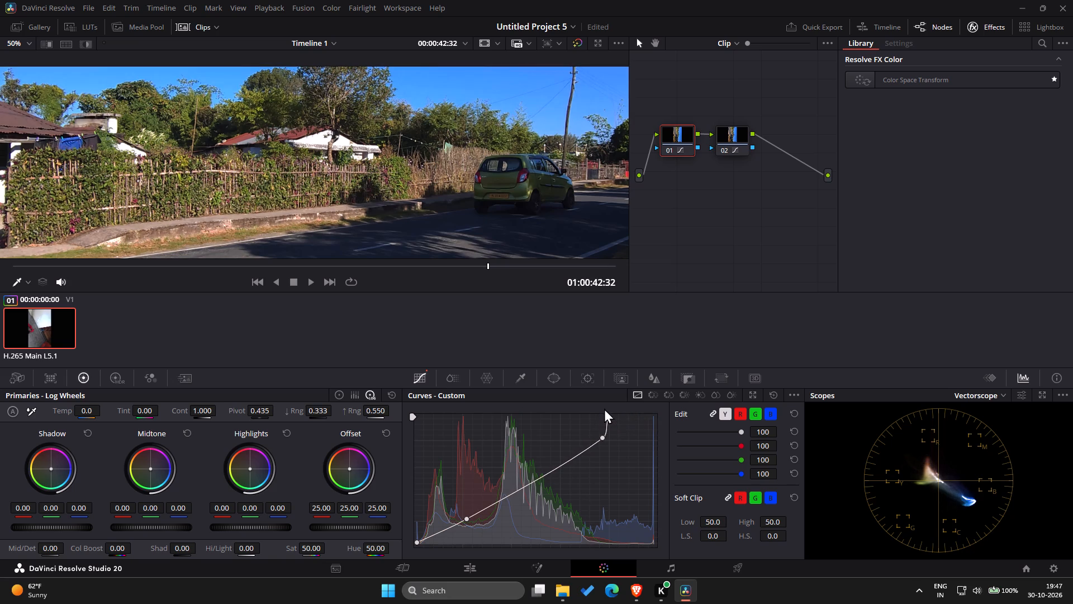
drag(604, 408, 652, 414)
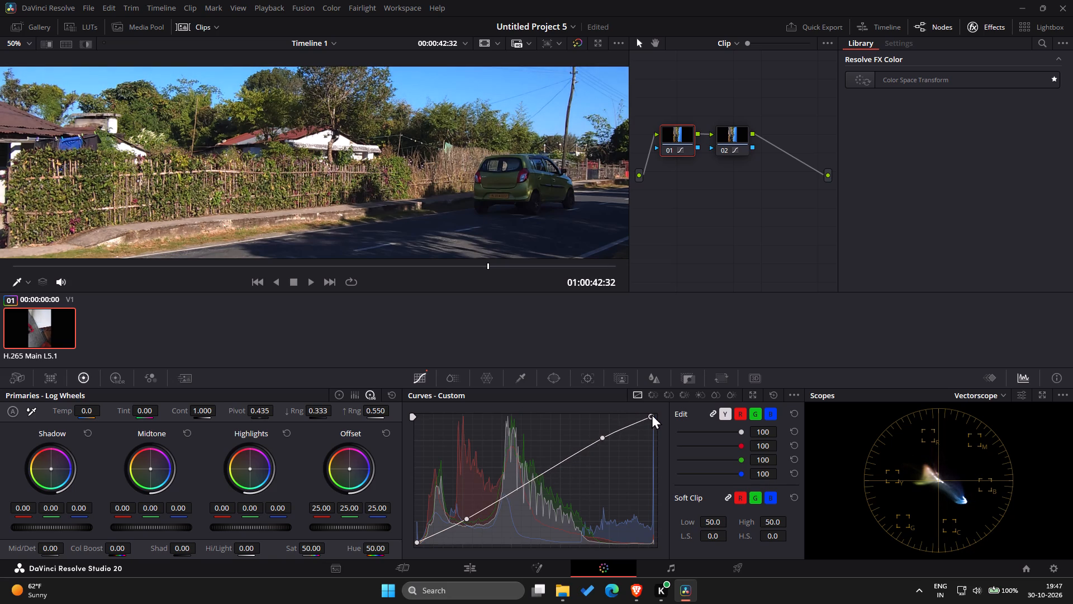
drag(652, 414, 668, 410)
On node 02's Hue Vs Hue curve, raise the central green point to Input Hue 11.88, Hue Rotate 180.00.
drag(11, 38, 28, 51)
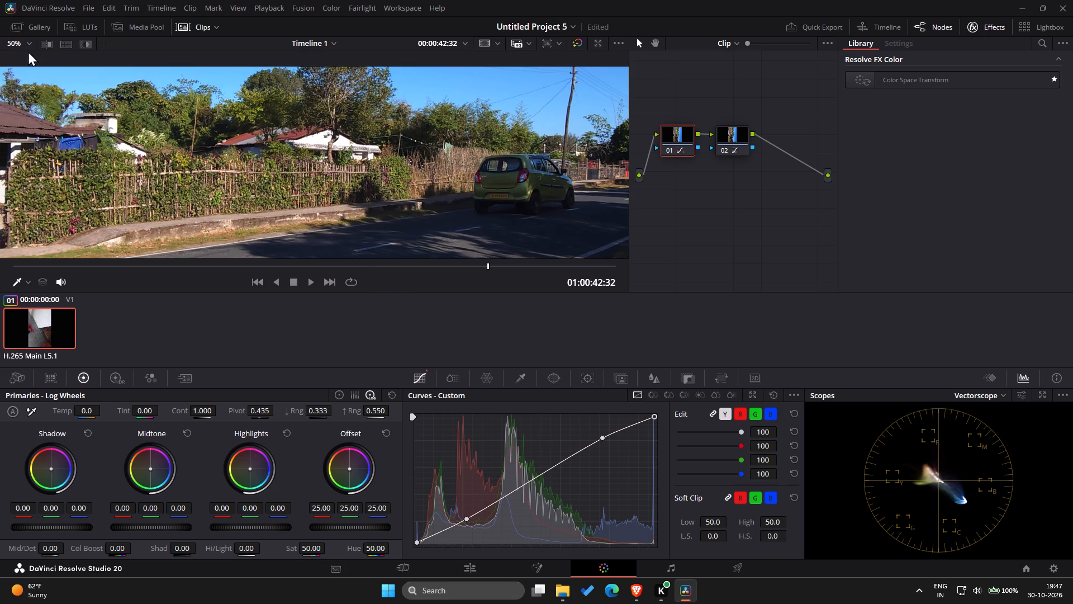
drag(28, 51, 26, 41)
click(26, 41)
double_click(33, 57)
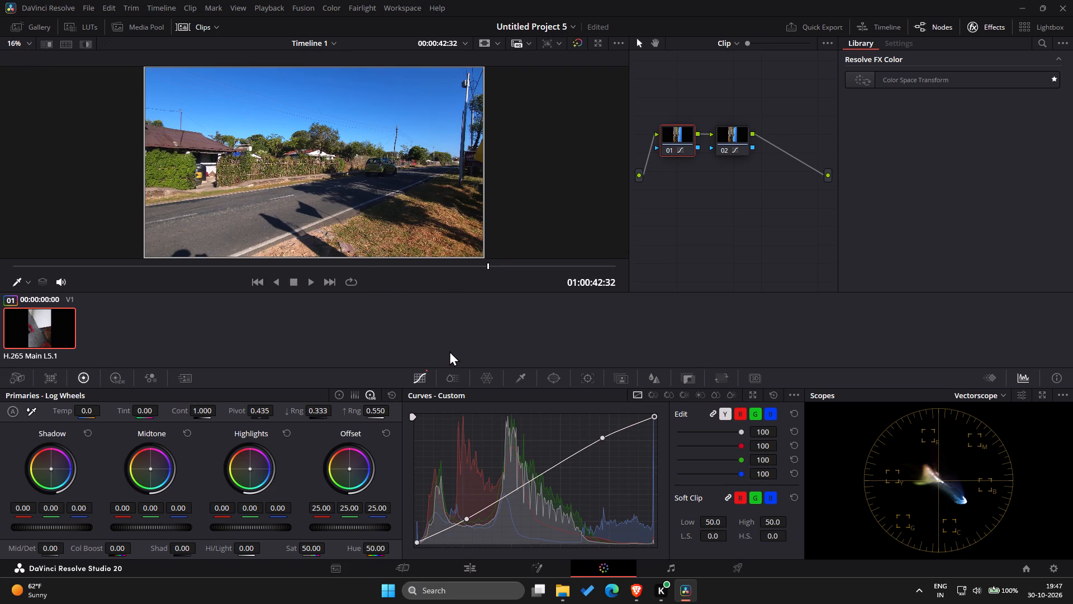
click(656, 399)
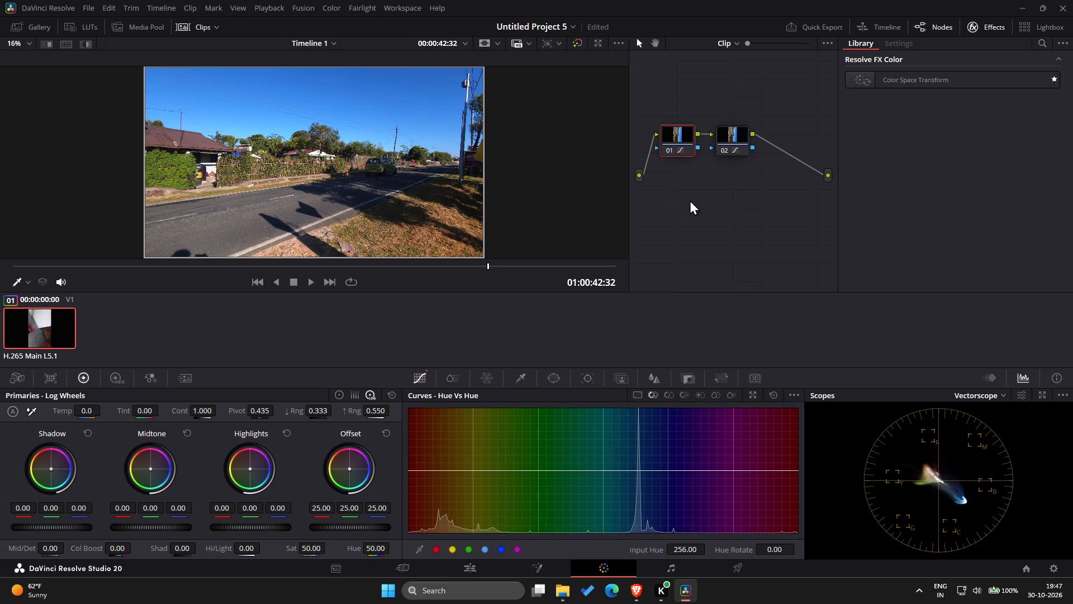
click(732, 138)
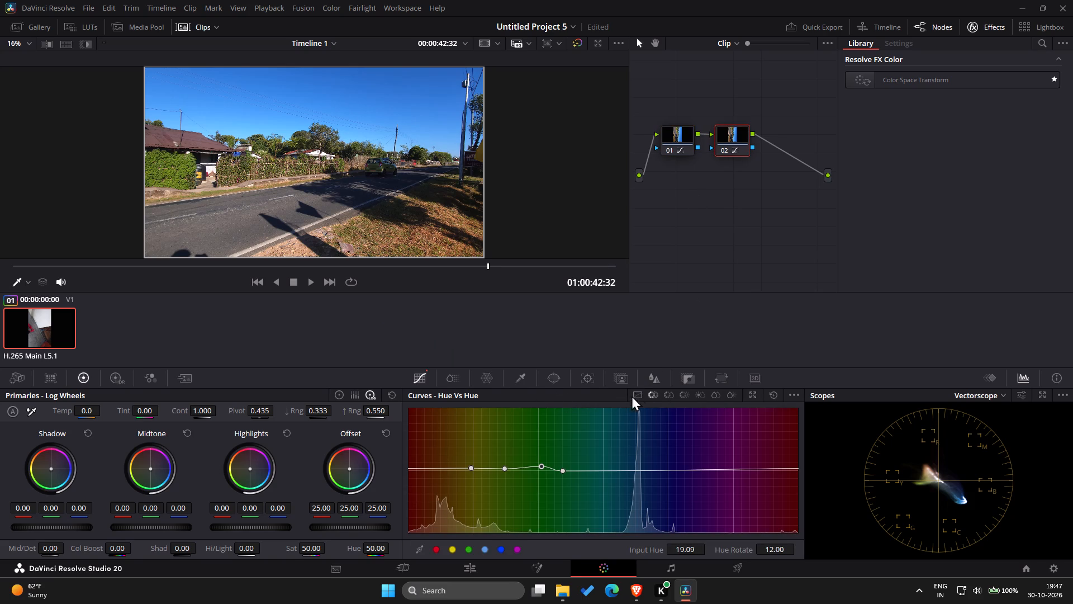
drag(543, 463, 543, 460)
drag(543, 460, 534, 408)
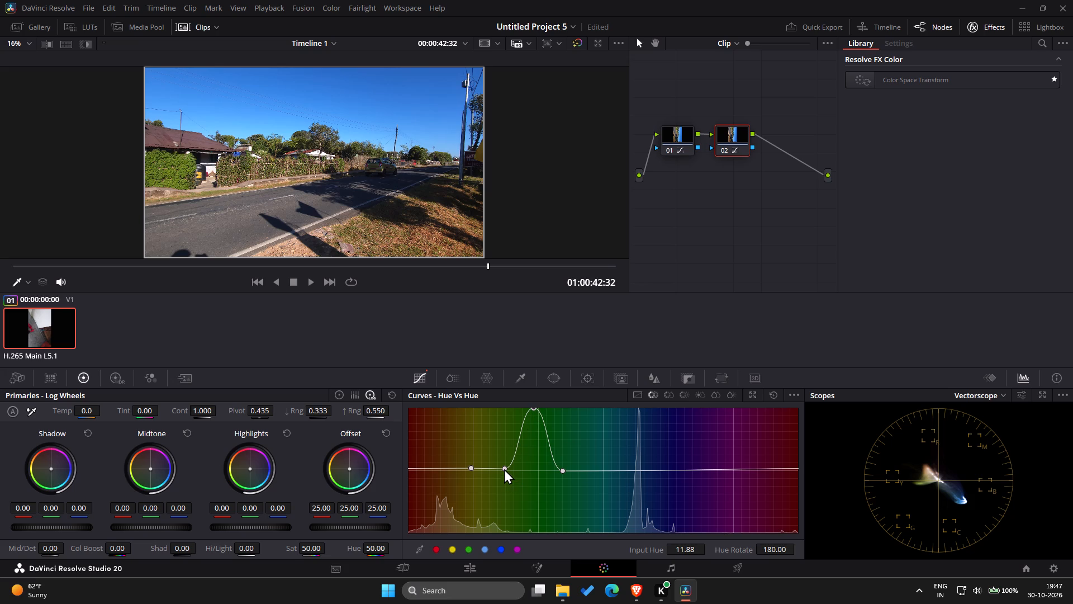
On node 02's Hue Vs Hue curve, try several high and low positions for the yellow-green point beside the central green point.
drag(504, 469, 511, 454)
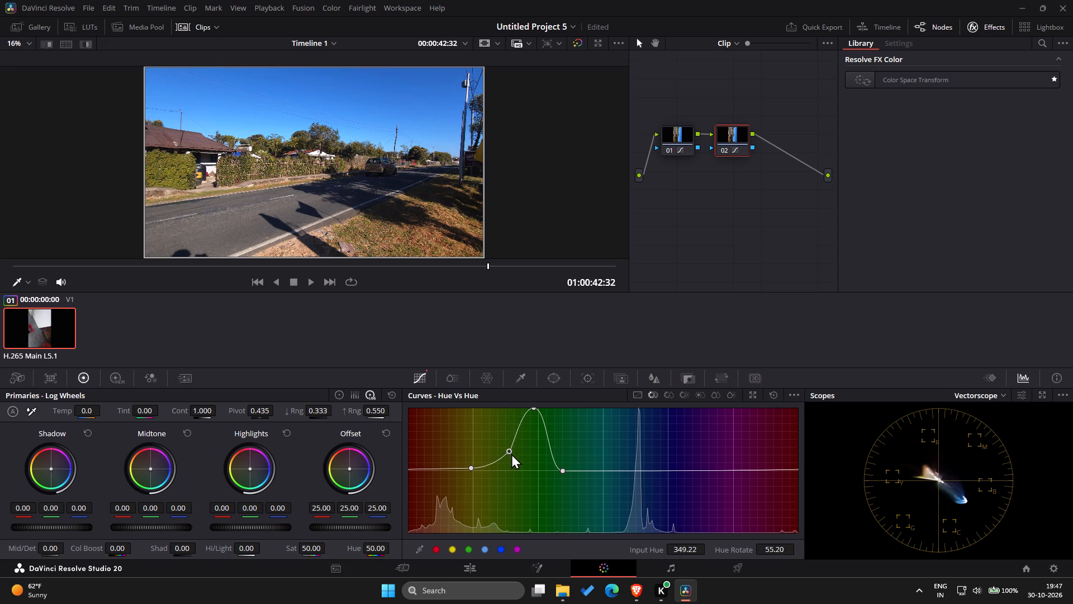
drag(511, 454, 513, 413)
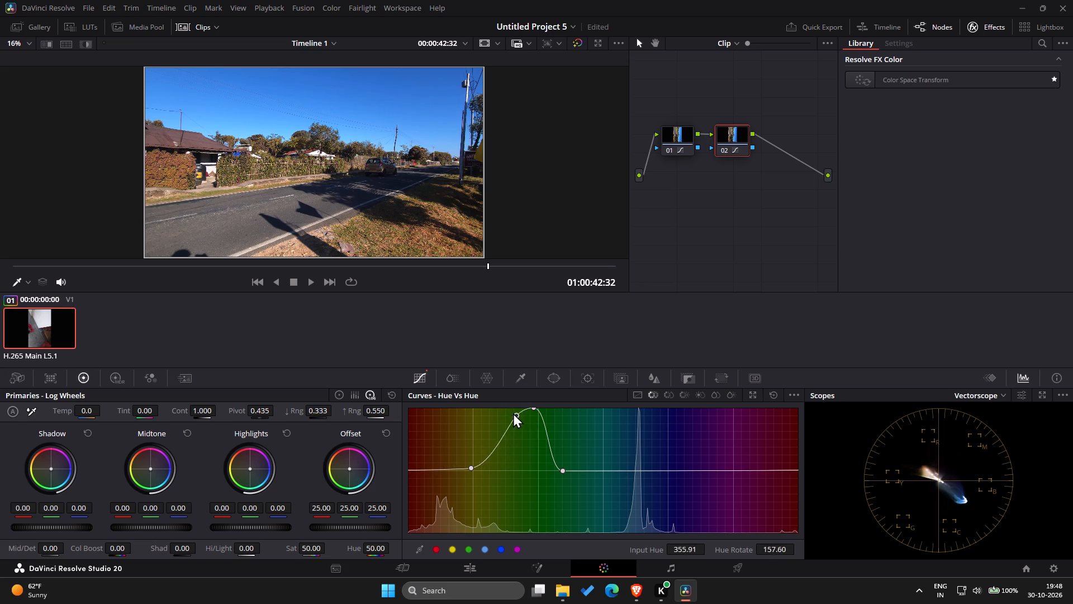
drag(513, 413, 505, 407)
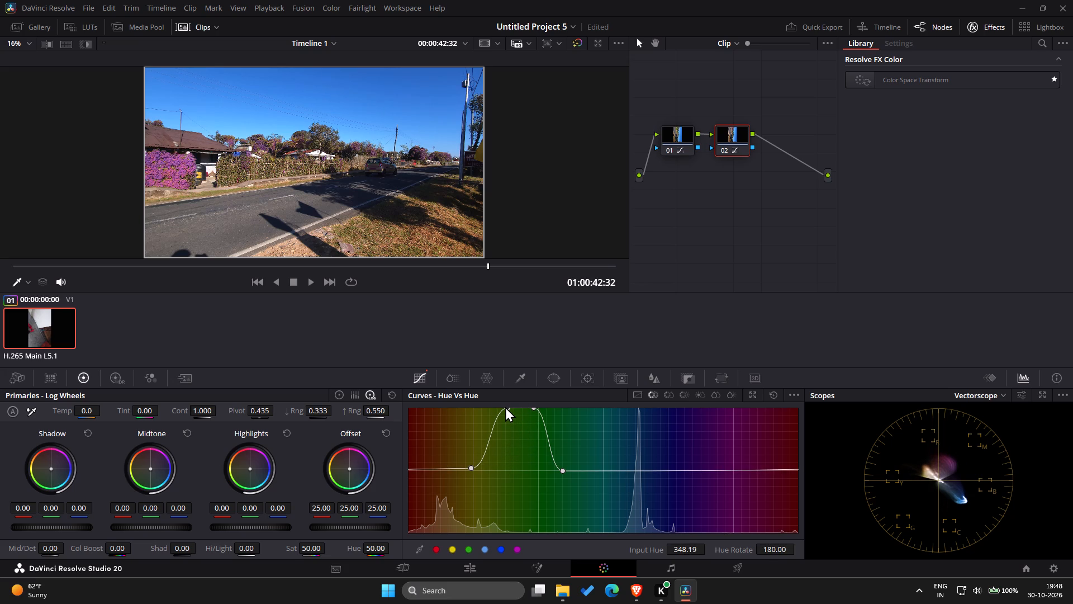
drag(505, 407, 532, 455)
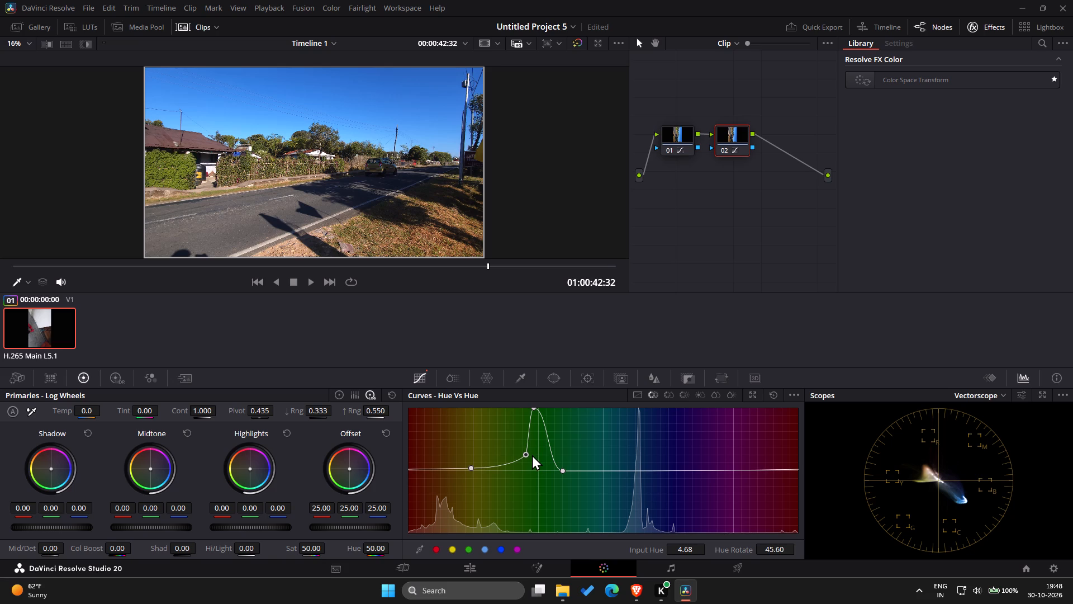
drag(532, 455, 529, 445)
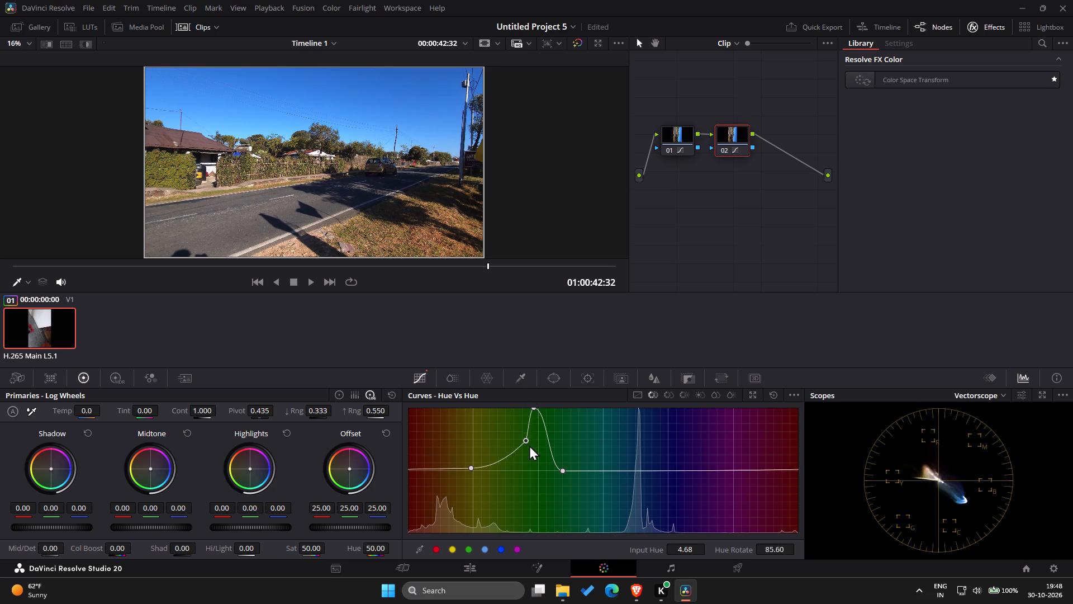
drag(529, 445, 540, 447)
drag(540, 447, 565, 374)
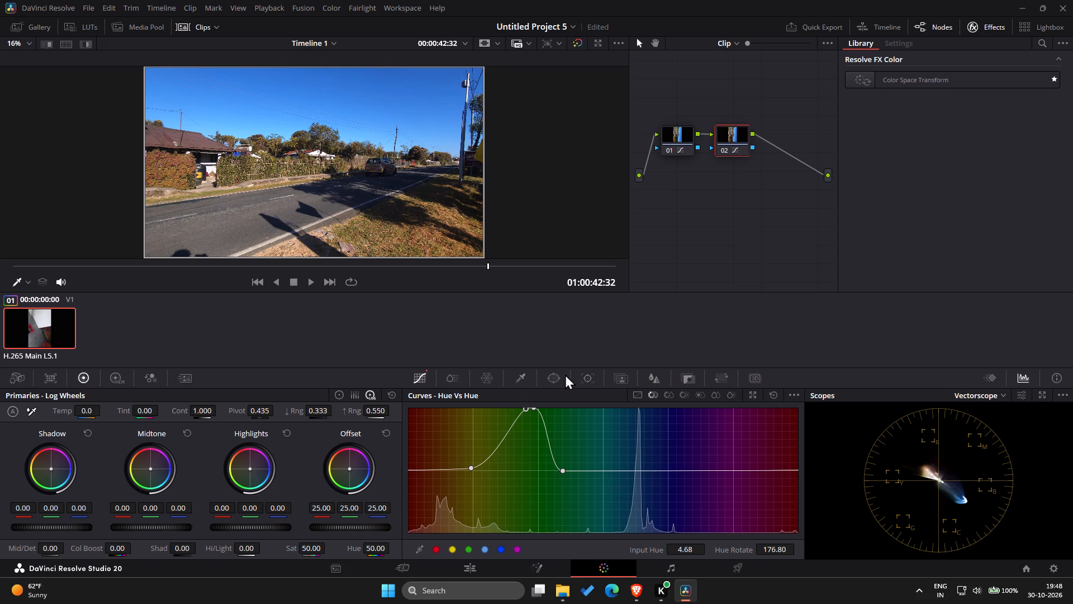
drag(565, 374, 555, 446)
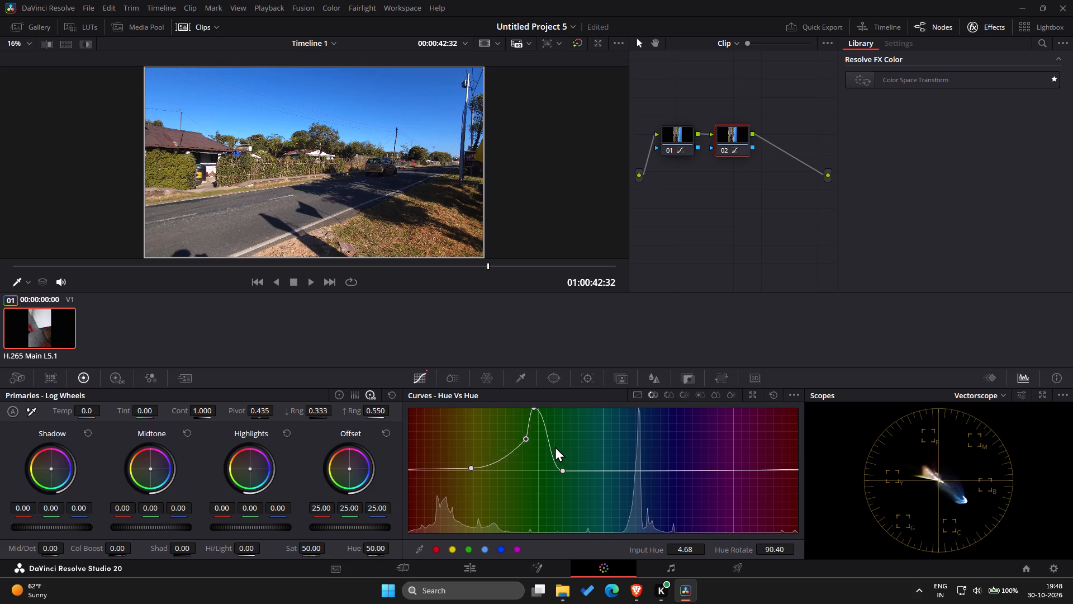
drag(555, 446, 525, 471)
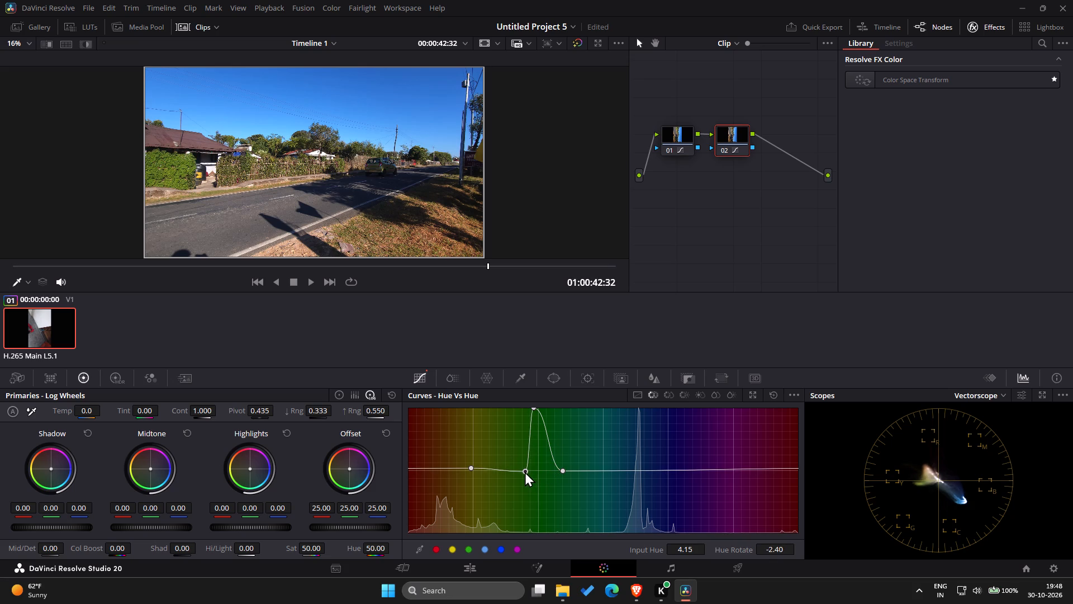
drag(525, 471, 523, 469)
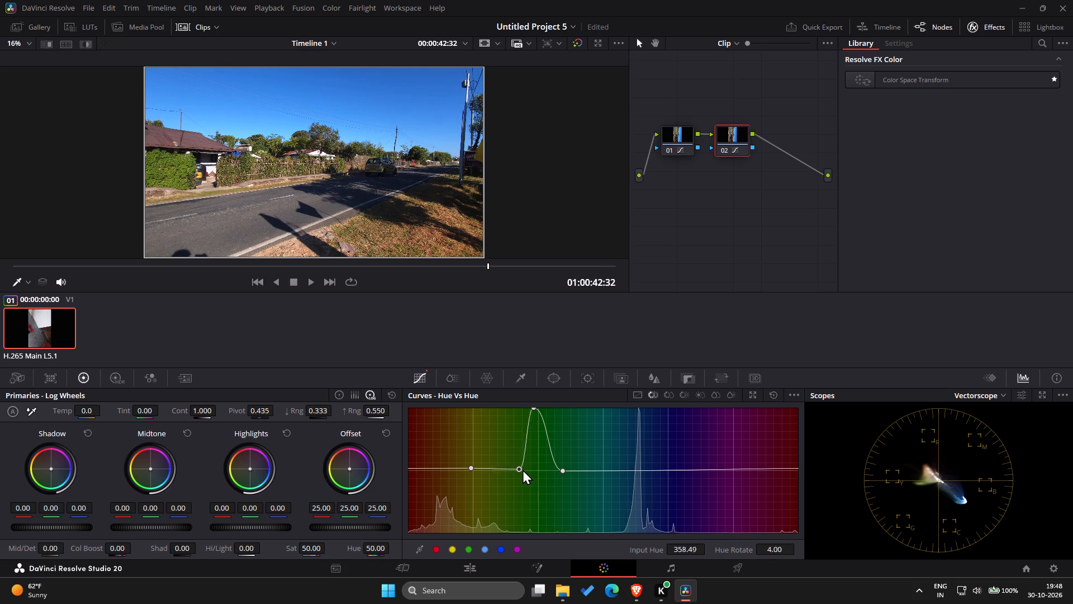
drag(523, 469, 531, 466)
Flatten the Hue Vs Hue green bump: yellow-green point at Input Hue 357.46, Hue Rotate 7.20; central green point at 17.03, 12.00.
click(529, 408)
drag(532, 408, 543, 394)
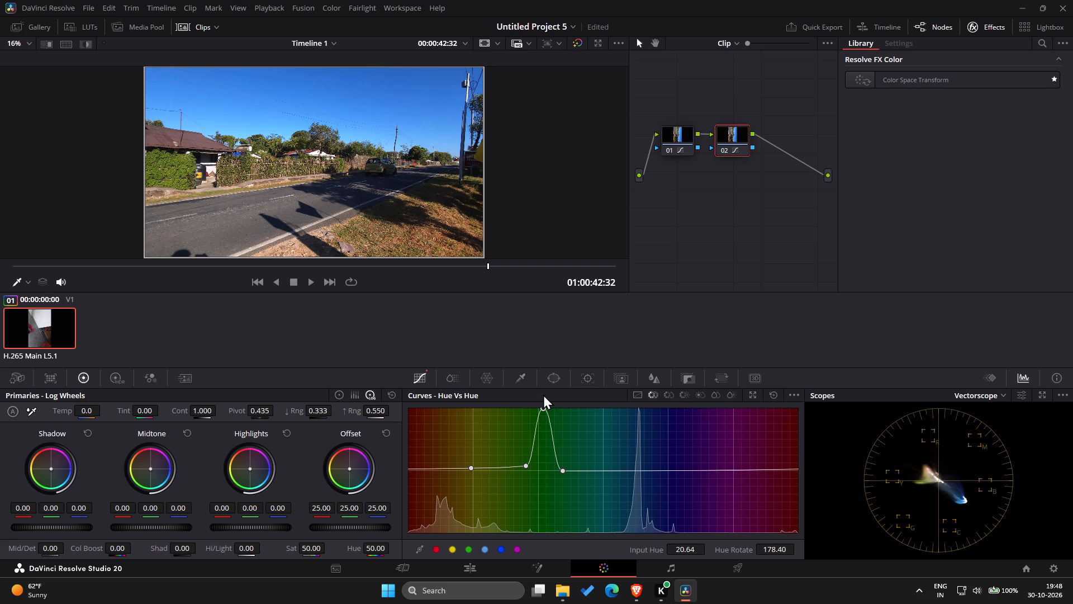
drag(543, 394, 536, 345)
drag(536, 345, 540, 457)
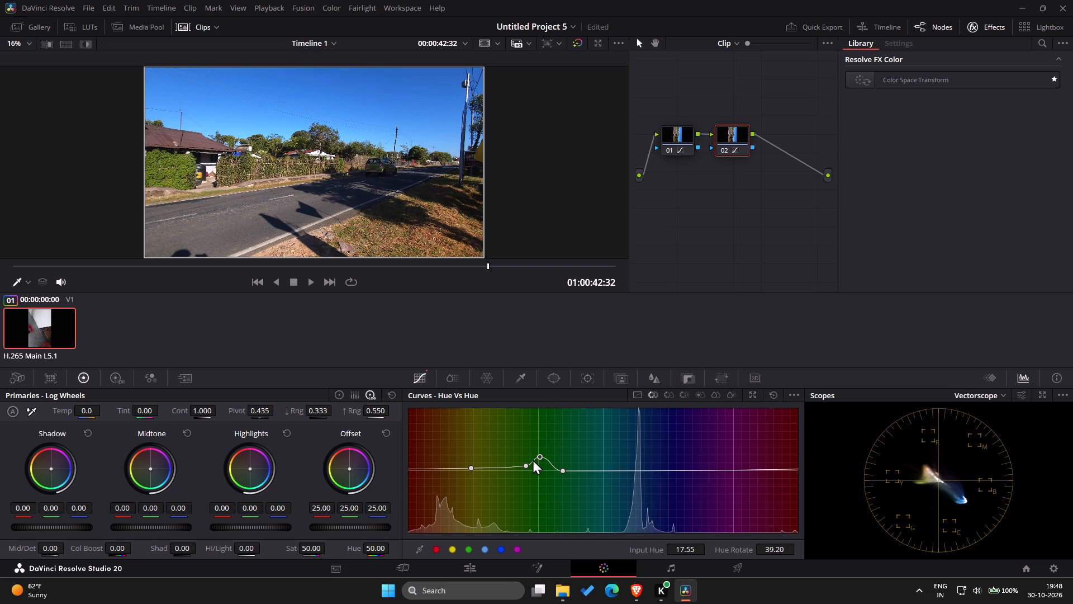
drag(527, 463, 519, 468)
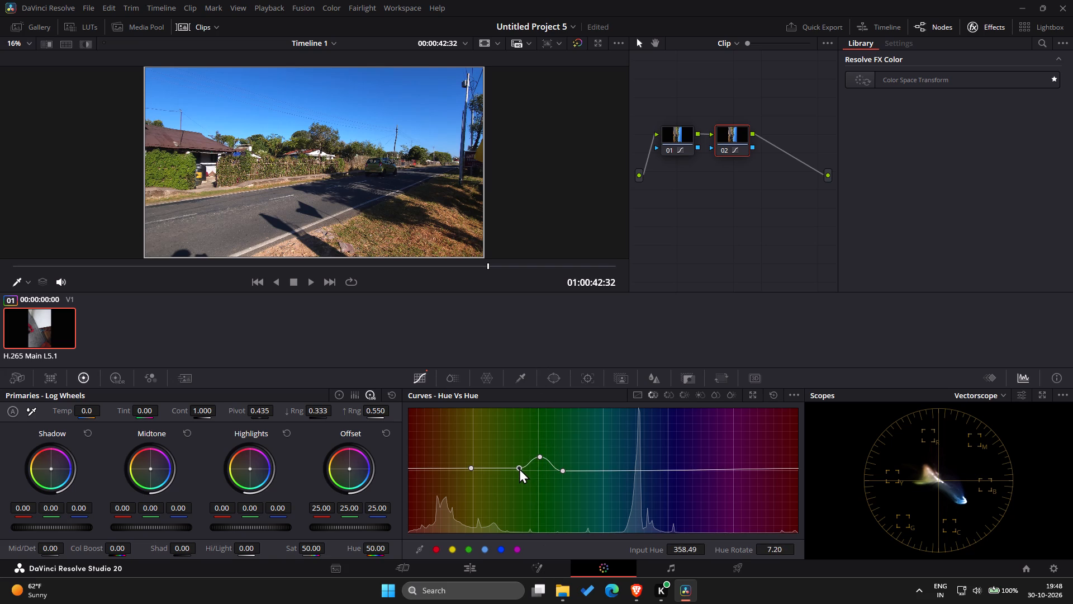
drag(519, 468, 518, 468)
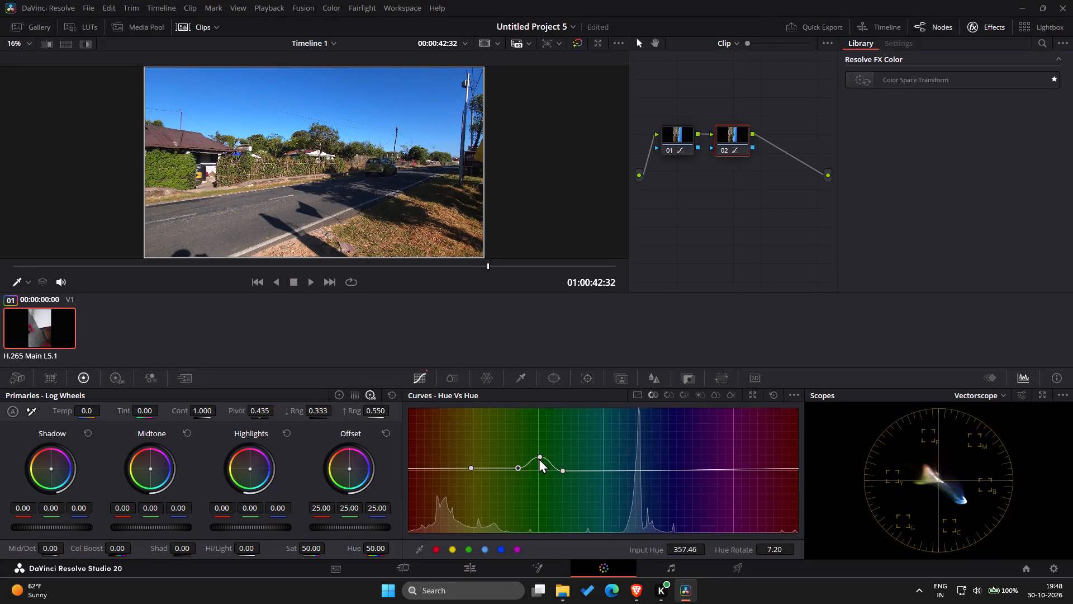
drag(539, 458, 539, 466)
Try node 02's Log Wheels contrast between about 0.688 and 1.188 and settle on 1.006.
drag(207, 417, 218, 416)
drag(218, 416, 203, 410)
drag(203, 410, 261, 406)
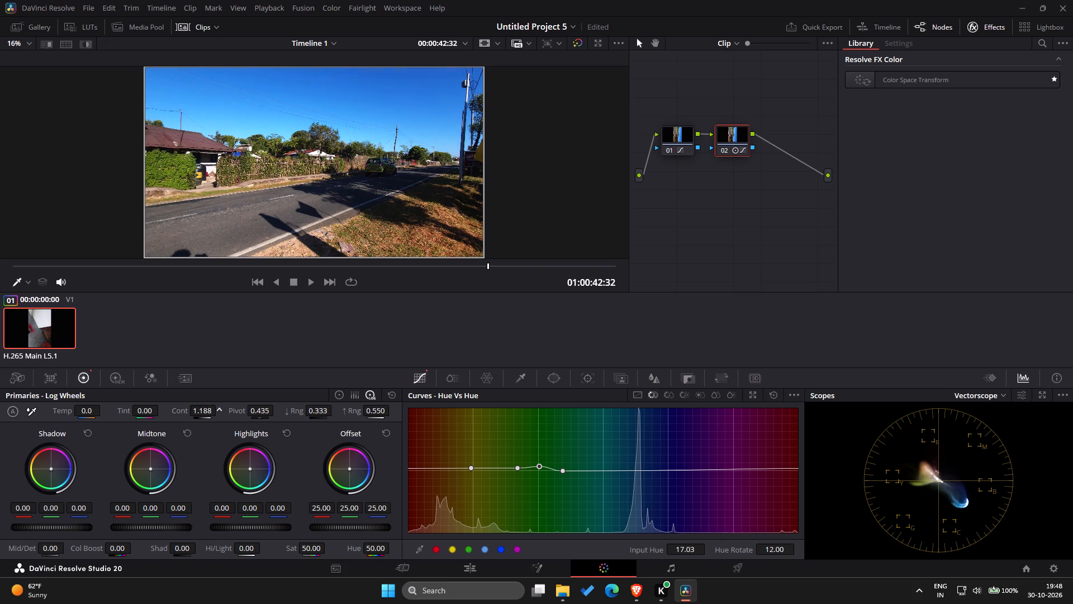
drag(261, 406, 159, 423)
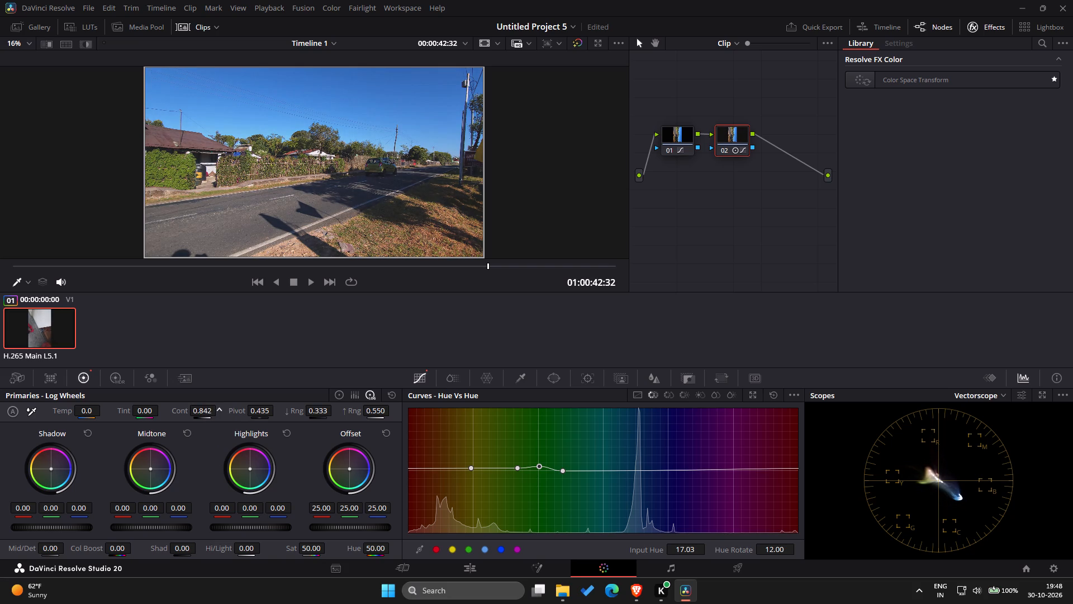
drag(159, 423, 116, 428)
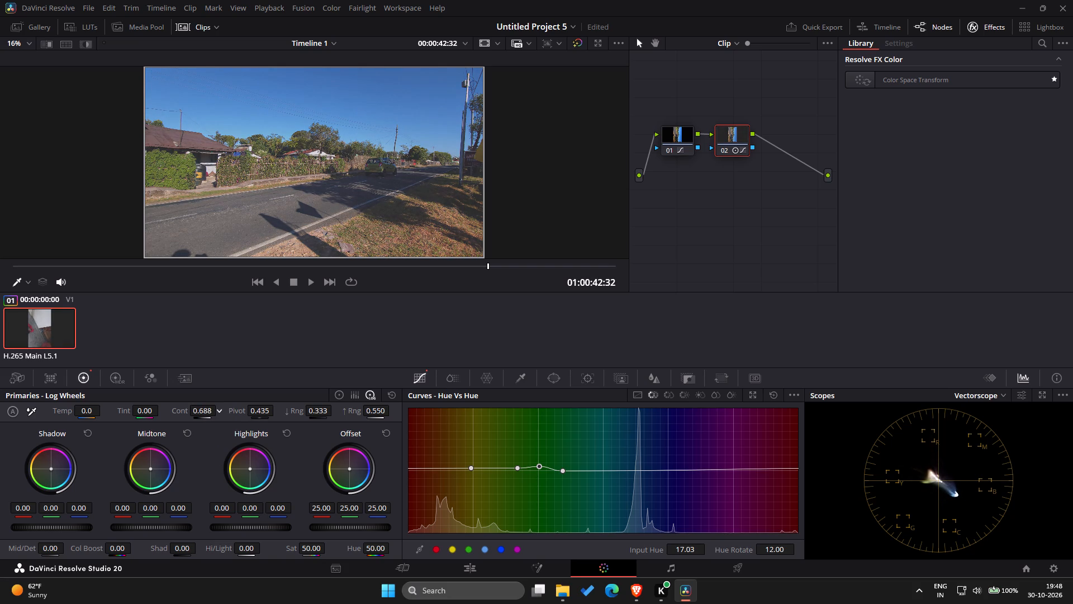
drag(116, 428, 146, 428)
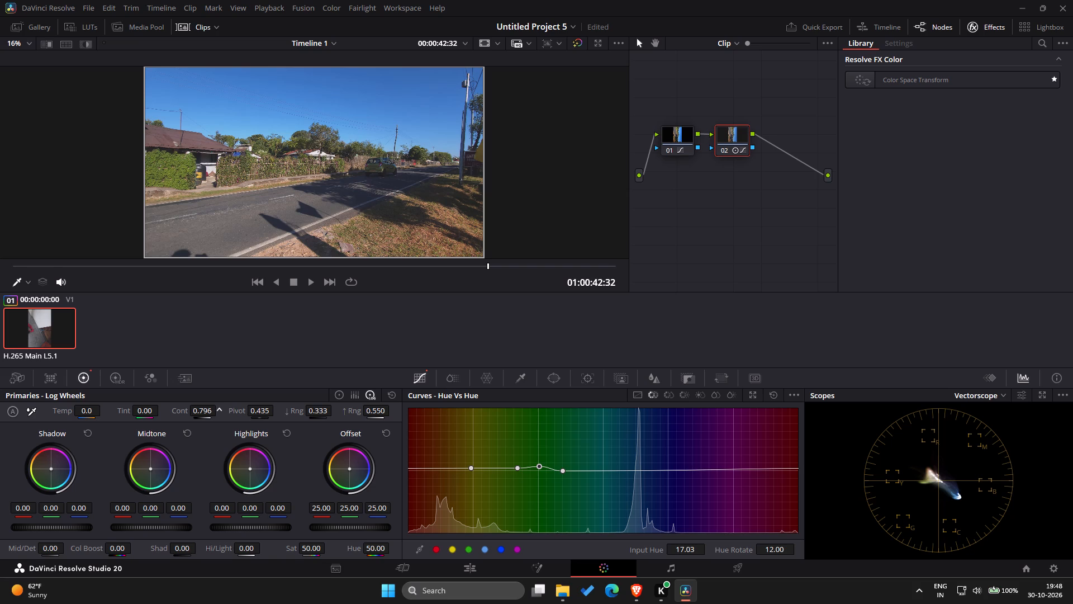
drag(146, 428, 168, 424)
drag(168, 424, 183, 422)
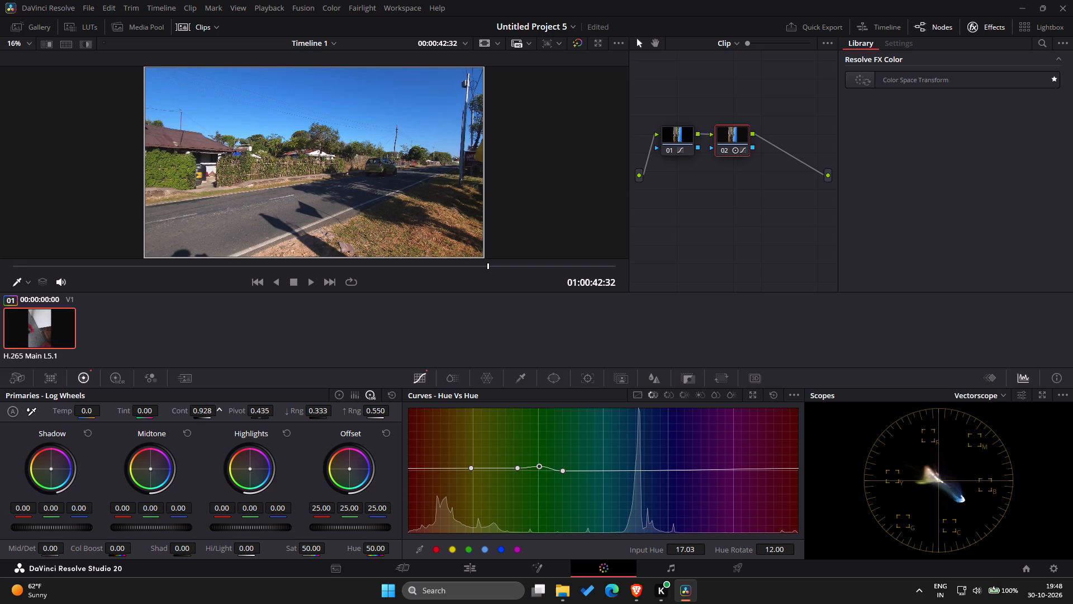
drag(183, 422, 211, 419)
drag(211, 419, 205, 419)
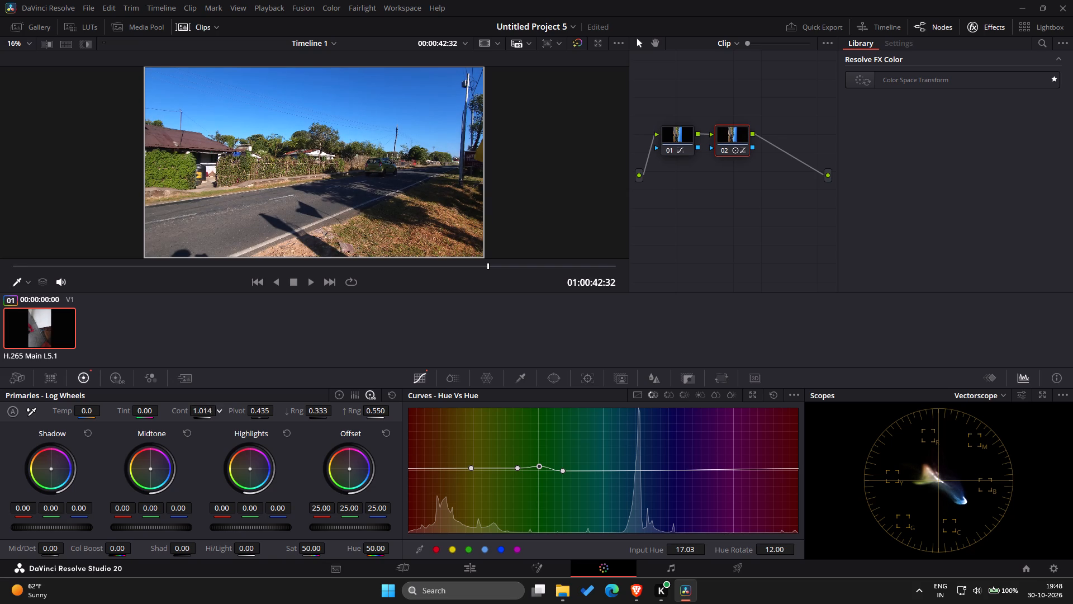
drag(205, 419, 206, 419)
drag(206, 419, 207, 419)
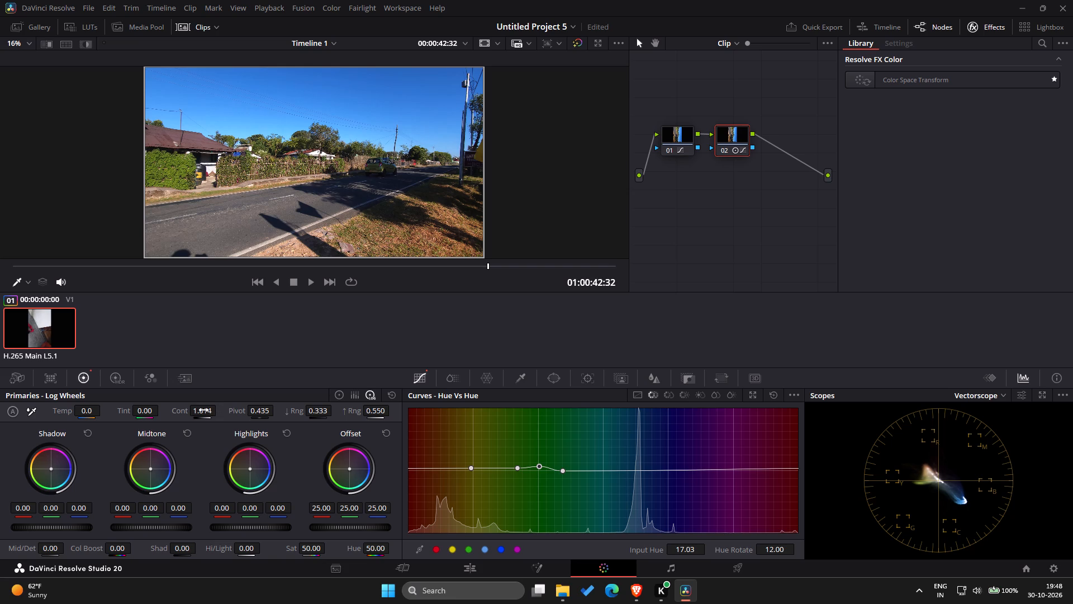
click(207, 413)
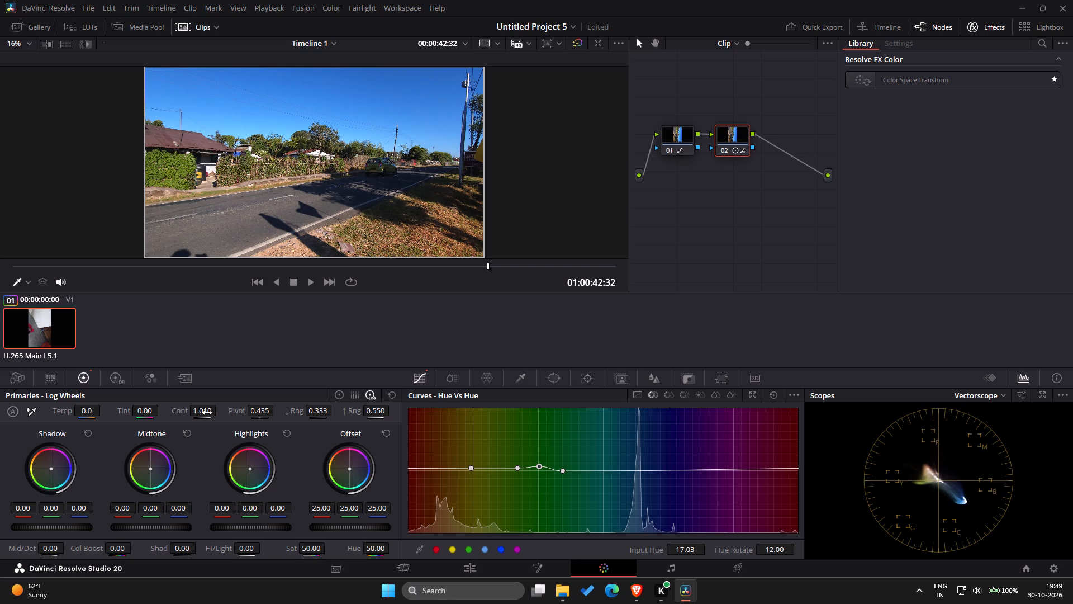
click(207, 412)
Try lower Log Wheels pivot values on node 02, down to about 0.080, and settle on 0.402.
drag(258, 411, 258, 388)
drag(258, 388, 189, 412)
drag(189, 412, 248, 409)
Inspect the graded frame's detail in the viewer at 100%, 75% and 50% zoom.
drag(20, 47, 36, 125)
click(36, 125)
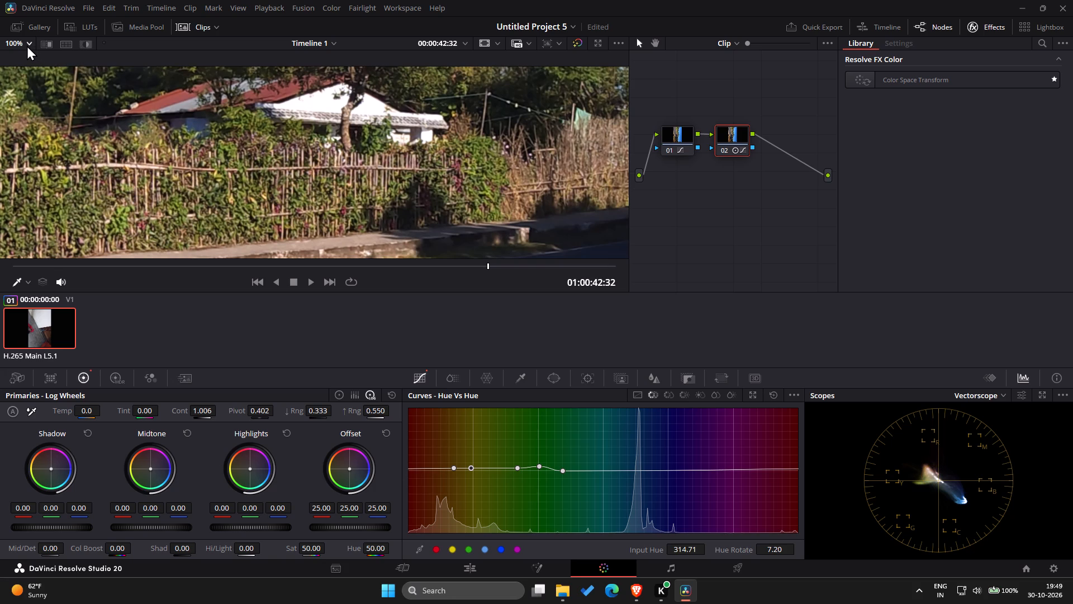
drag(27, 45, 43, 116)
click(43, 116)
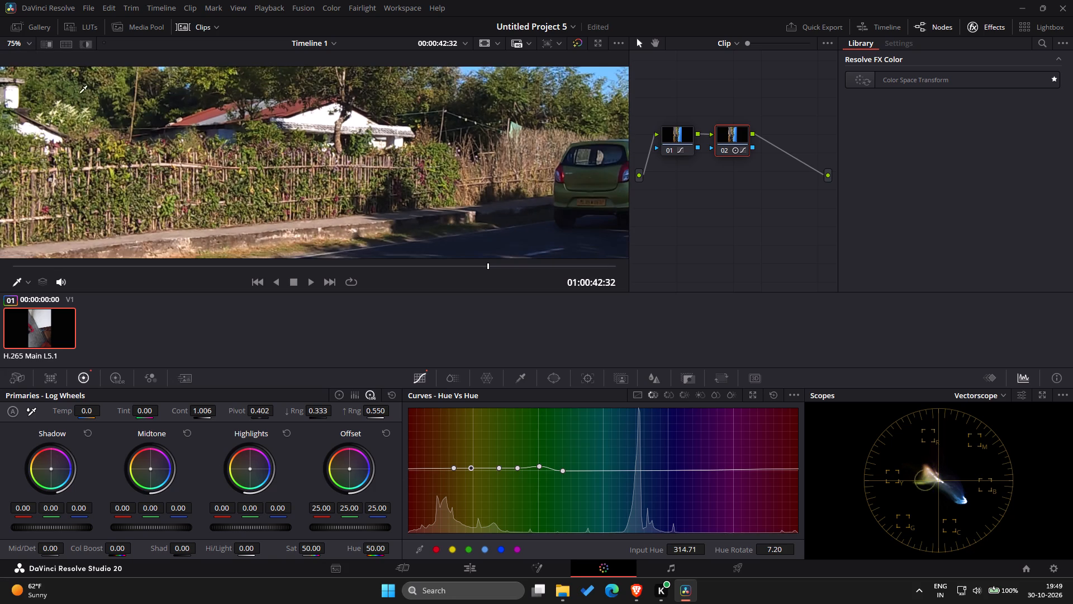
drag(26, 44, 39, 102)
click(39, 102)
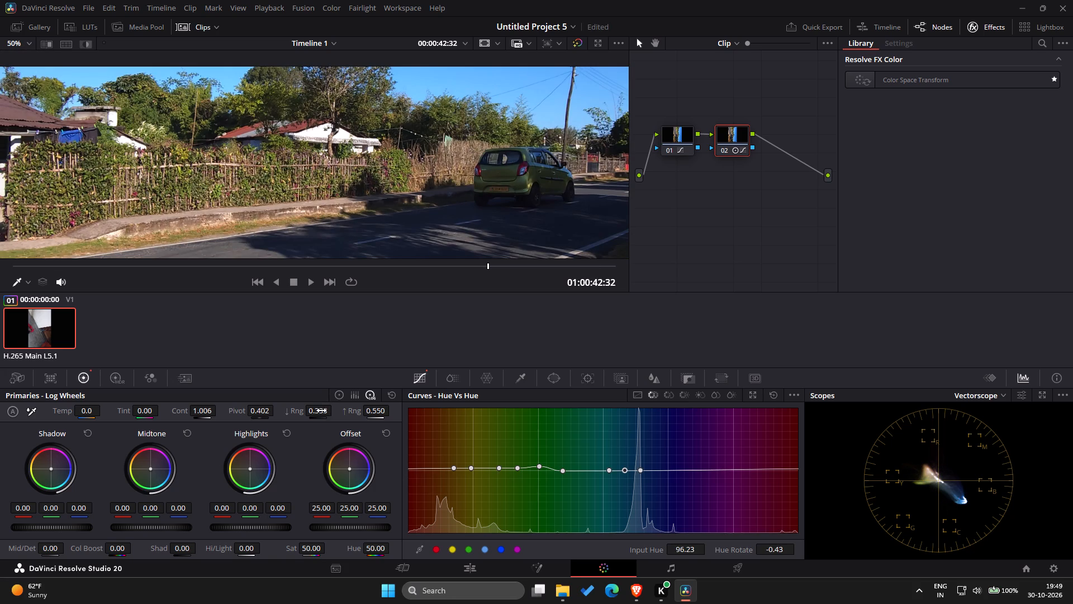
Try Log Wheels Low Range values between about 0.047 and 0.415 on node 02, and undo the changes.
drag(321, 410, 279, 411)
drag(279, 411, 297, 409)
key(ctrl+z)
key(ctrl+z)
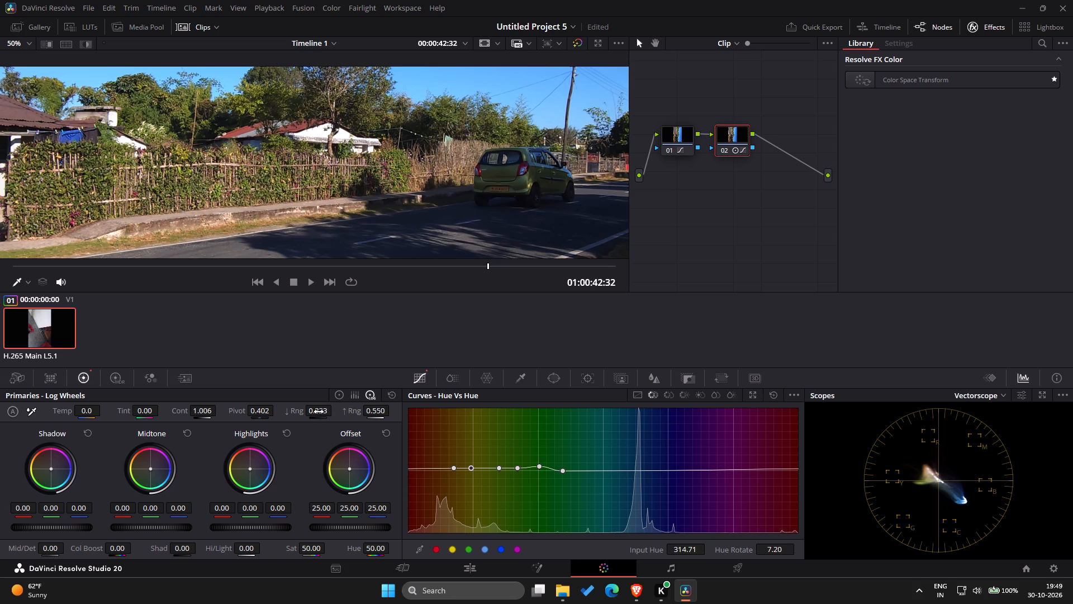
Try node 02's Log Wheels pivot between about 0.008 and 0.506 and settle on 0.304.
drag(262, 415, 291, 412)
drag(291, 412, 265, 475)
drag(265, 475, 549, 295)
drag(549, 295, 759, 189)
drag(759, 189, 771, 189)
drag(771, 189, 777, 191)
drag(777, 191, 780, 192)
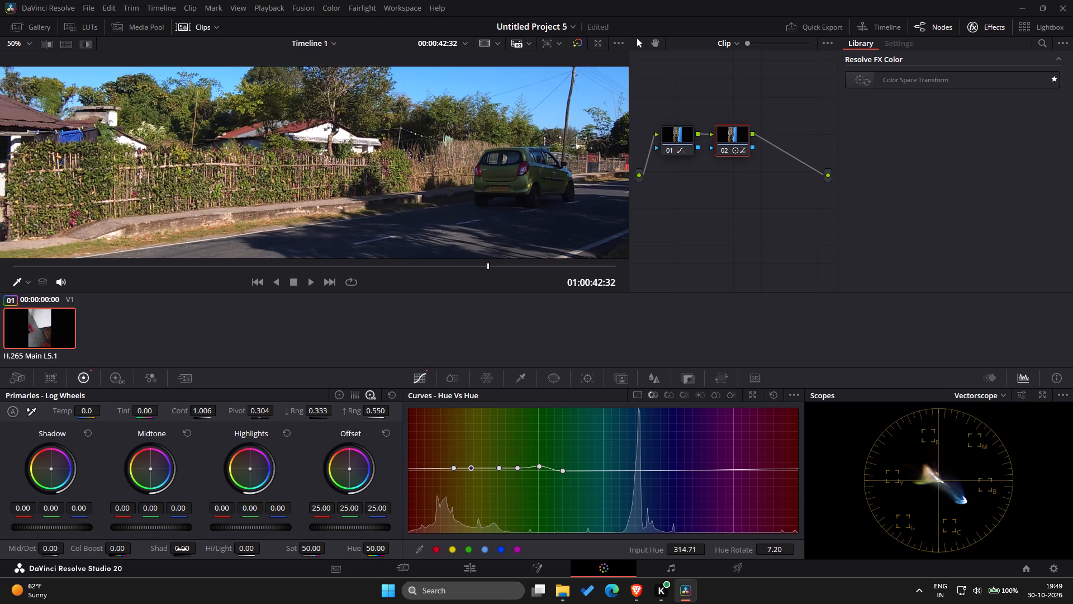
Try node 02's saturation between about 49.20 and 68.80, judge it with the whole frame fitted in the viewer, and settle on 53.00.
drag(308, 549, 346, 549)
drag(346, 549, 380, 551)
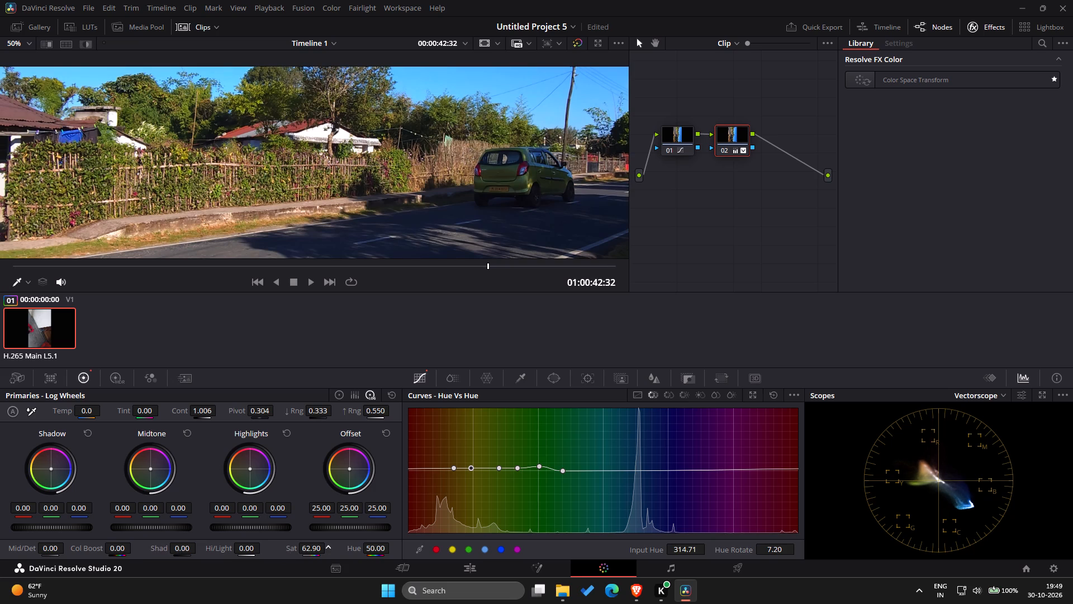
drag(380, 551, 413, 549)
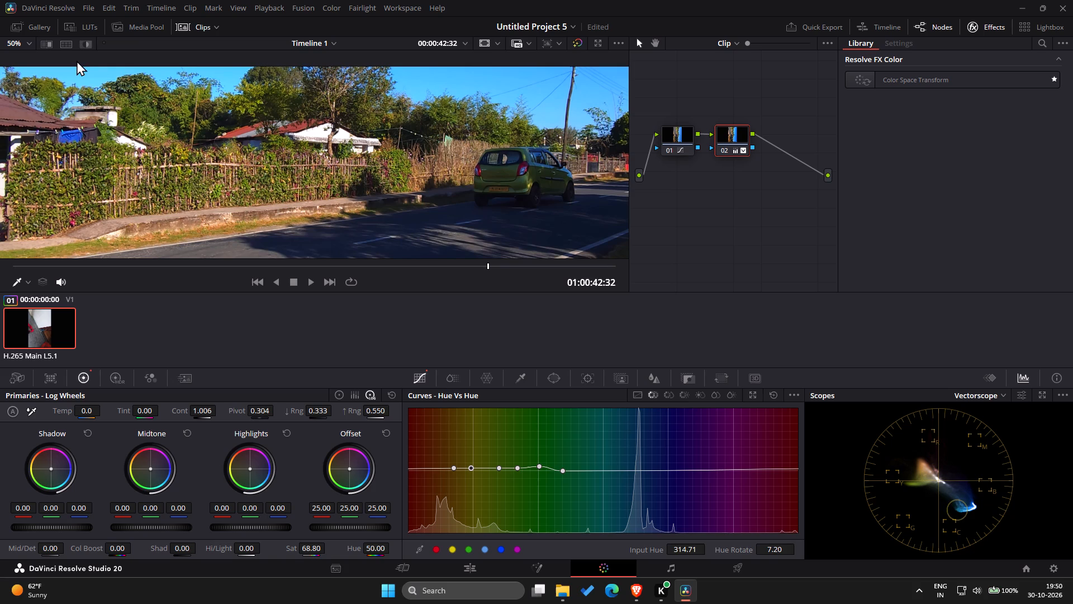
click(25, 41)
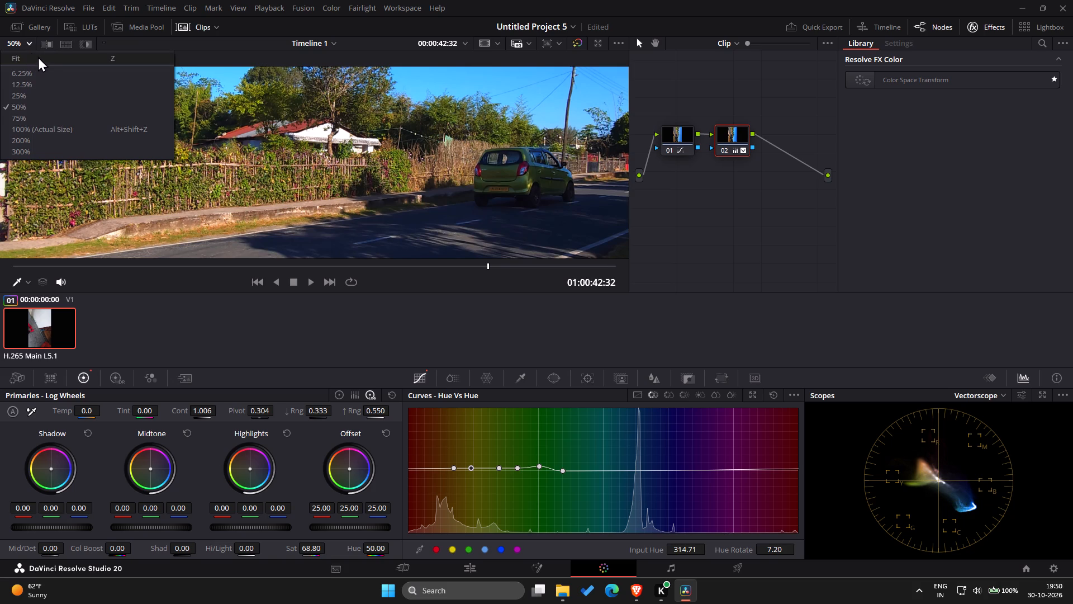
click(41, 55)
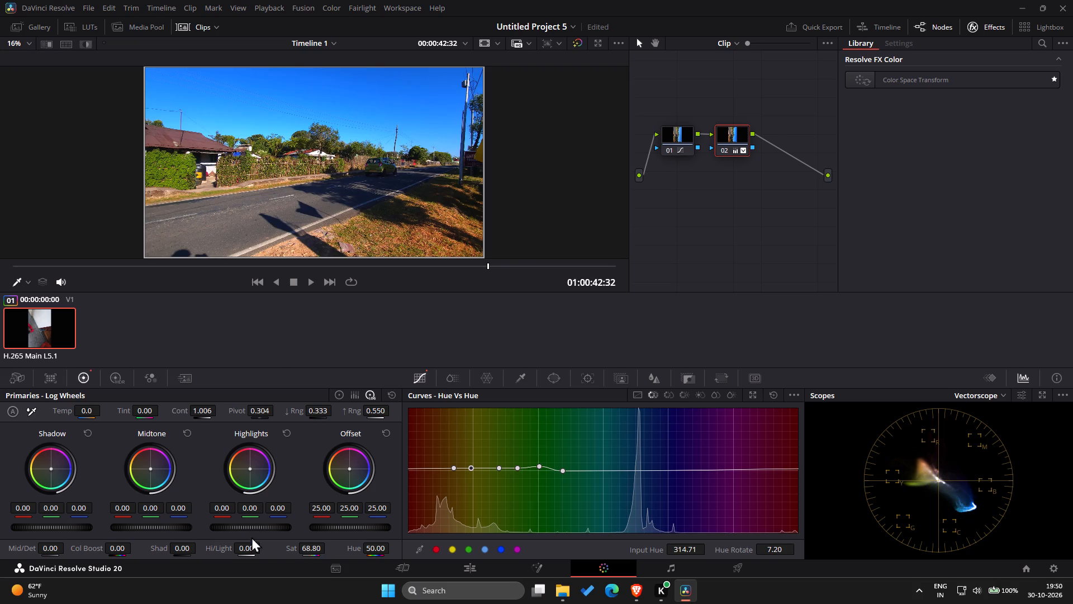
drag(315, 551, 289, 551)
drag(289, 551, 226, 563)
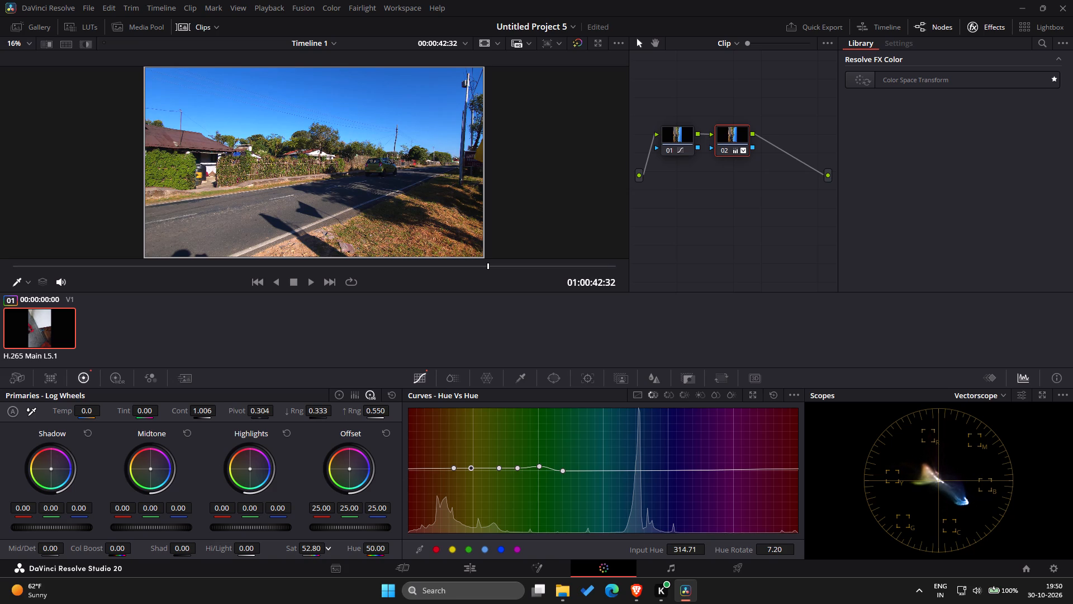
drag(226, 563, 211, 568)
drag(211, 568, 225, 568)
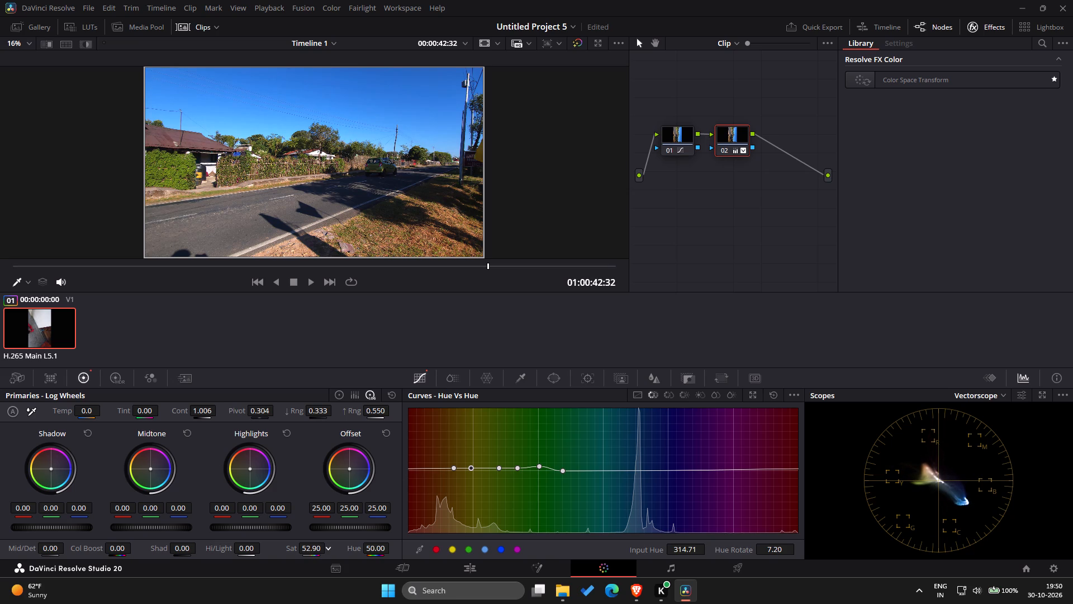
drag(225, 568, 227, 569)
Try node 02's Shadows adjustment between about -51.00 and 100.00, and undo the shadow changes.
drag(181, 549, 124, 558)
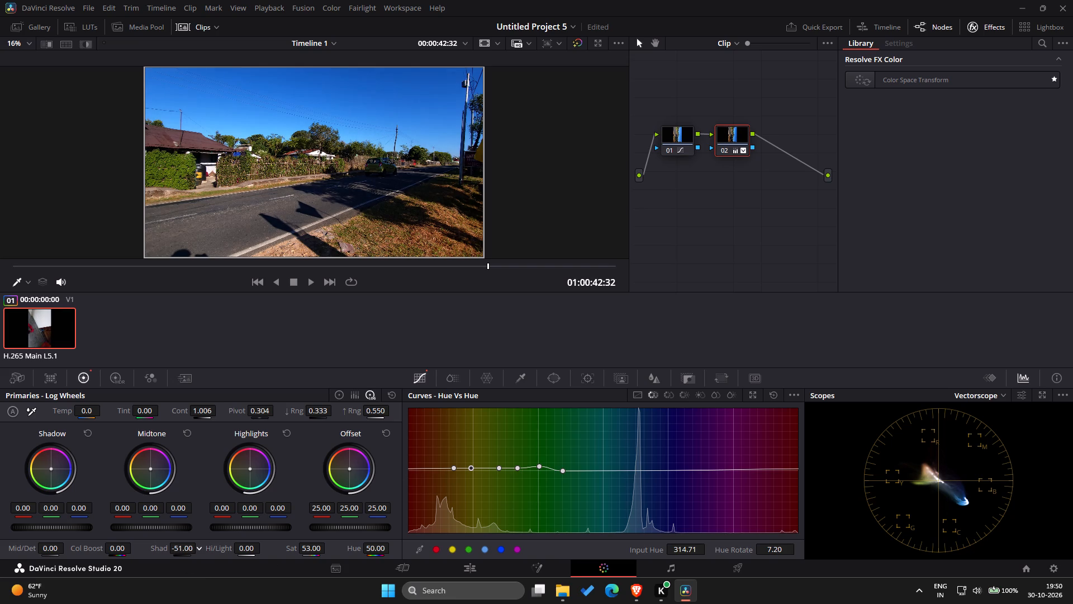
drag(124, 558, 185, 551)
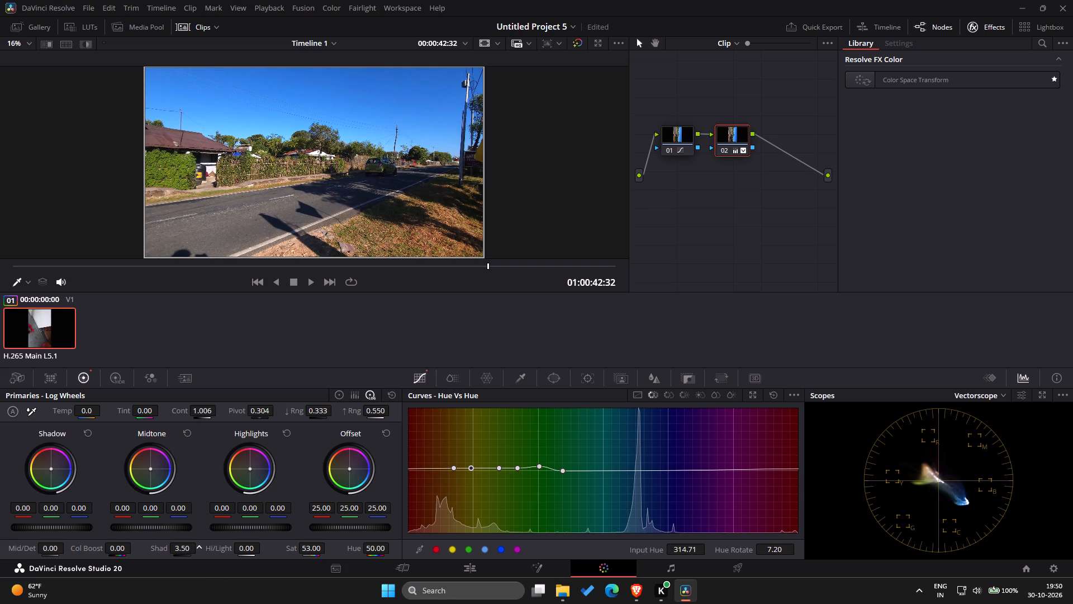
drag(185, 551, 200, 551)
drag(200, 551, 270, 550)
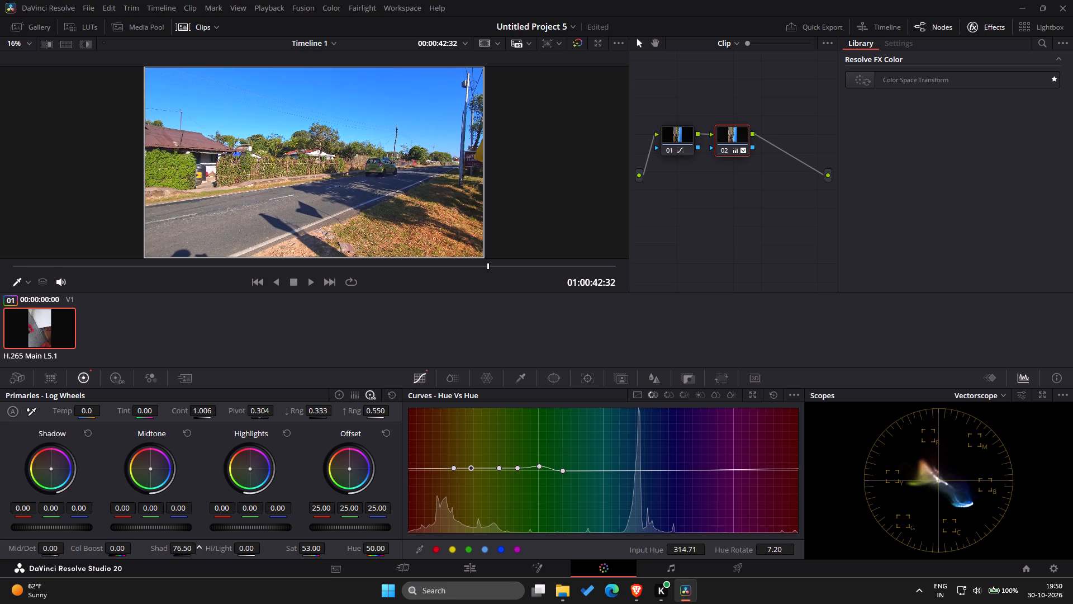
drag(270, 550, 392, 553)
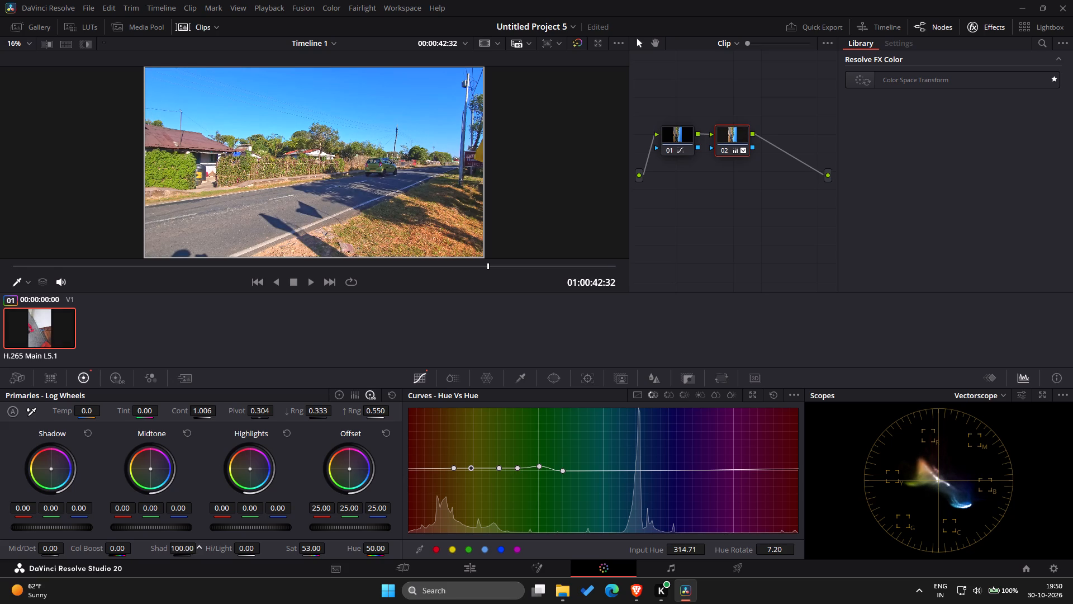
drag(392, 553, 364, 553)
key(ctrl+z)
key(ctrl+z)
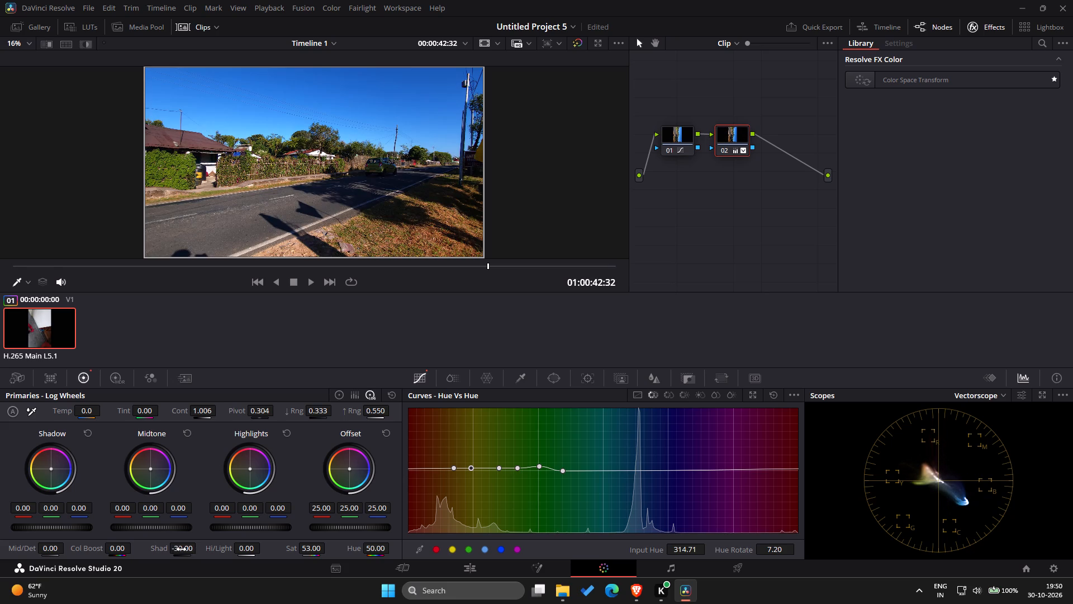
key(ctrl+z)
Try node 02's Color Boost between about -27.00 and 6.50 and settle on 3.00.
drag(118, 551, 128, 556)
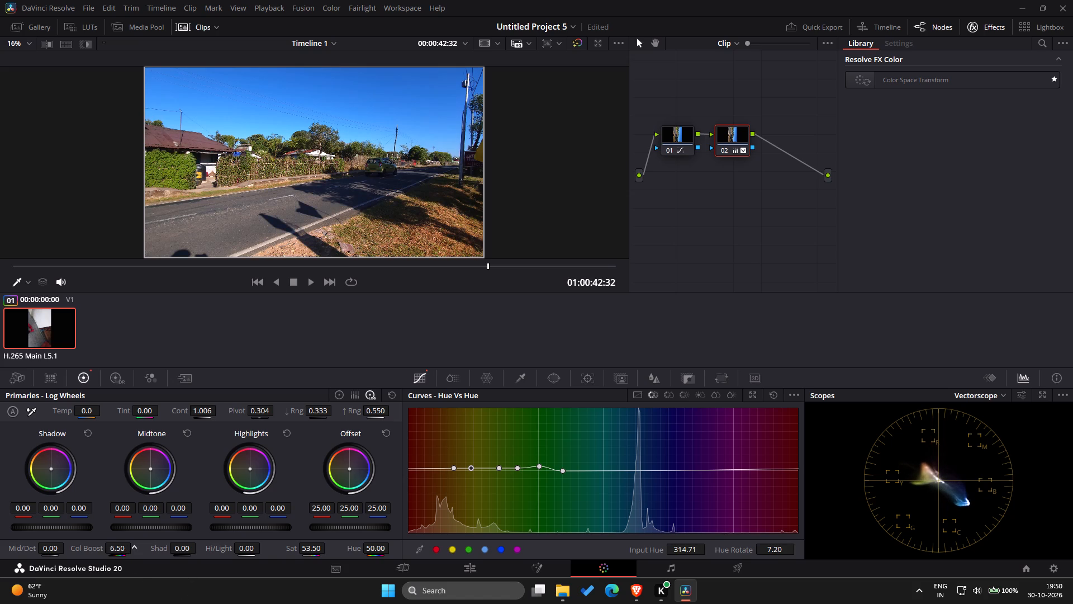
drag(128, 556, 89, 574)
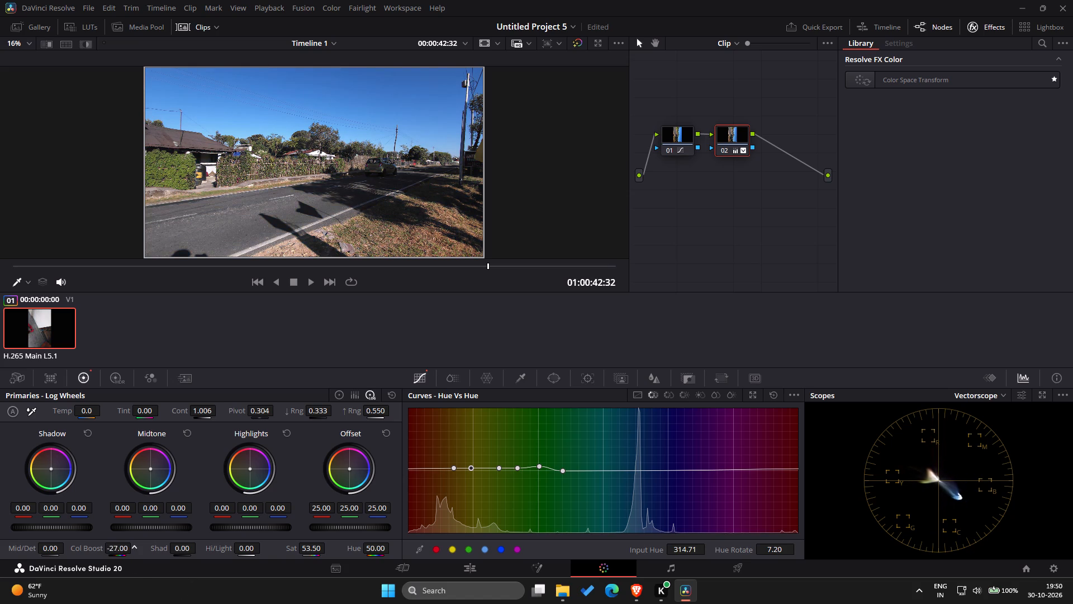
drag(89, 574, 121, 575)
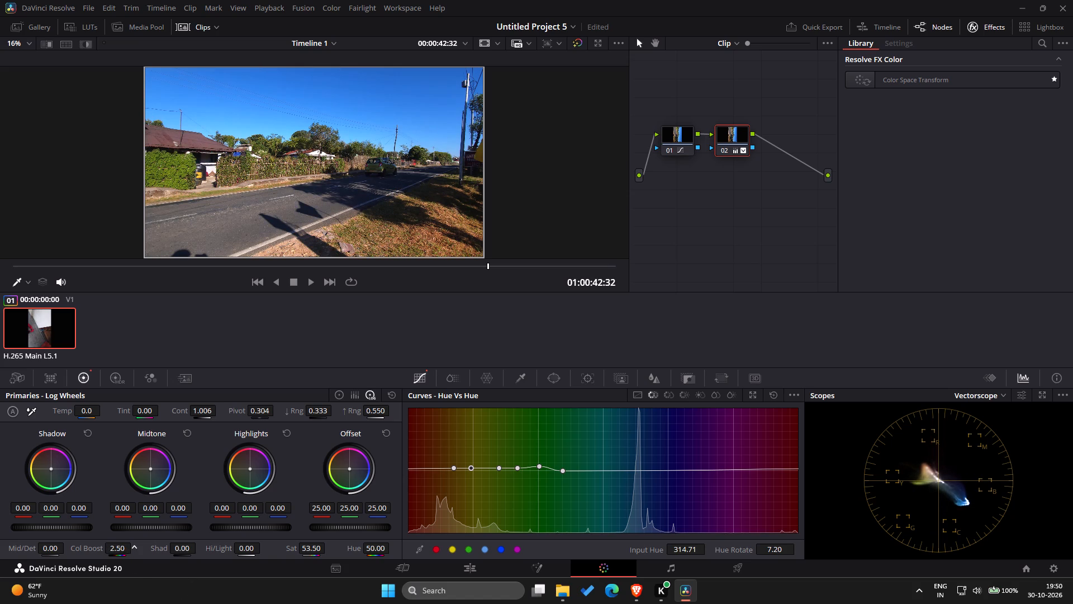
drag(121, 575, 119, 578)
drag(119, 578, 121, 578)
click(578, 301)
Add a serial node after node 02 in the node graph.
right_click(775, 135)
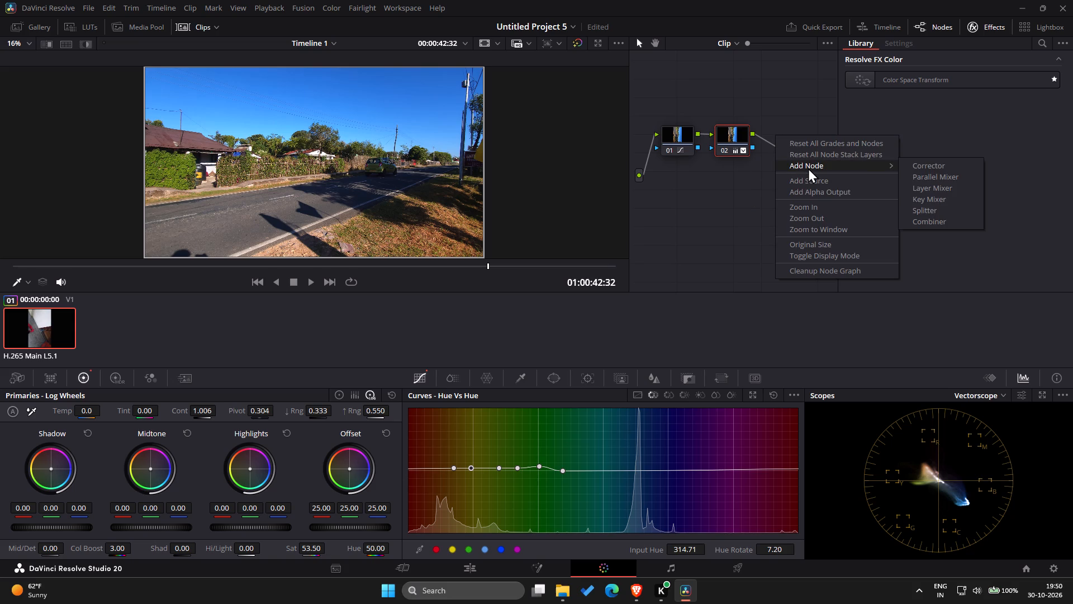
click(711, 185)
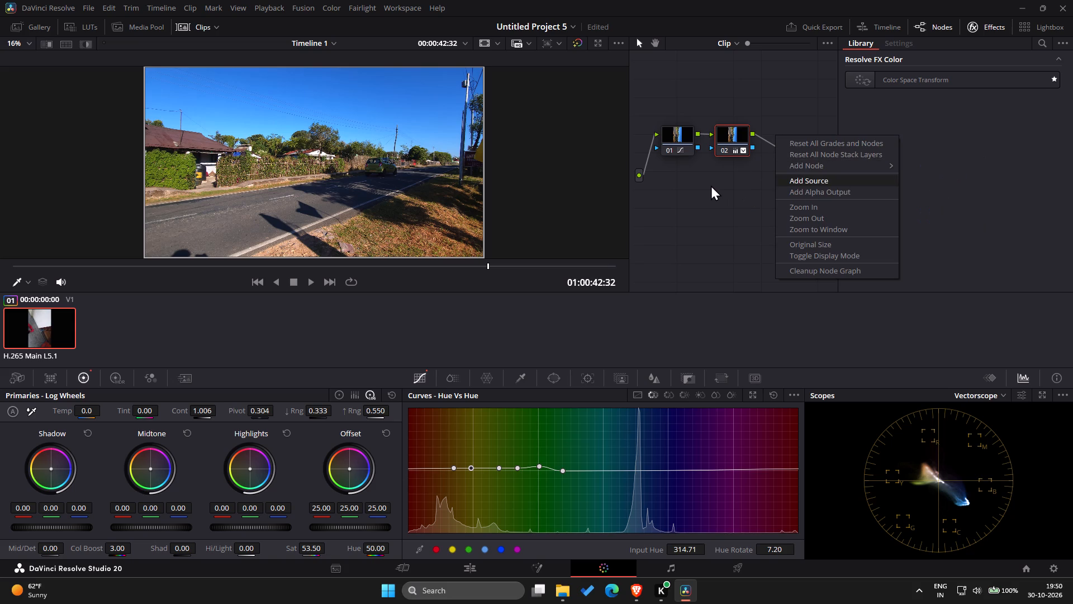
right_click(738, 129)
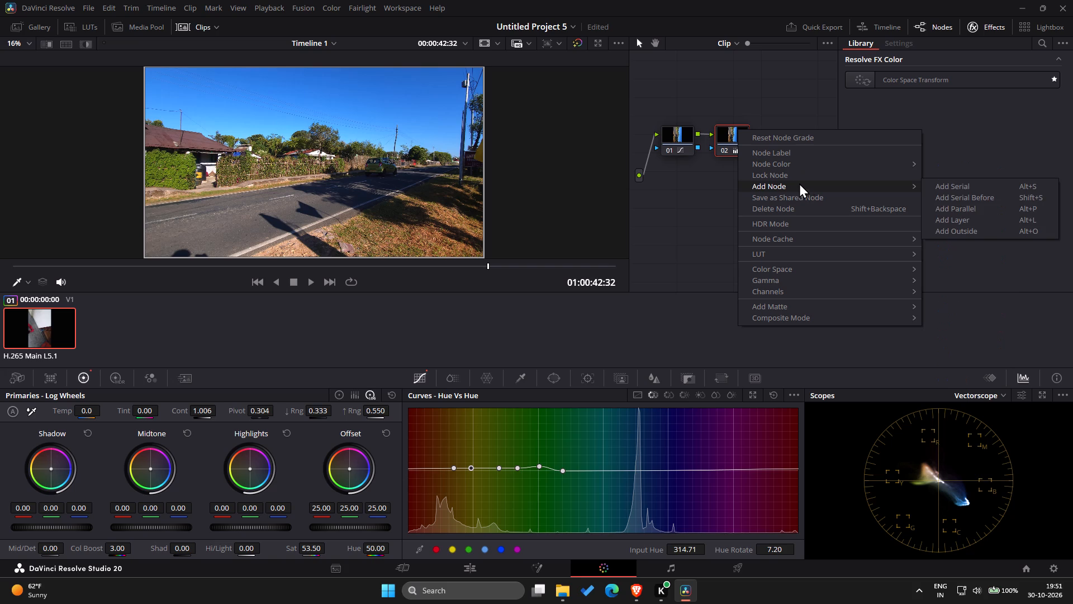
click(941, 180)
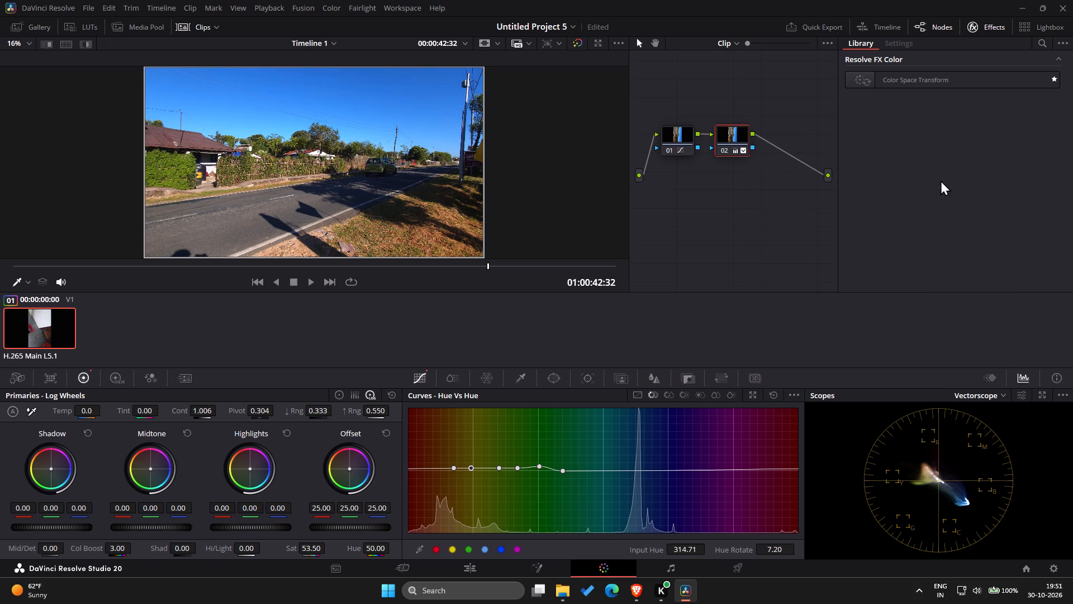
right_click(737, 141)
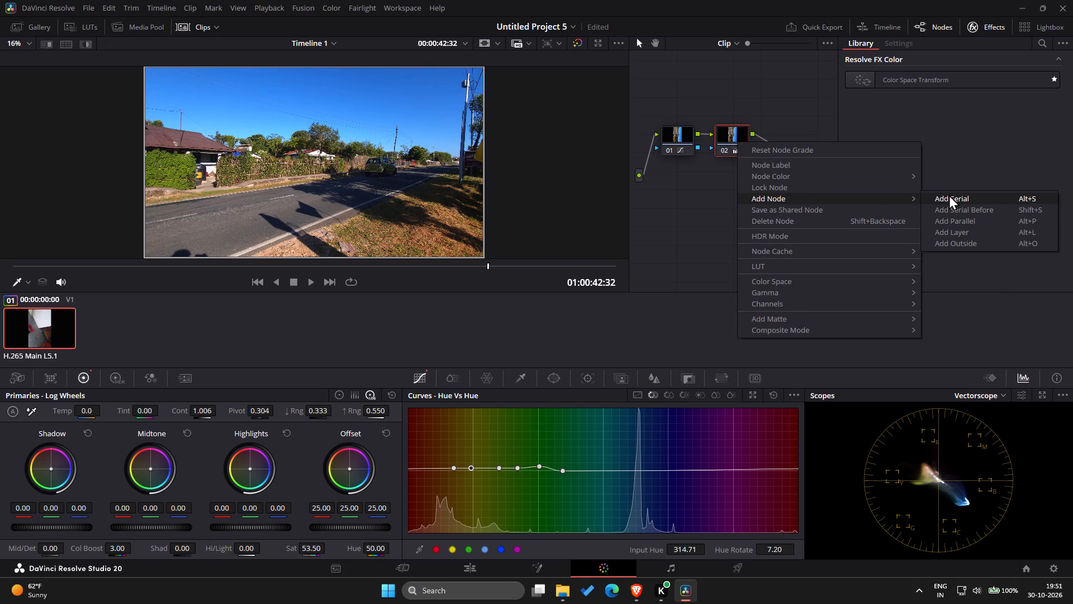
click(949, 195)
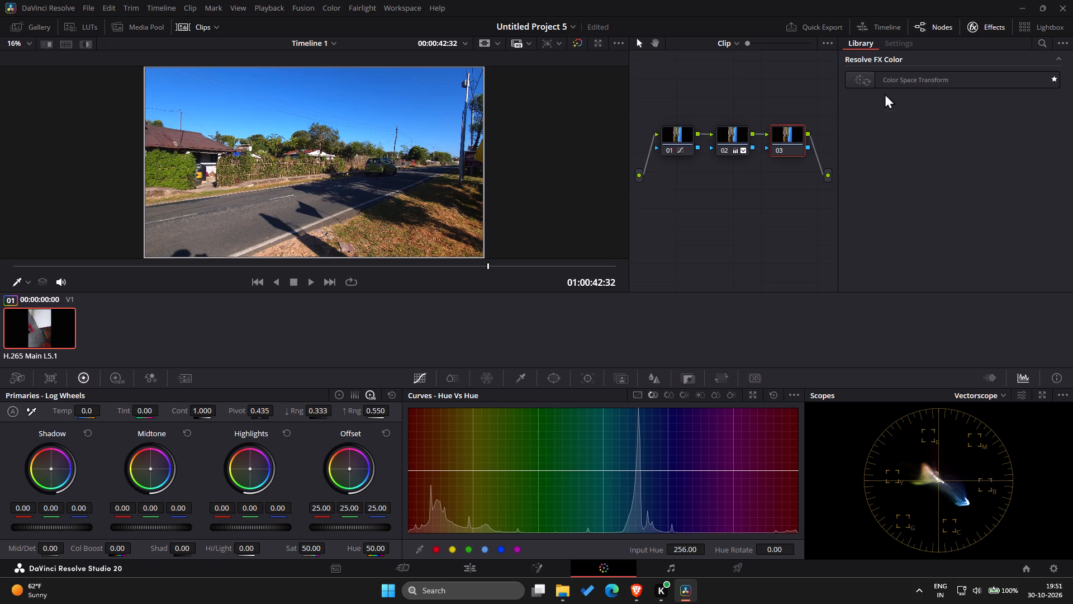
Search the effects library for GLOW, clear the search, and show all effects instead of only favorites.
click(1038, 42)
text(GLOW)
key(Return)
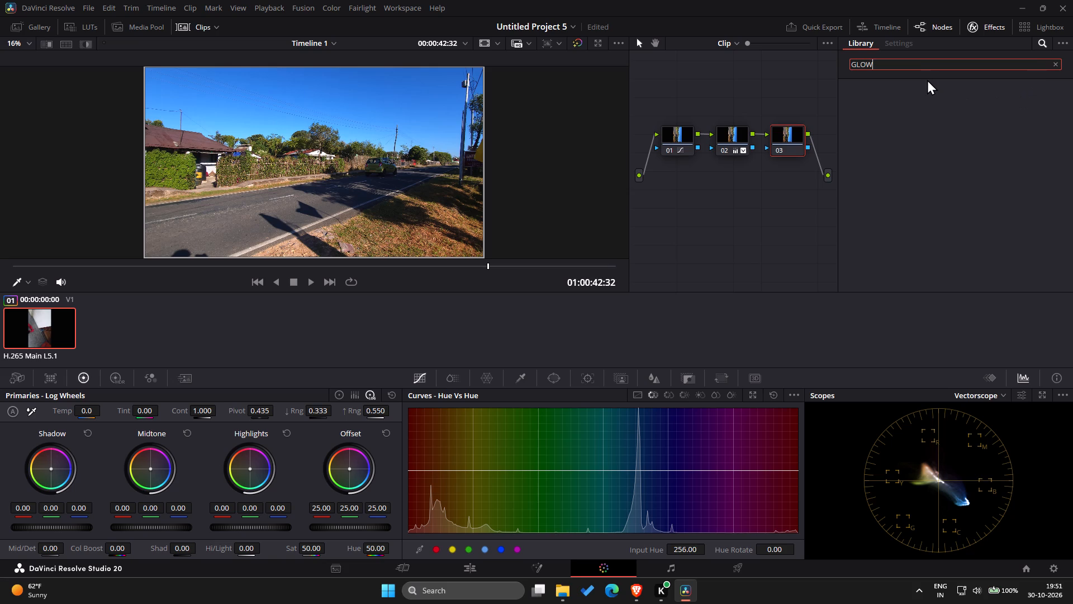
key(BackSpace)
key(BackSpace)
key(BackSpace)
key(BackSpace)
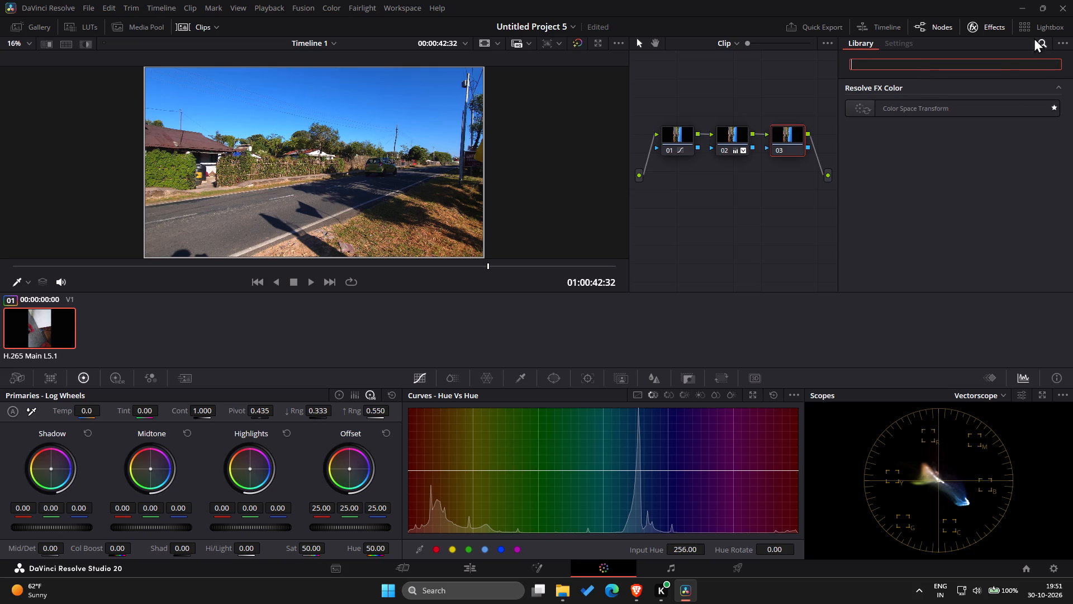
click(1062, 45)
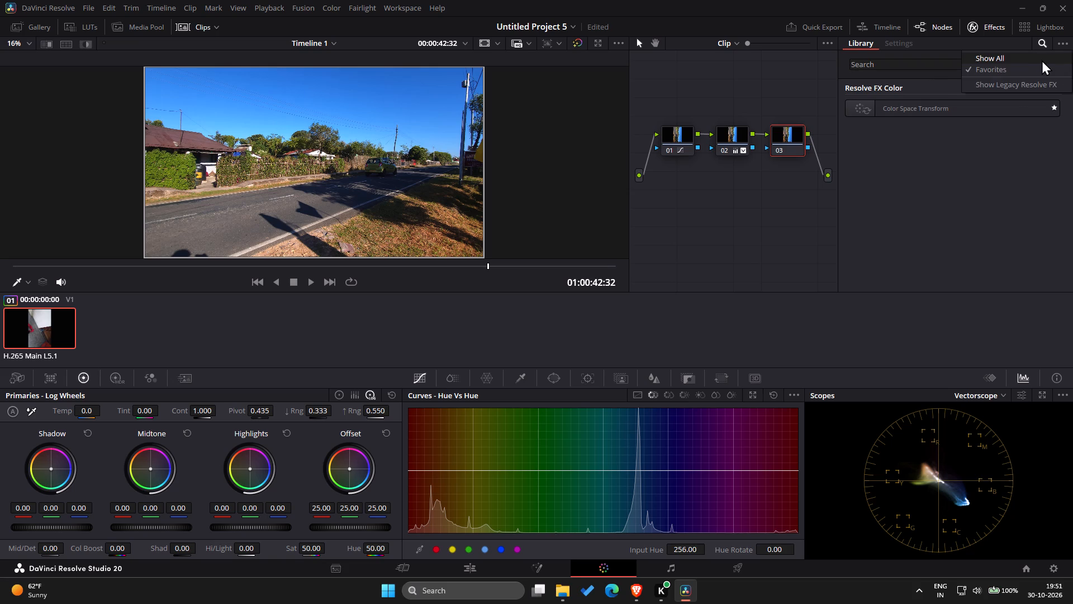
click(1039, 59)
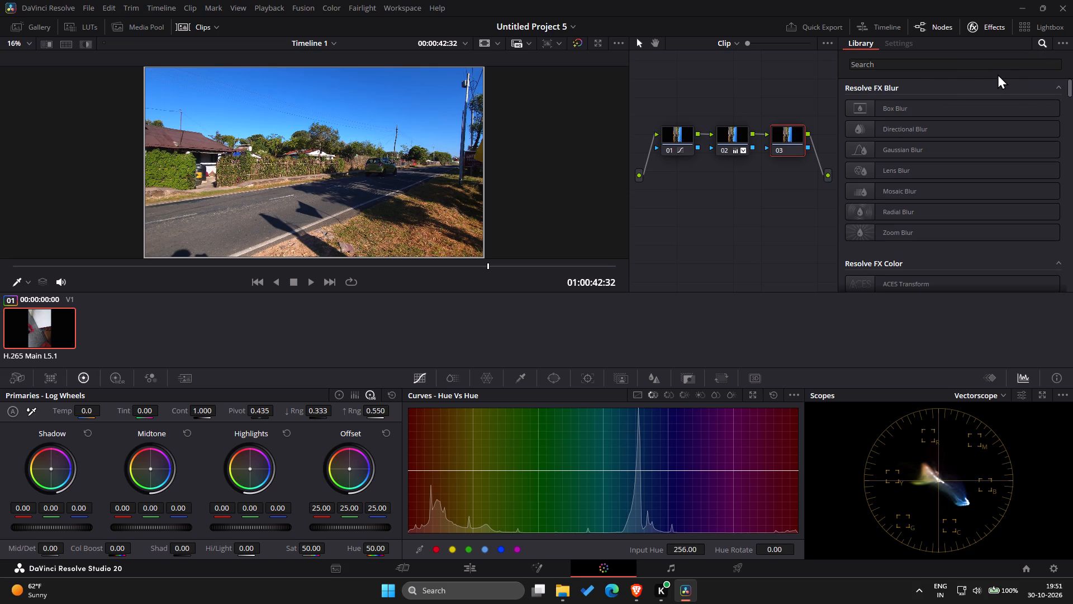
Search the full effects library for GLOW and apply the Resolve FX Light Glow effect to node 03.
click(963, 65)
text(GLOW)
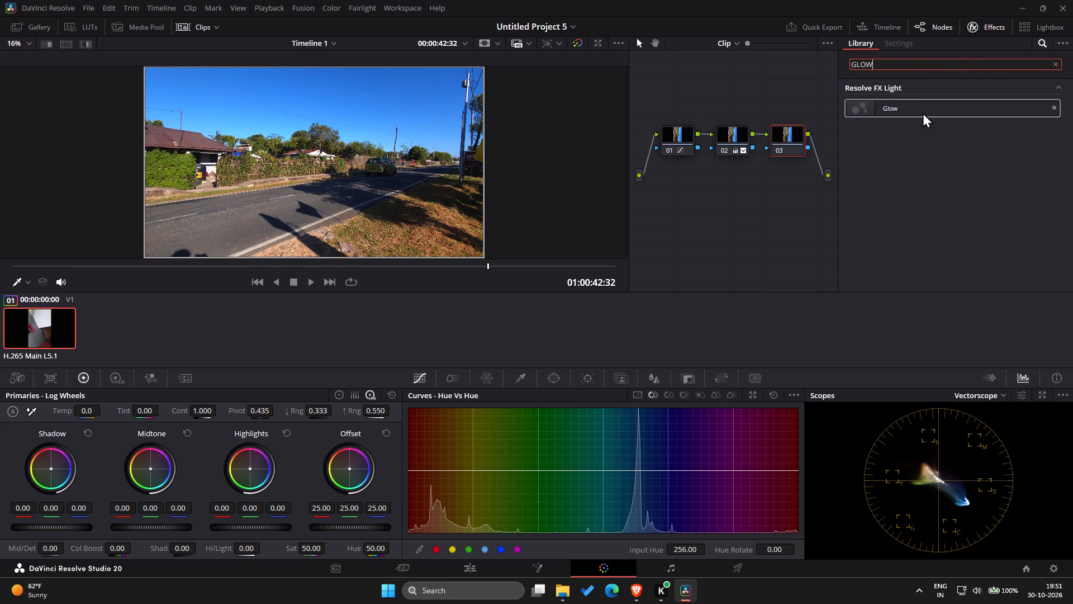
click(923, 112)
drag(923, 112, 788, 139)
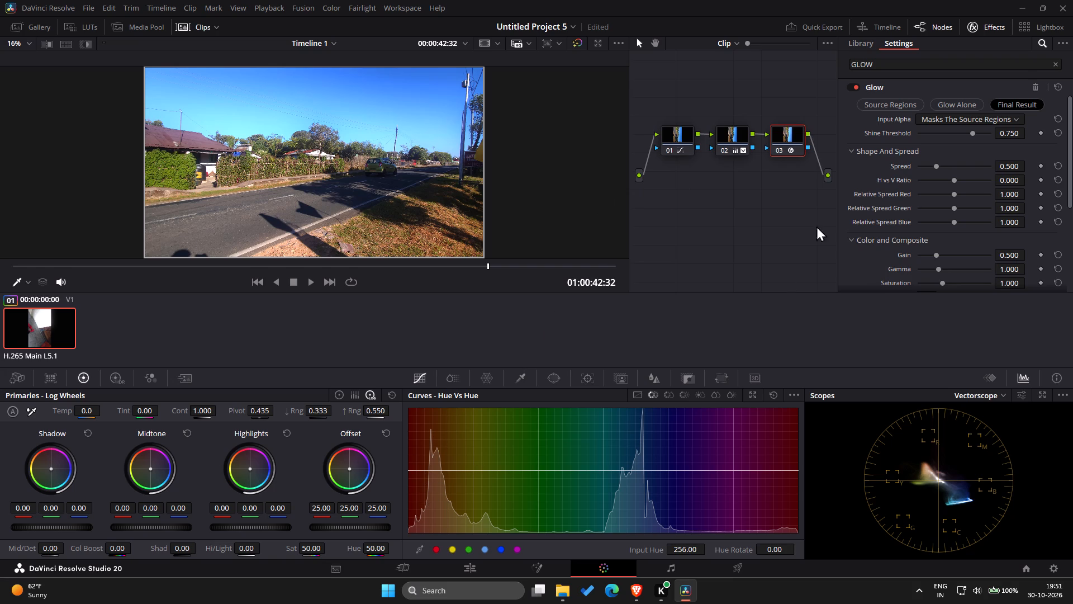
Lower the Glow effect's Shine Threshold on node 03 to 0.000.
drag(970, 130, 926, 130)
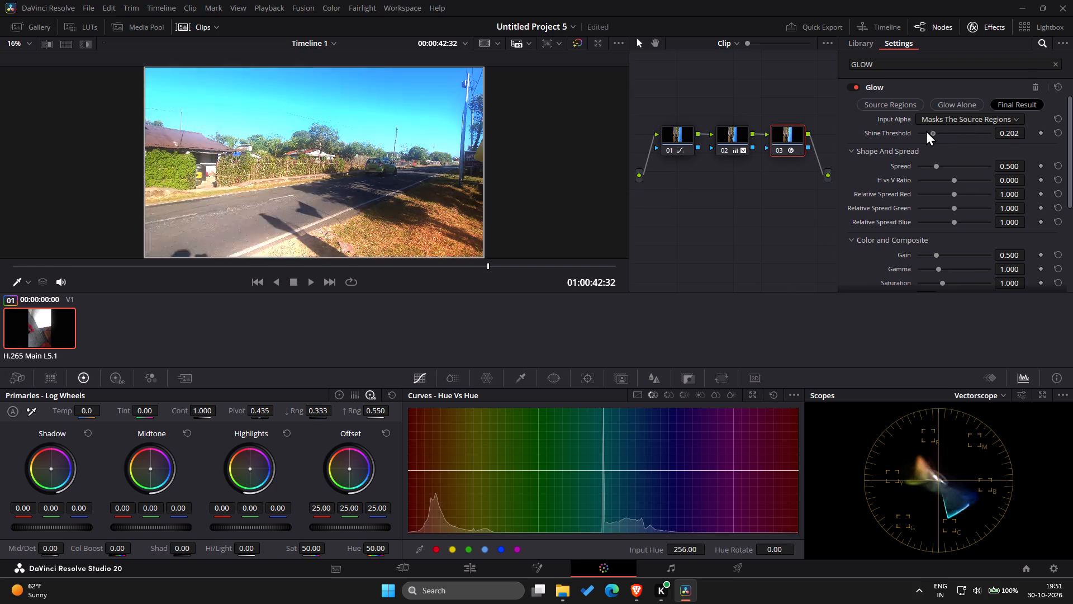
drag(926, 130, 910, 131)
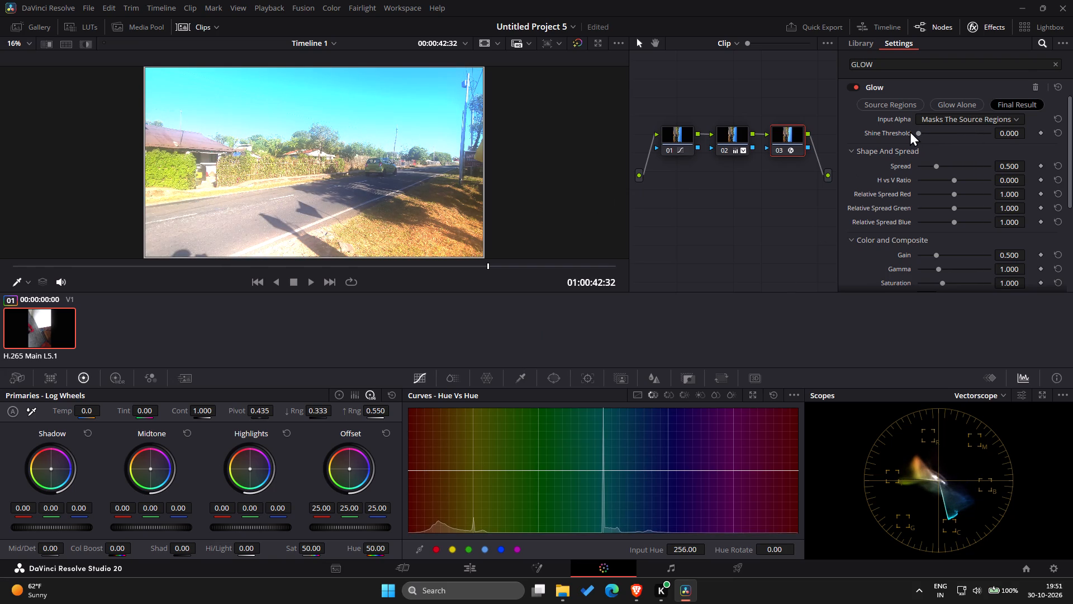
click(935, 112)
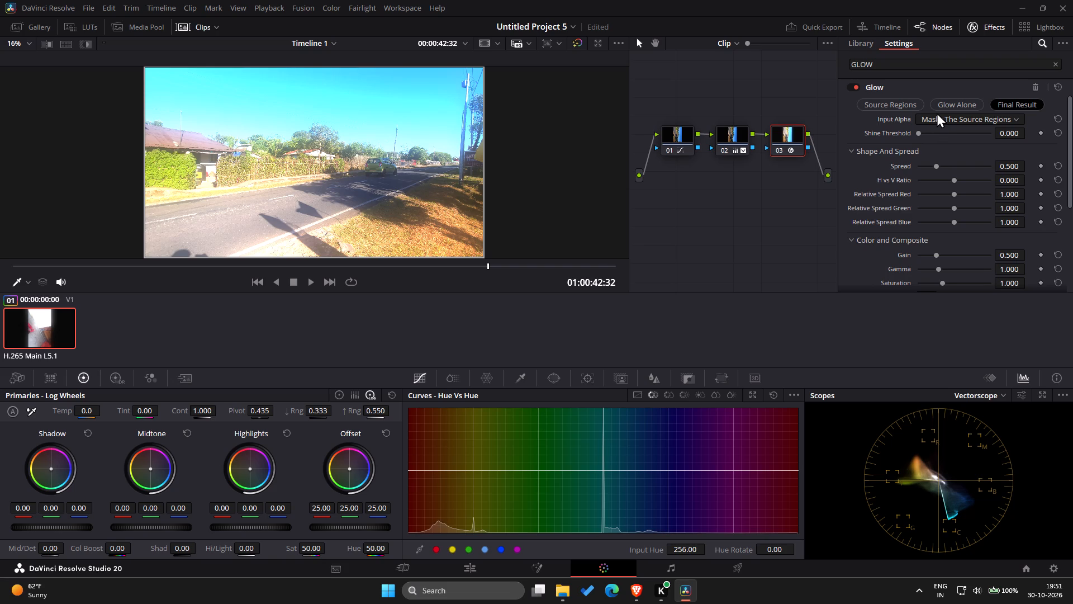
click(937, 112)
double_click(938, 115)
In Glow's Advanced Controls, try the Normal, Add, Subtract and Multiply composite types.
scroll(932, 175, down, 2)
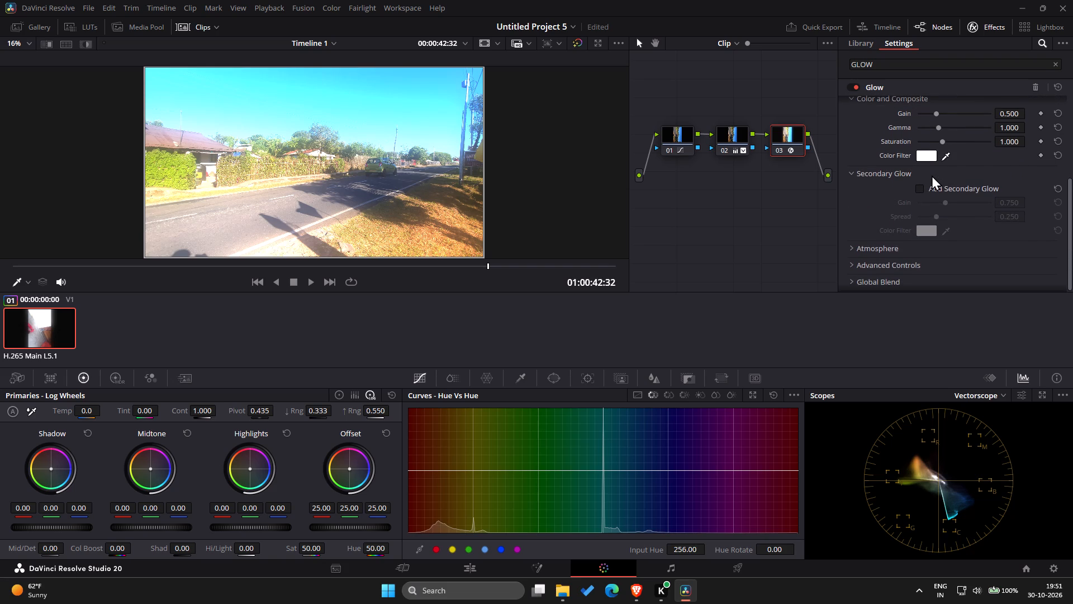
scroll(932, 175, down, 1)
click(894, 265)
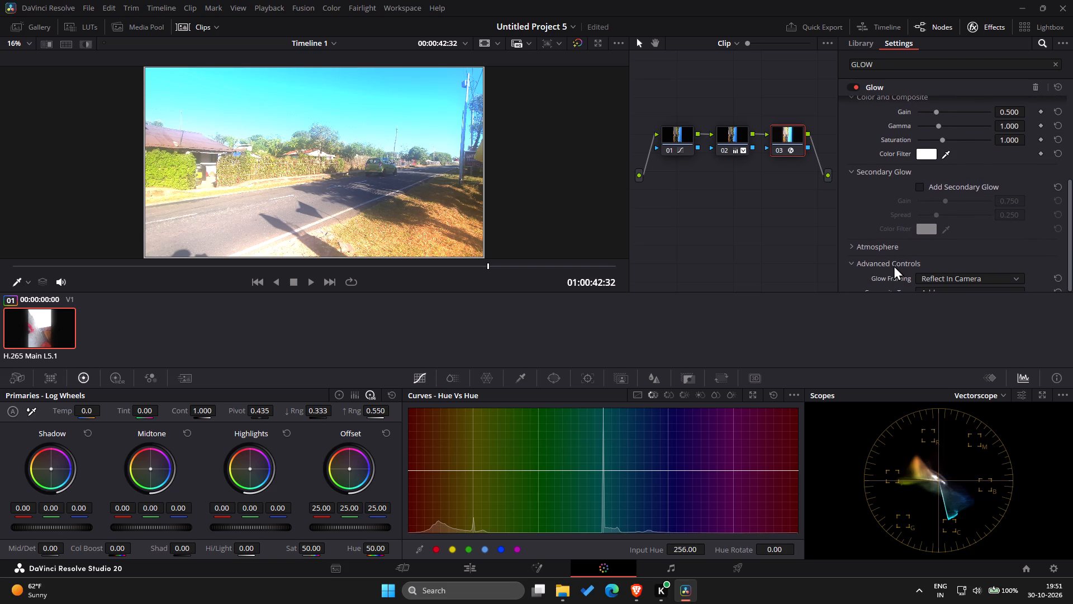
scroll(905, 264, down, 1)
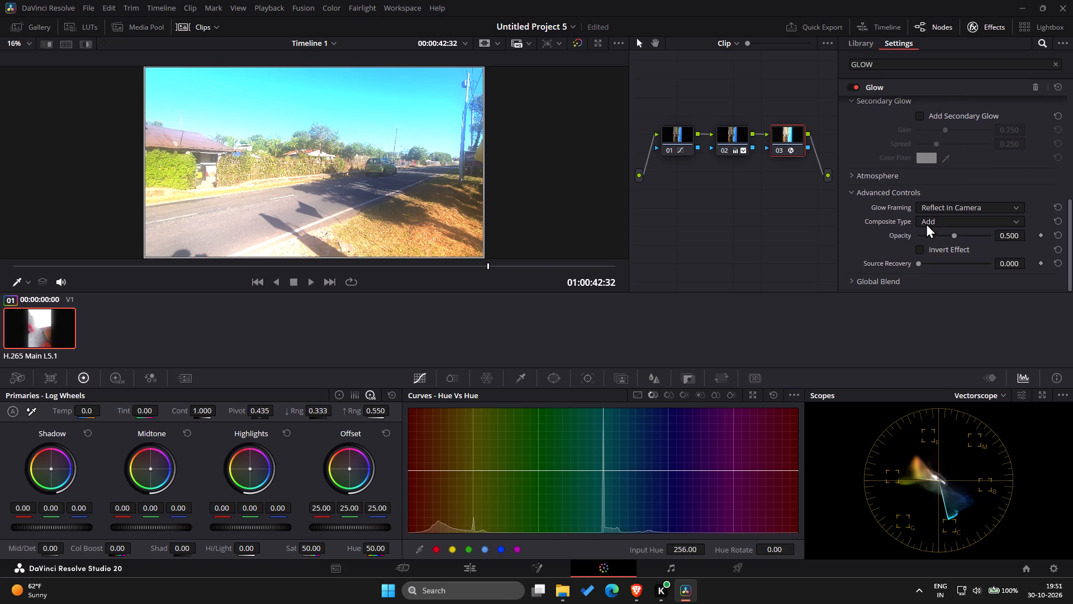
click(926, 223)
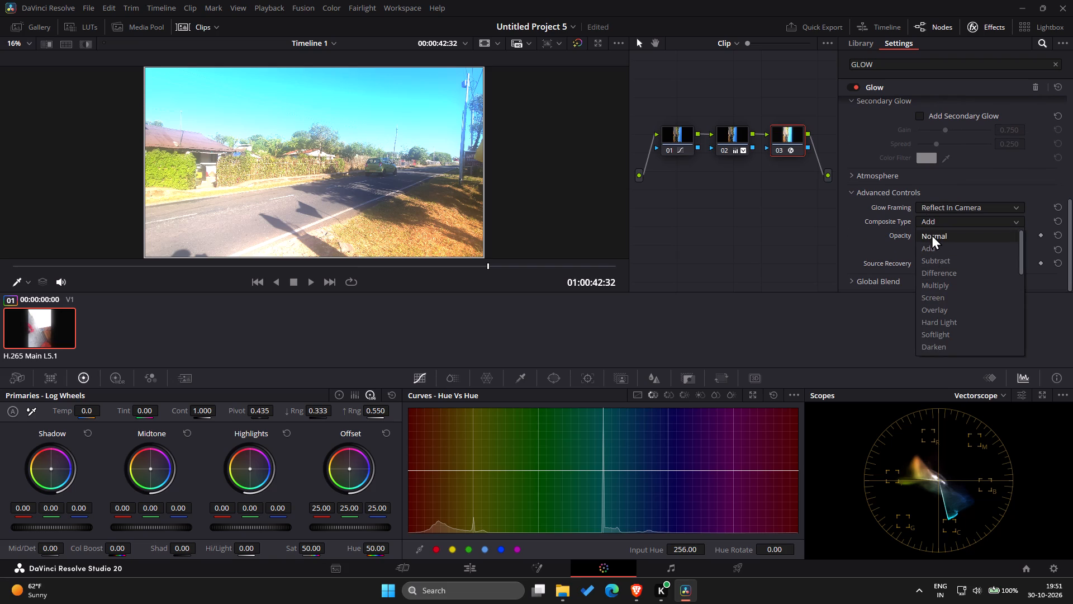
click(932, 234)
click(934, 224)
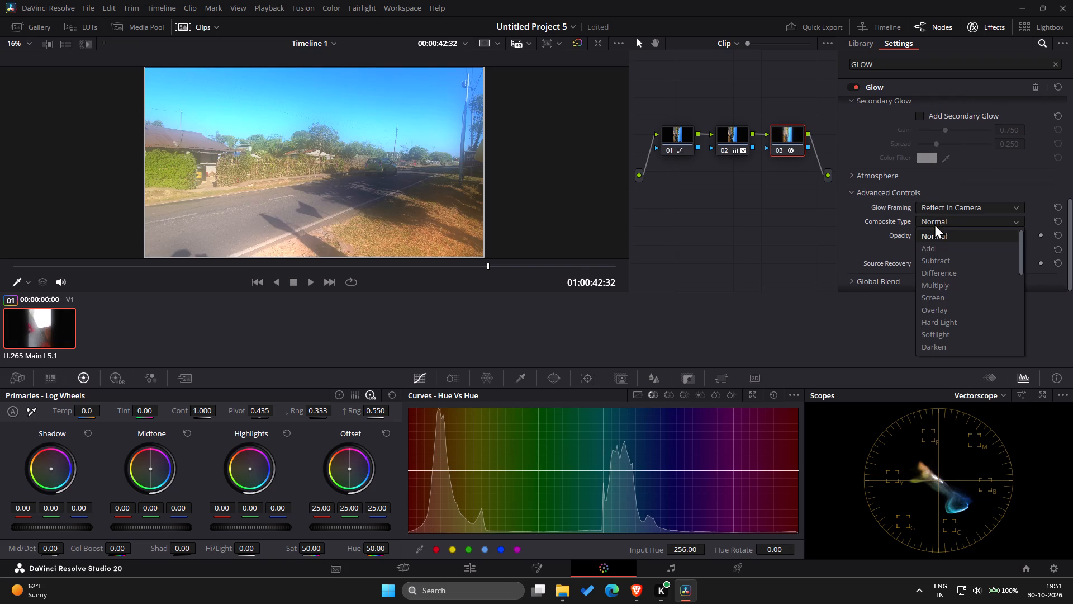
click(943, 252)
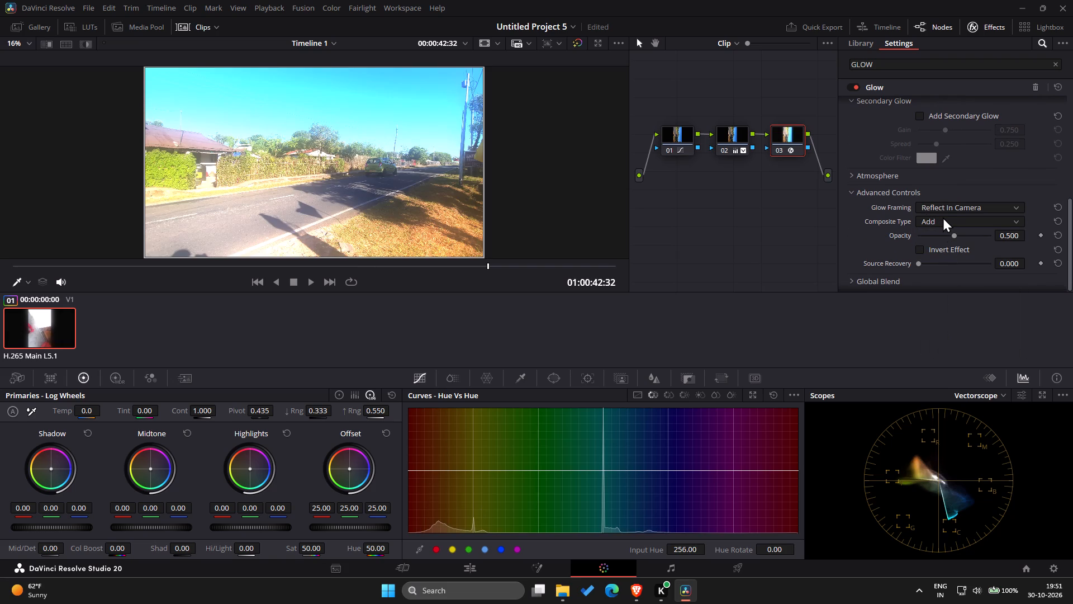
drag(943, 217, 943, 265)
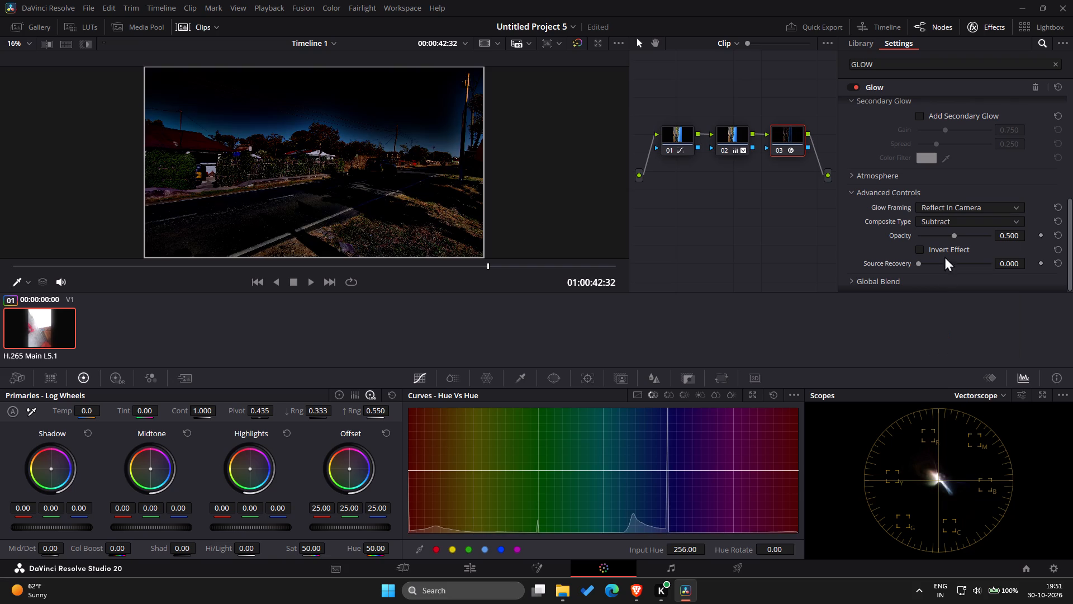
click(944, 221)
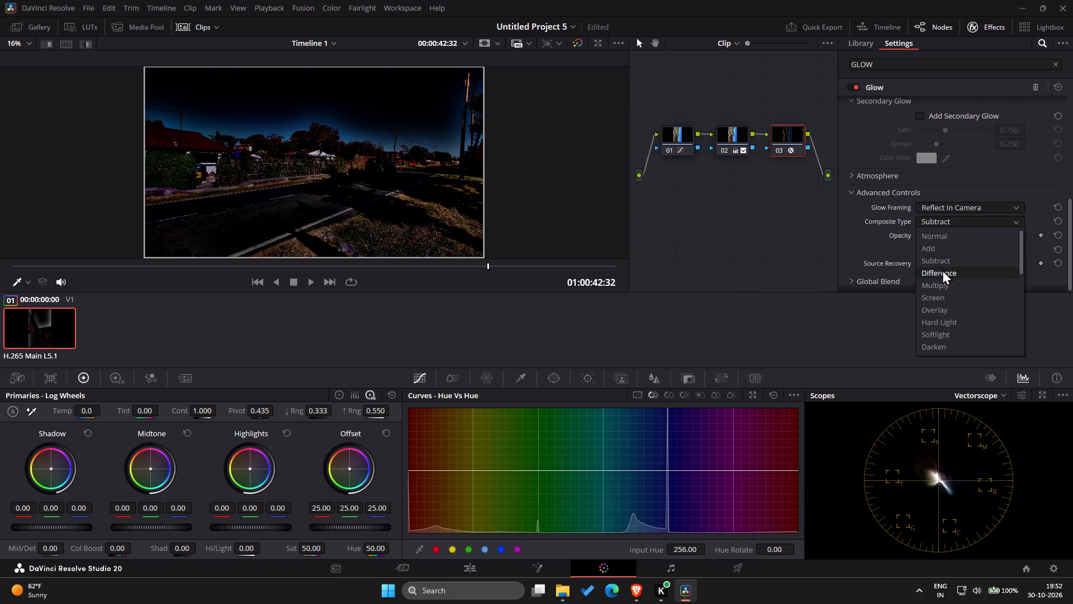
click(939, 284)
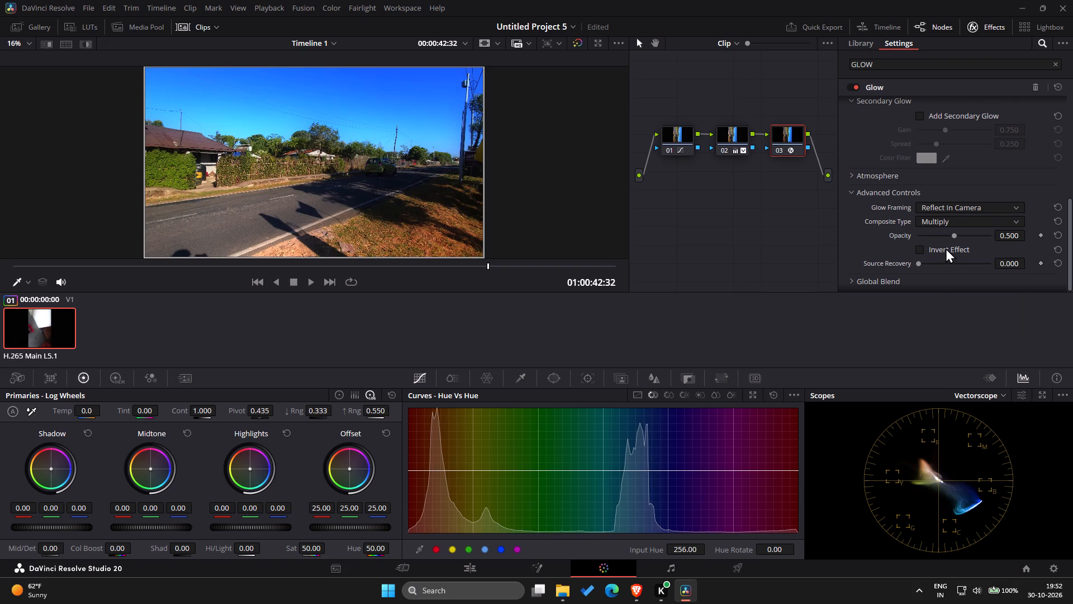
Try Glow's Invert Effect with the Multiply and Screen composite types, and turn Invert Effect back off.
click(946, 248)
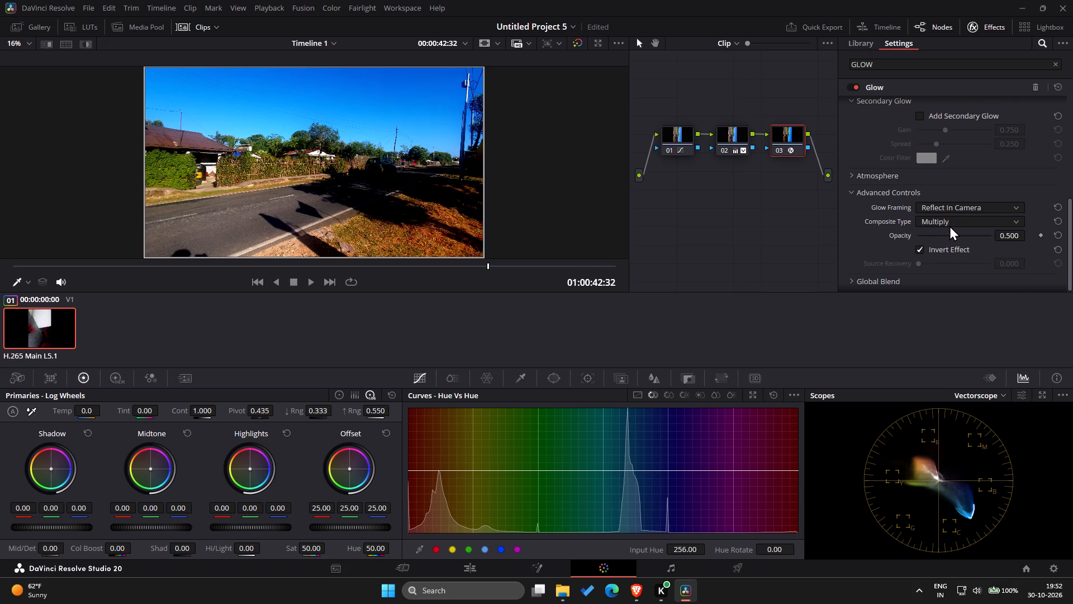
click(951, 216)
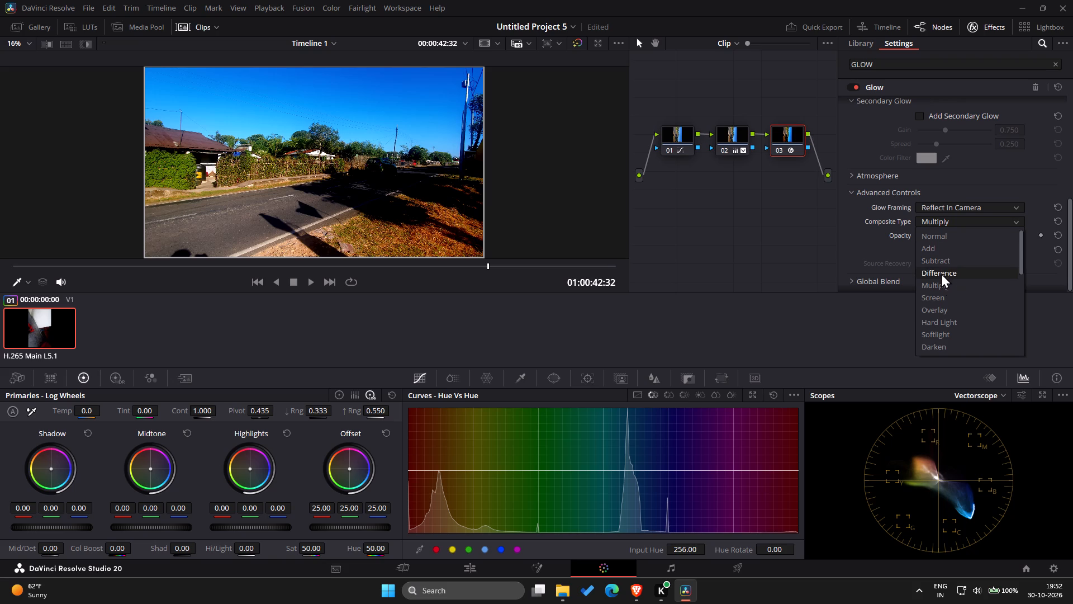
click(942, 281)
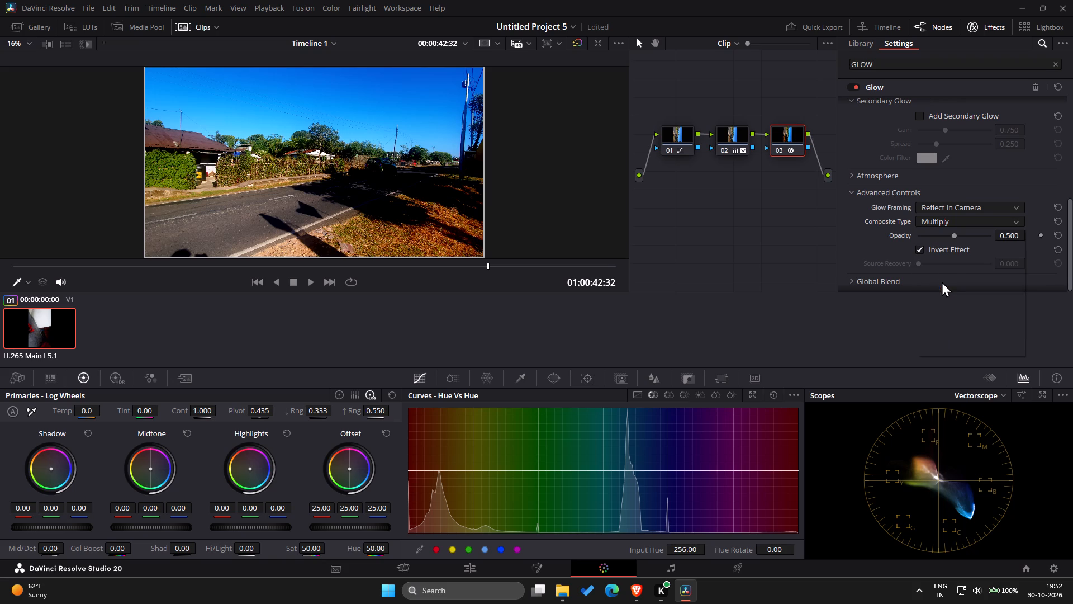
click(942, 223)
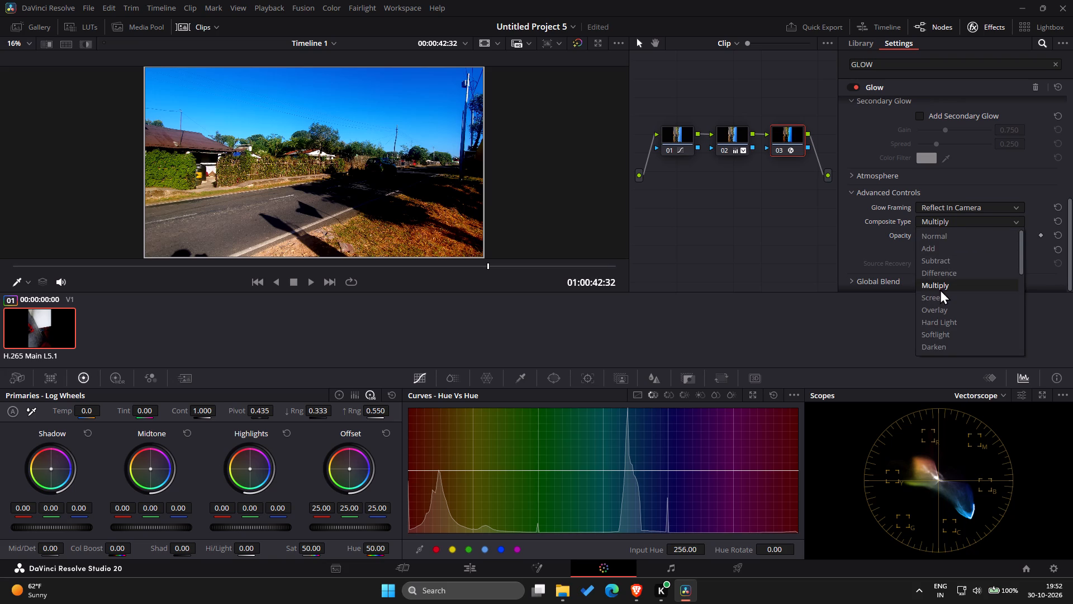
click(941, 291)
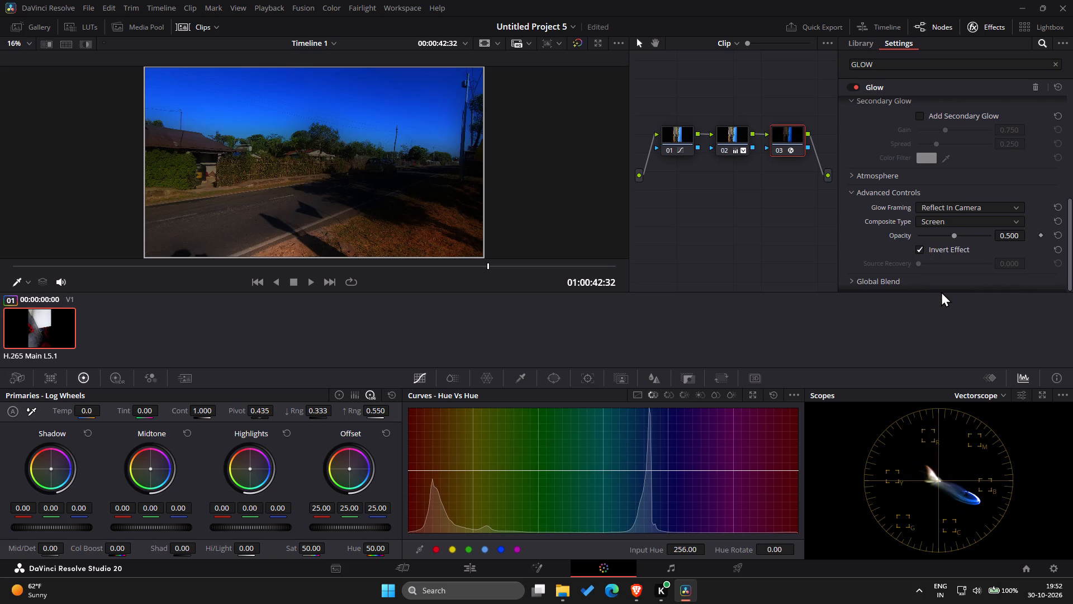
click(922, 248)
Try the Overlay composite type for Glow on node 03, and settle on Softlight.
click(953, 220)
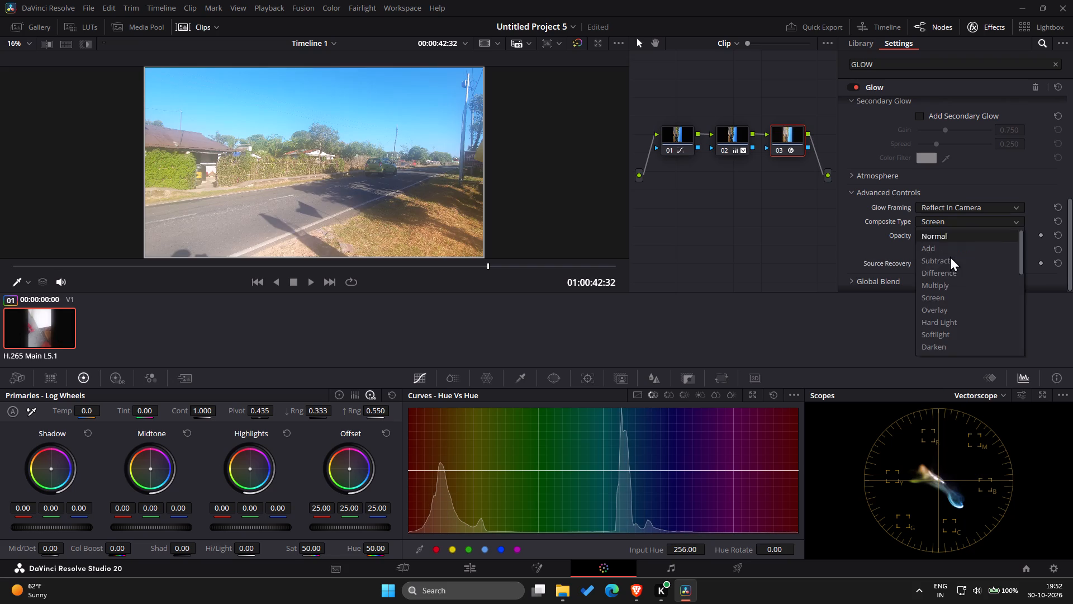
click(941, 313)
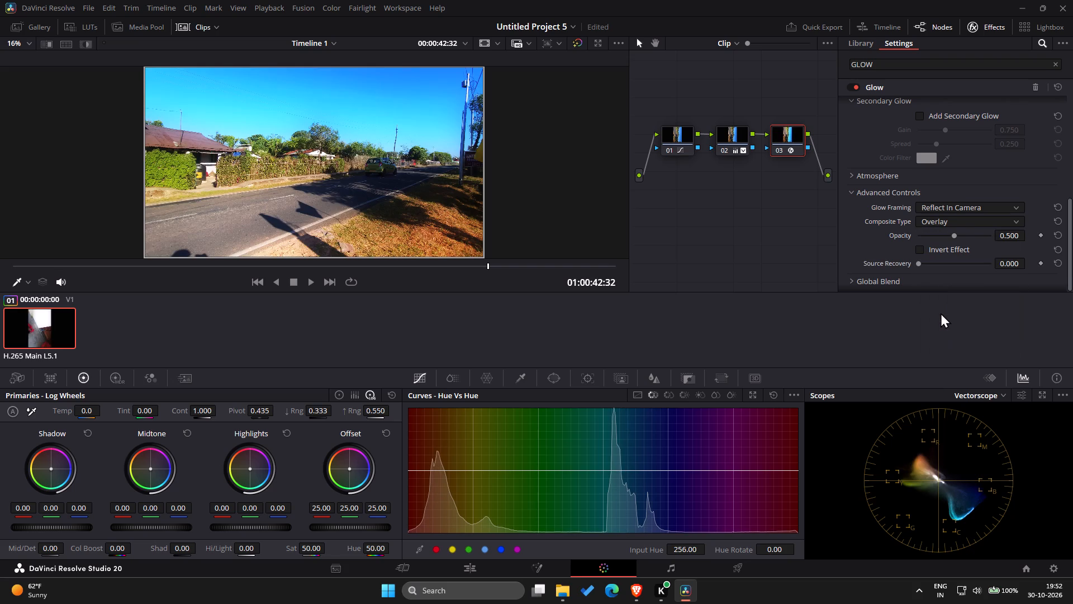
click(955, 219)
click(937, 337)
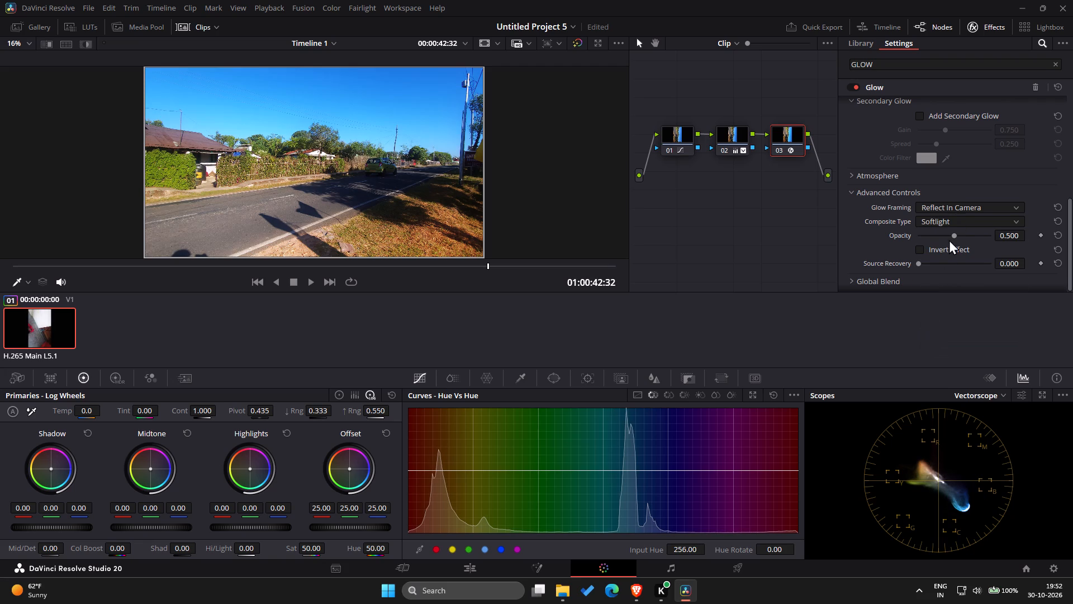
Compare full and reduced Glow Opacity in Advanced Controls, and set it to about 0.6.
drag(952, 236, 1011, 247)
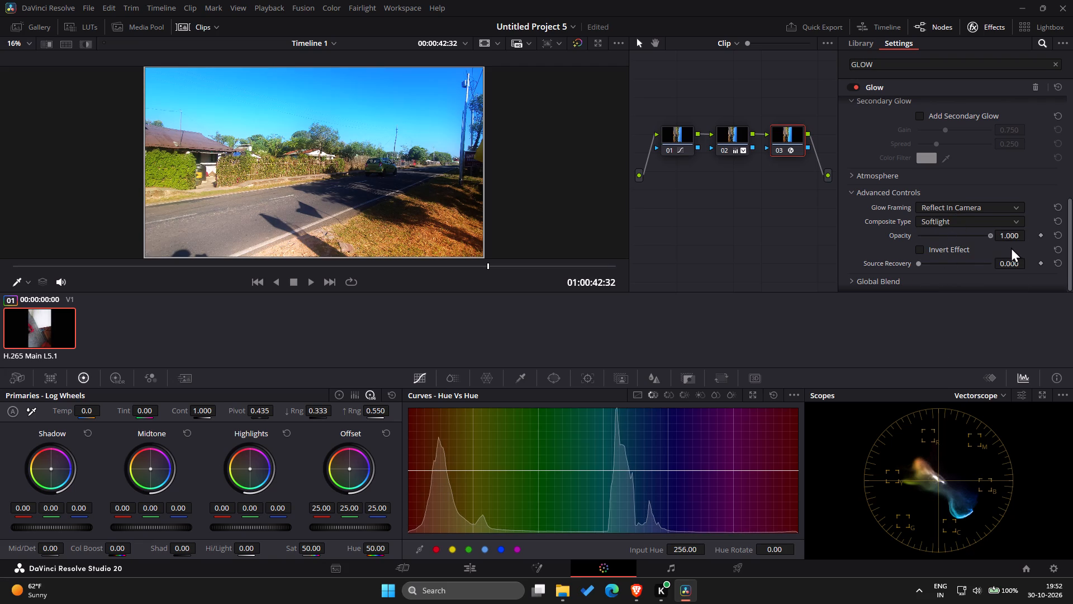
drag(1011, 247, 947, 248)
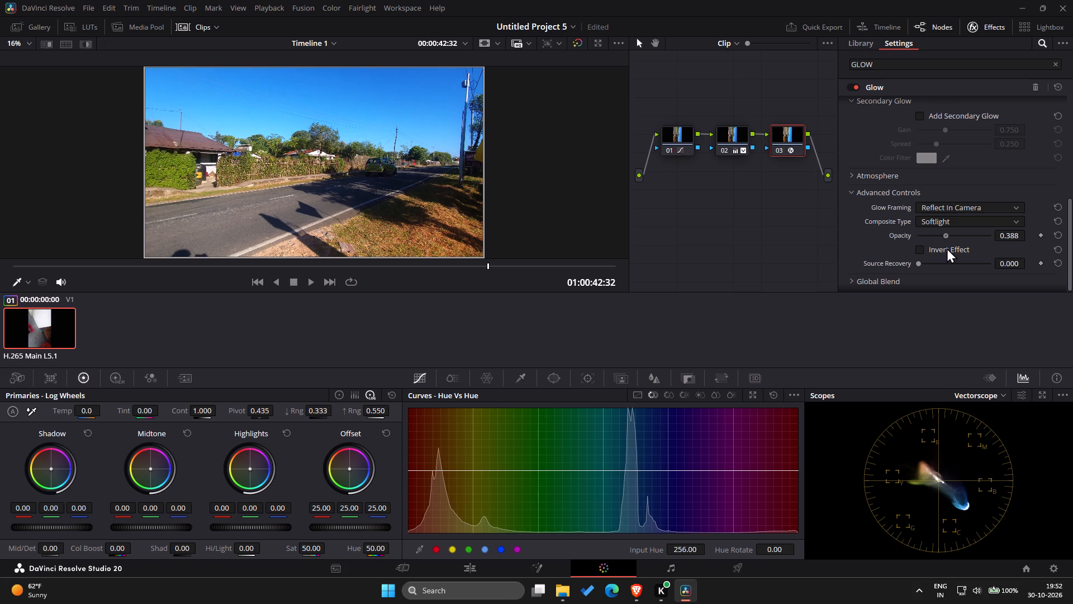
drag(947, 248, 955, 246)
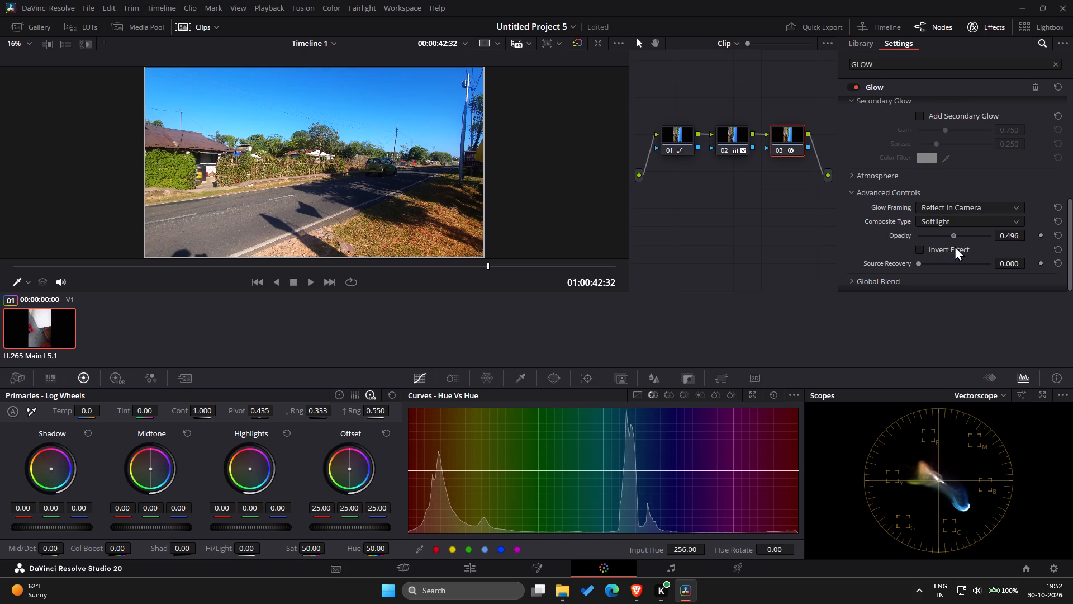
drag(955, 246, 962, 246)
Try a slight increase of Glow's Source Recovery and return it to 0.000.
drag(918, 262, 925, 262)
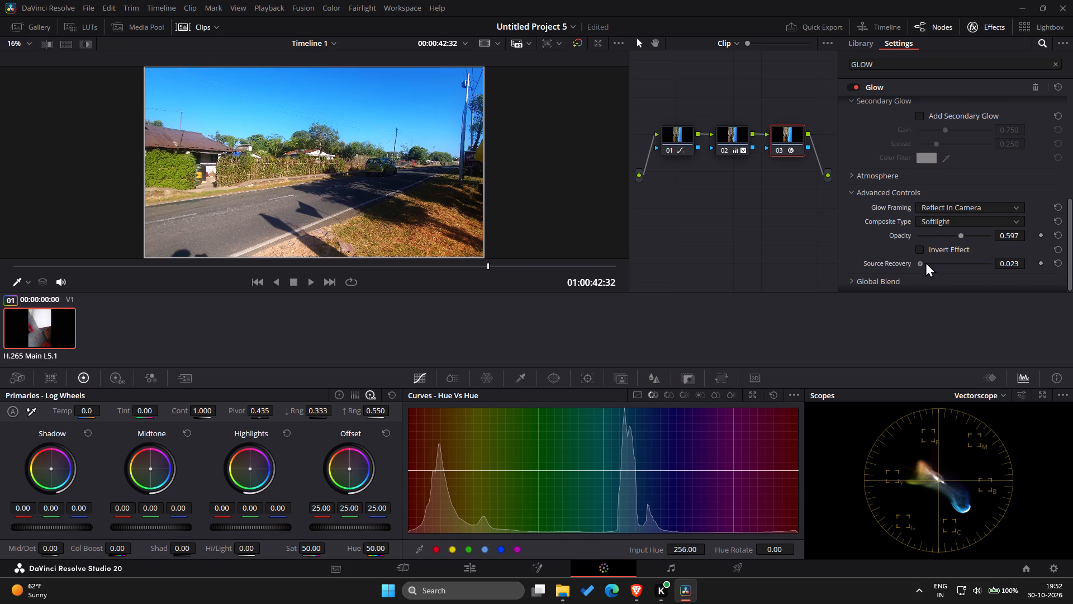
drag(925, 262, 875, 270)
Expand Glow's Global Blend, try a Blend of about 0.5, and set it to a little over 0.7.
scroll(862, 243, down, 1)
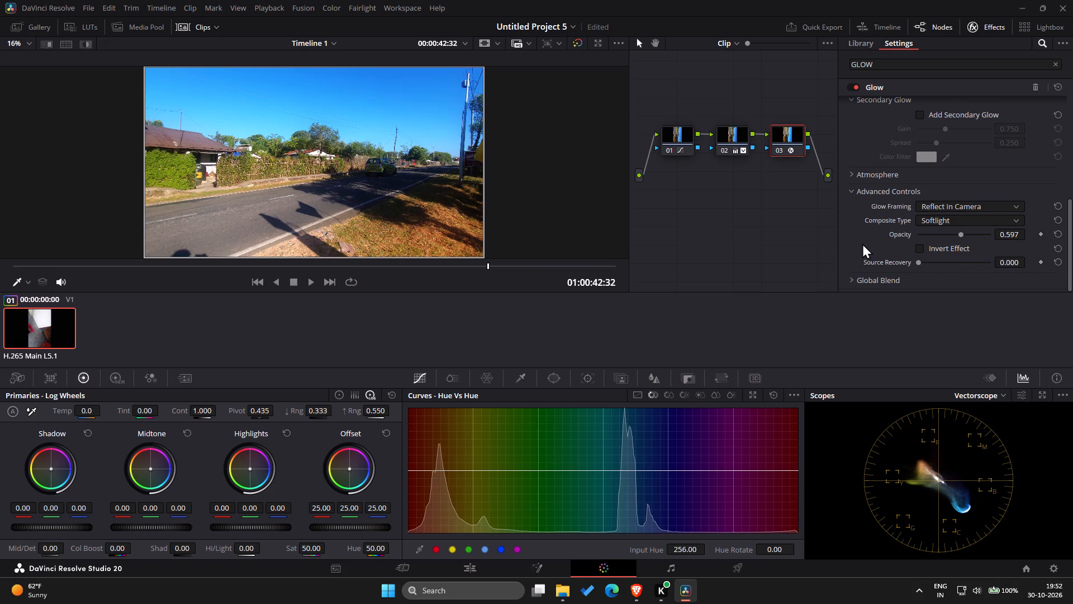
scroll(862, 243, up, 1)
scroll(862, 243, down, 1)
click(861, 282)
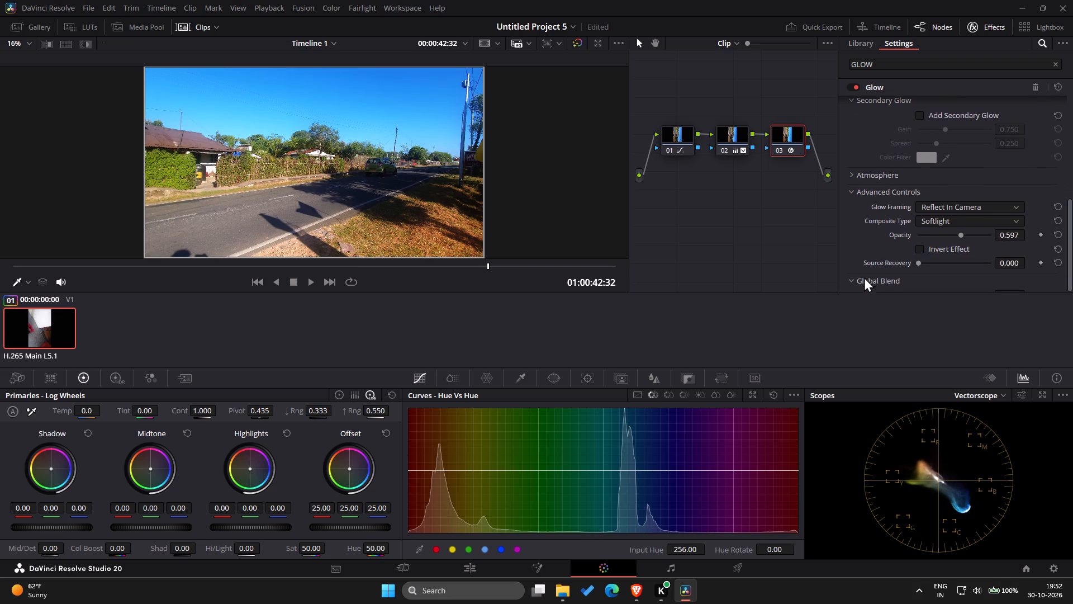
scroll(868, 247, down, 2)
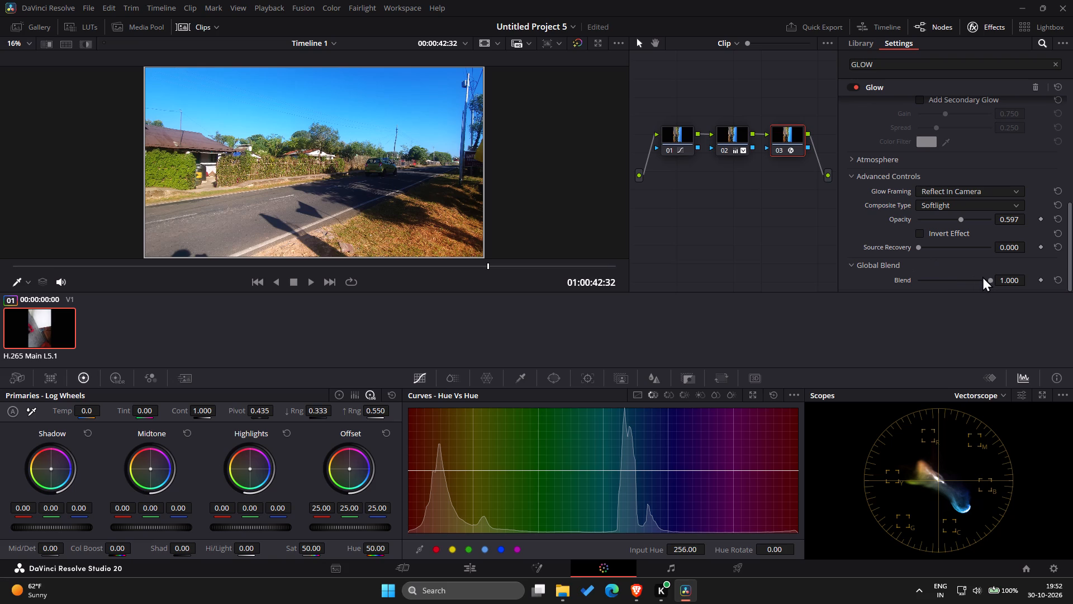
drag(986, 277, 955, 281)
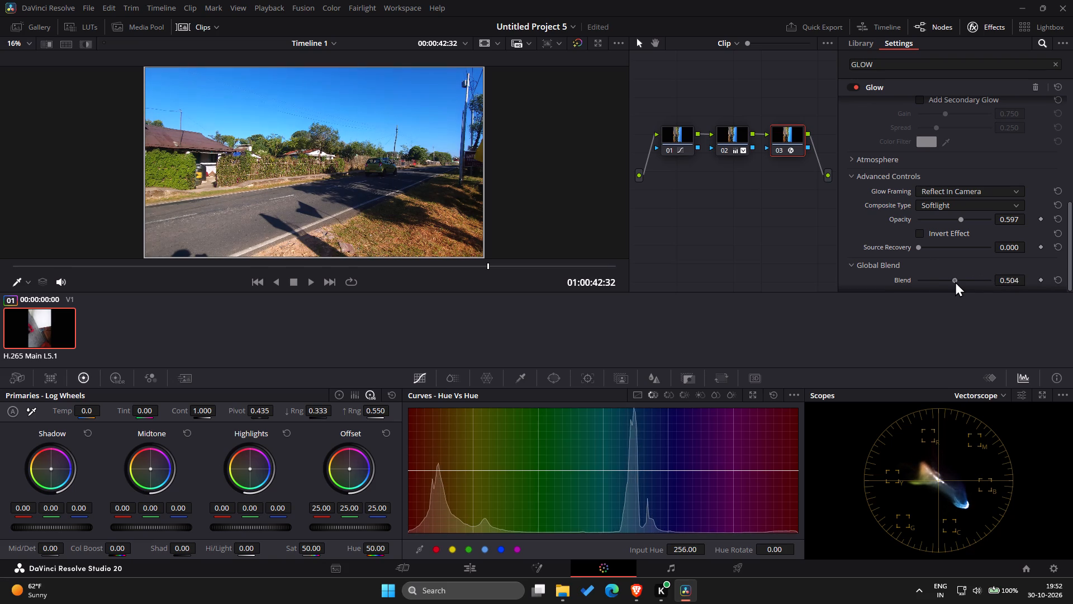
drag(955, 281, 959, 282)
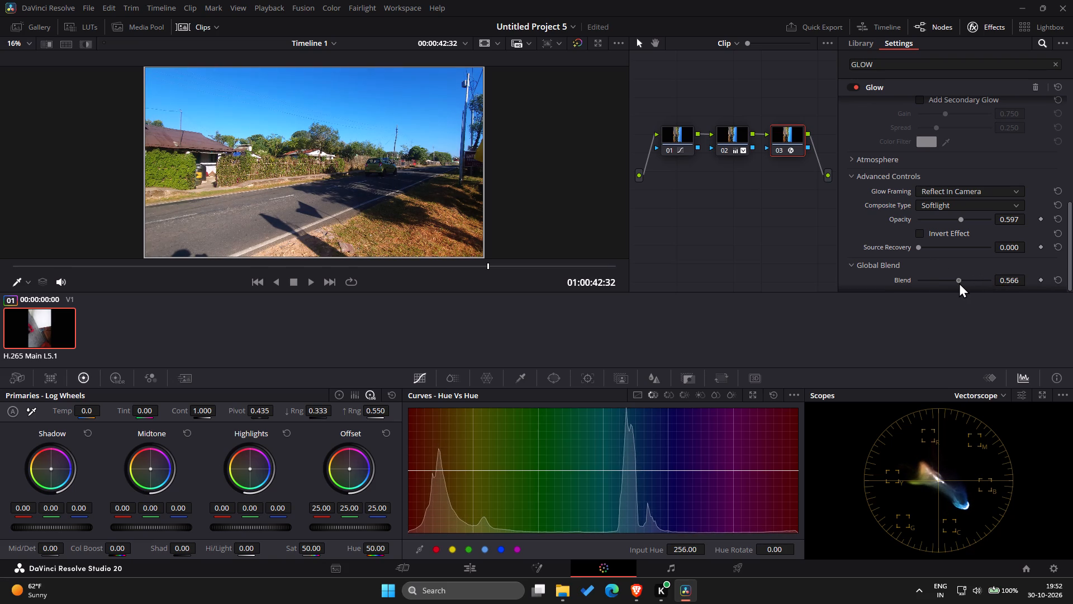
drag(959, 282, 971, 282)
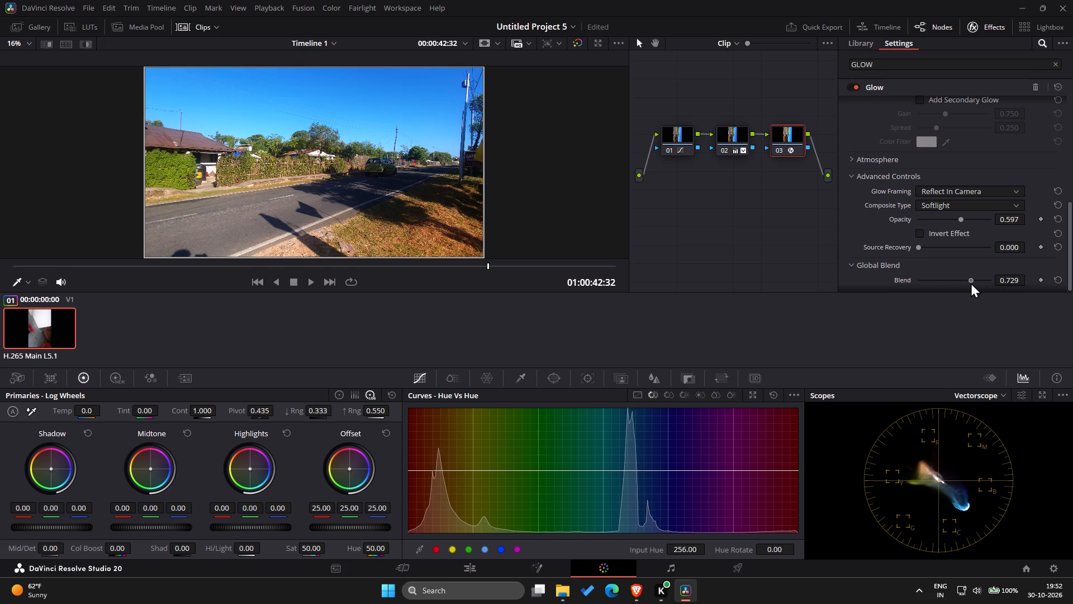
drag(971, 282, 973, 282)
Open the color selection for Glow's Color Filter and try green, magenta, lavender and pale cyan tints.
scroll(852, 206, up, 3)
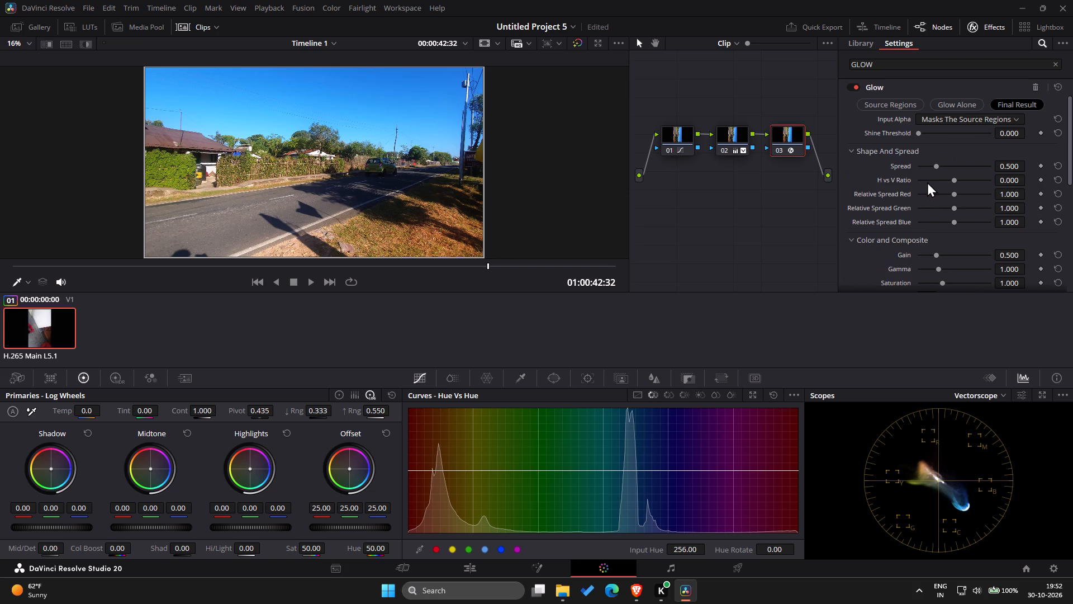
scroll(883, 161, down, 1)
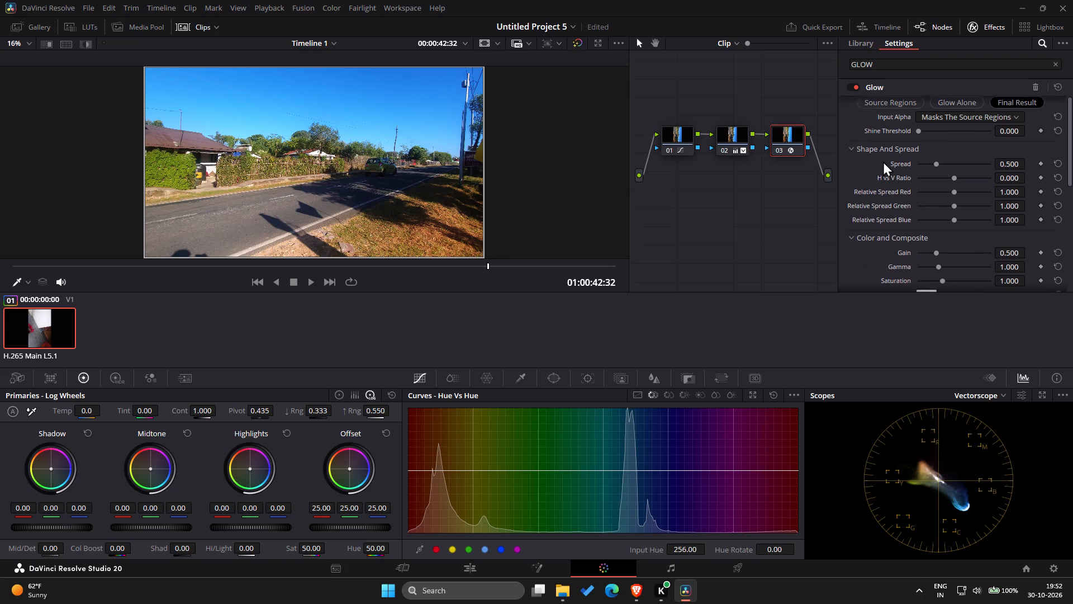
scroll(883, 161, down, 1)
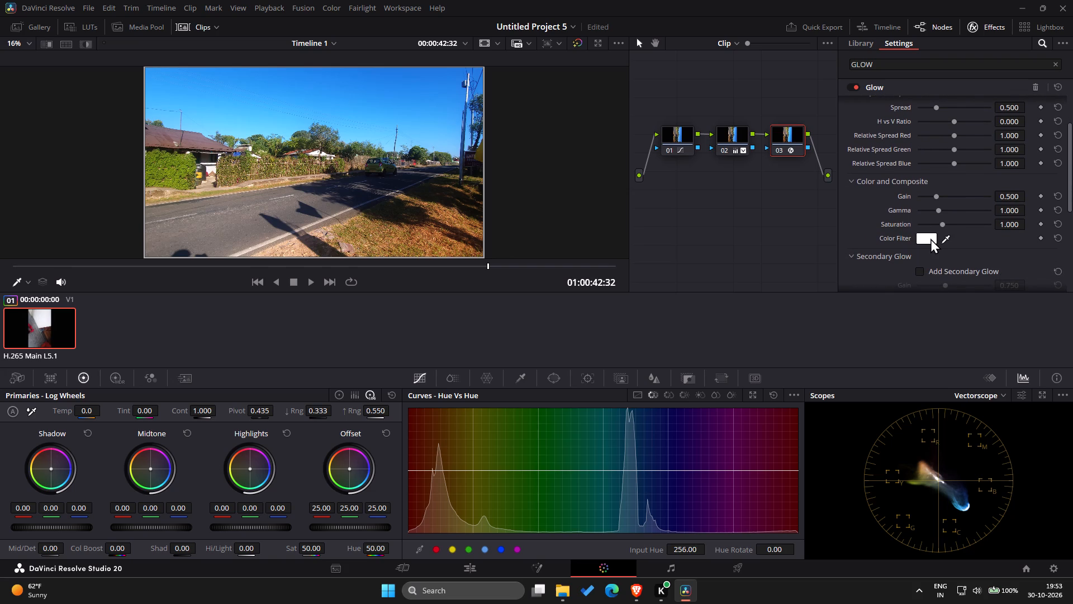
click(948, 238)
click(922, 238)
click(906, 239)
click(944, 236)
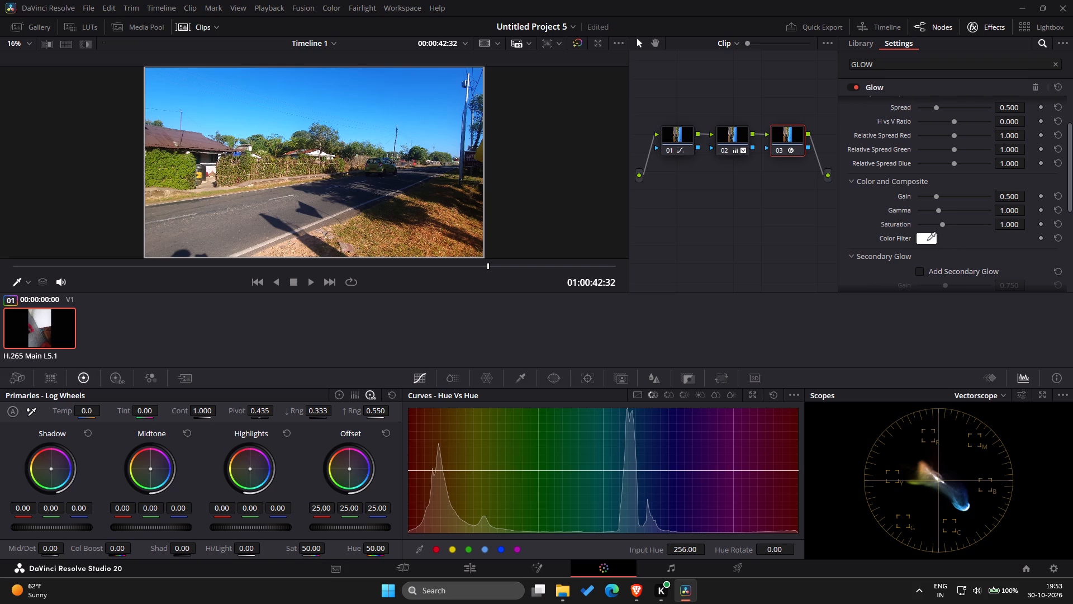
click(928, 241)
triple_click(928, 241)
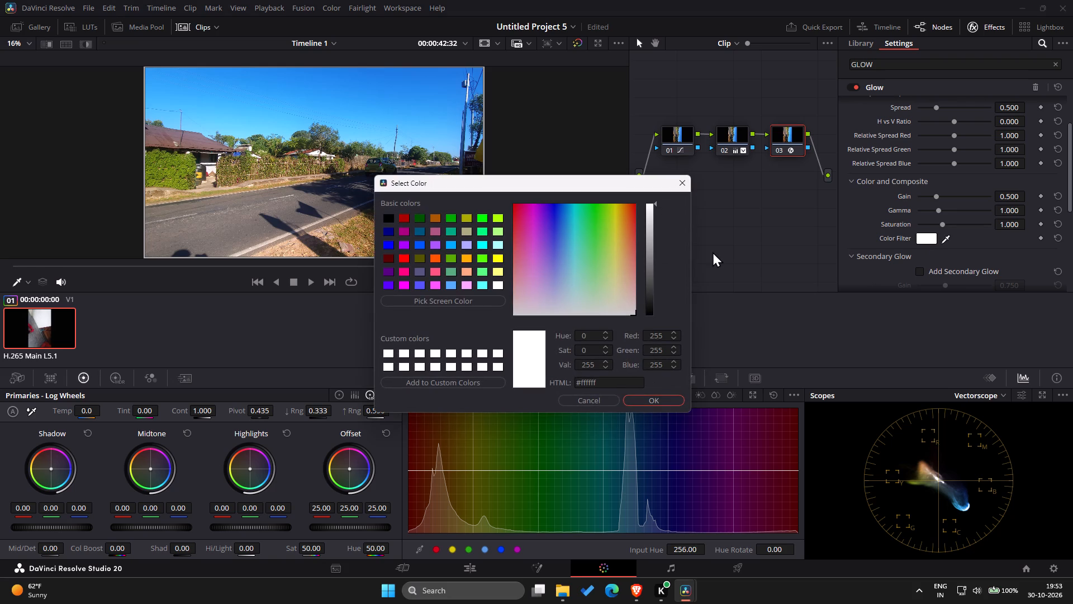
drag(589, 227, 600, 264)
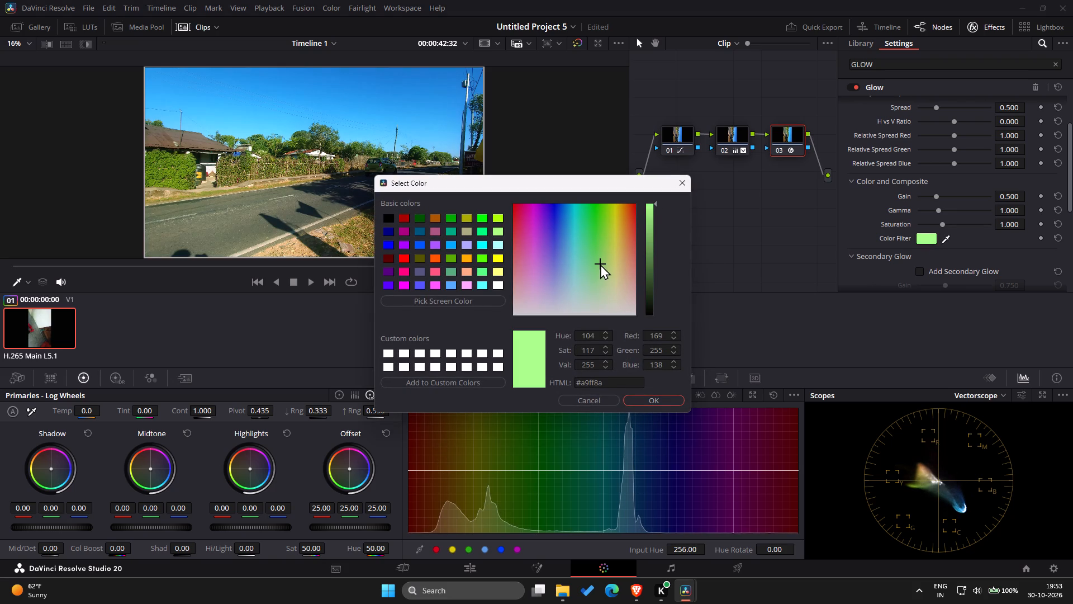
drag(600, 264, 521, 225)
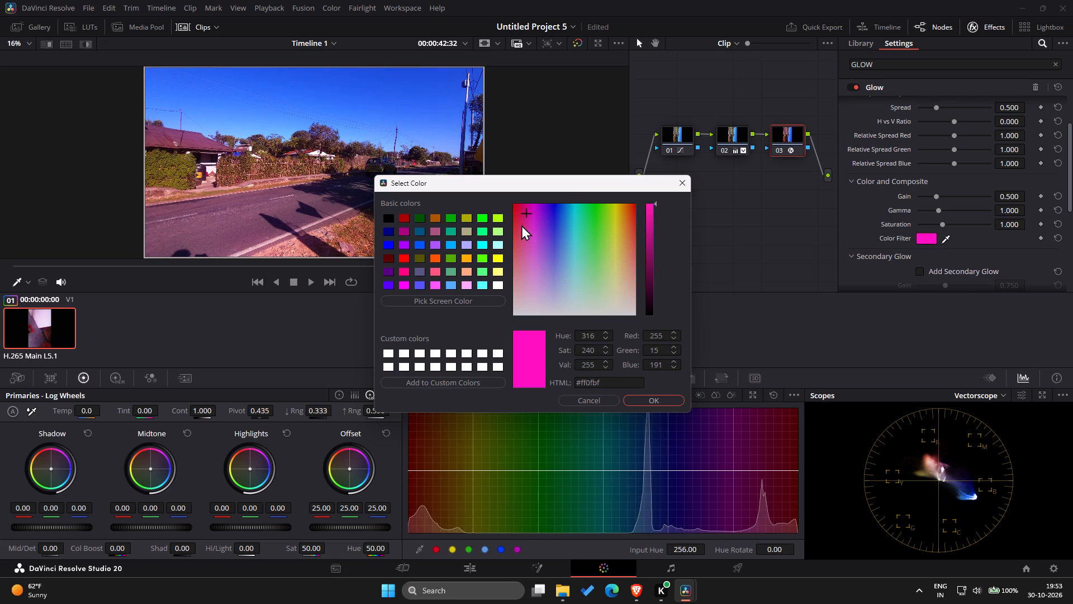
drag(521, 225, 550, 267)
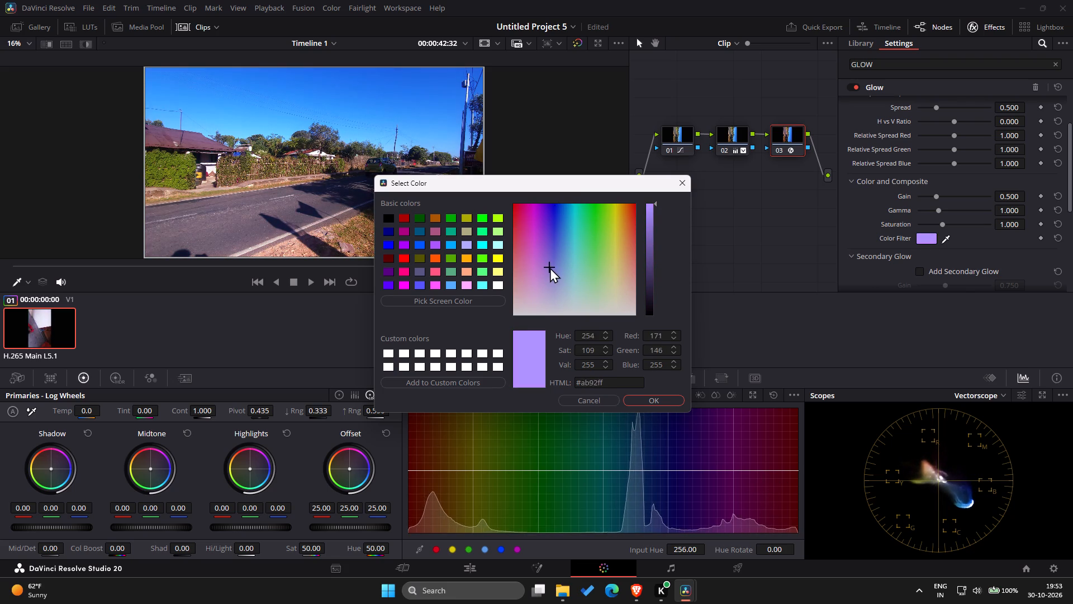
drag(550, 267, 568, 276)
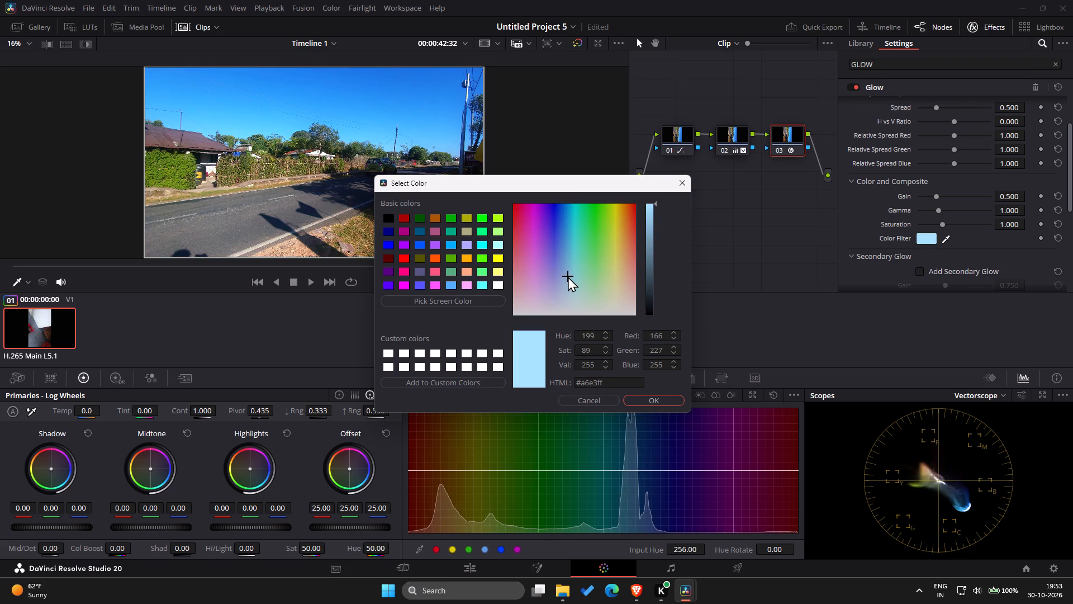
drag(568, 276, 572, 282)
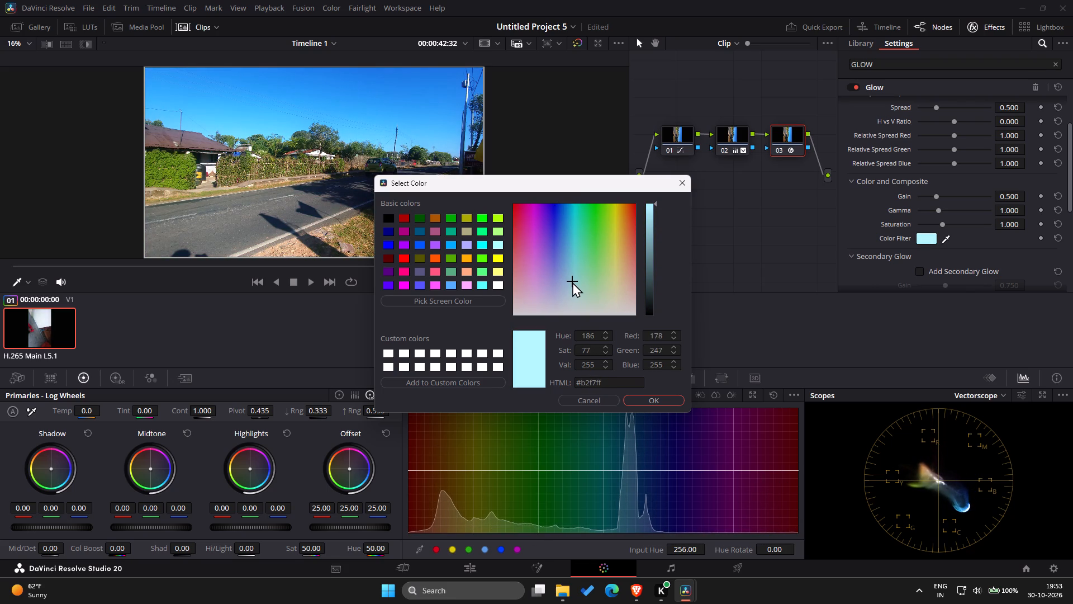
drag(572, 282, 573, 286)
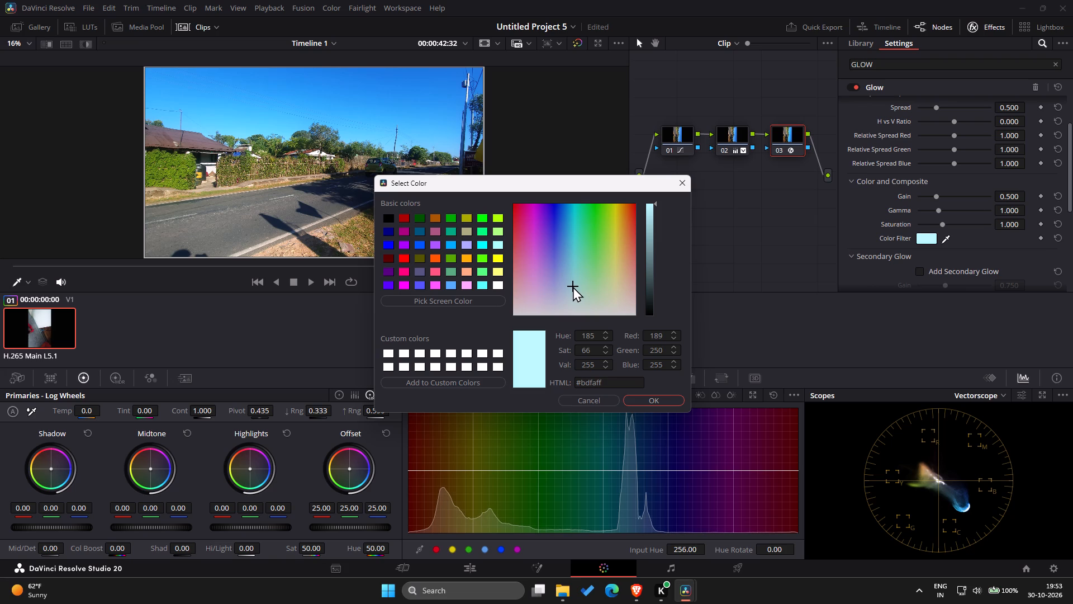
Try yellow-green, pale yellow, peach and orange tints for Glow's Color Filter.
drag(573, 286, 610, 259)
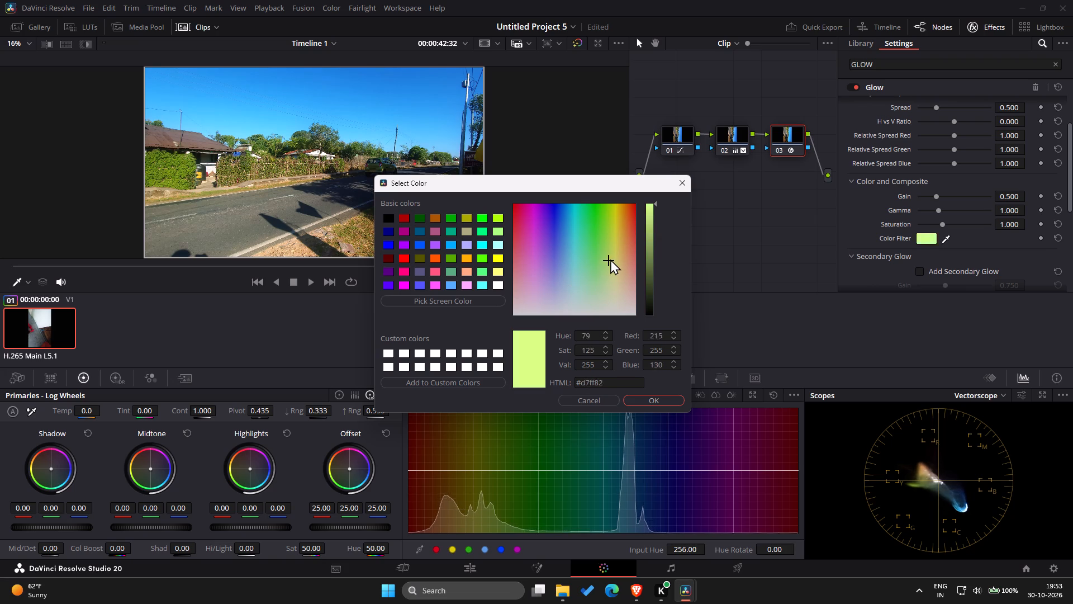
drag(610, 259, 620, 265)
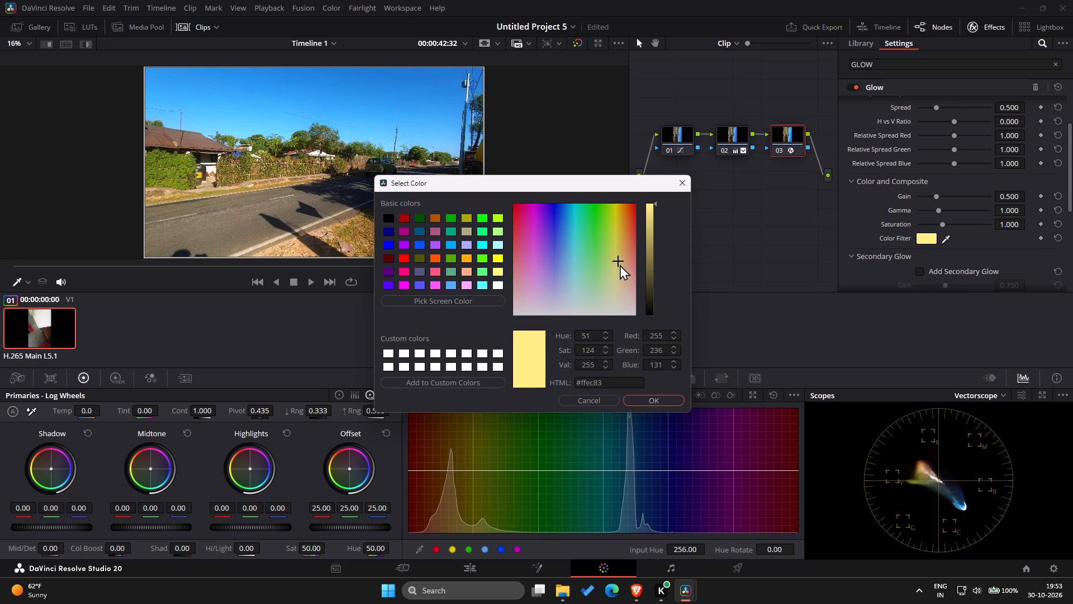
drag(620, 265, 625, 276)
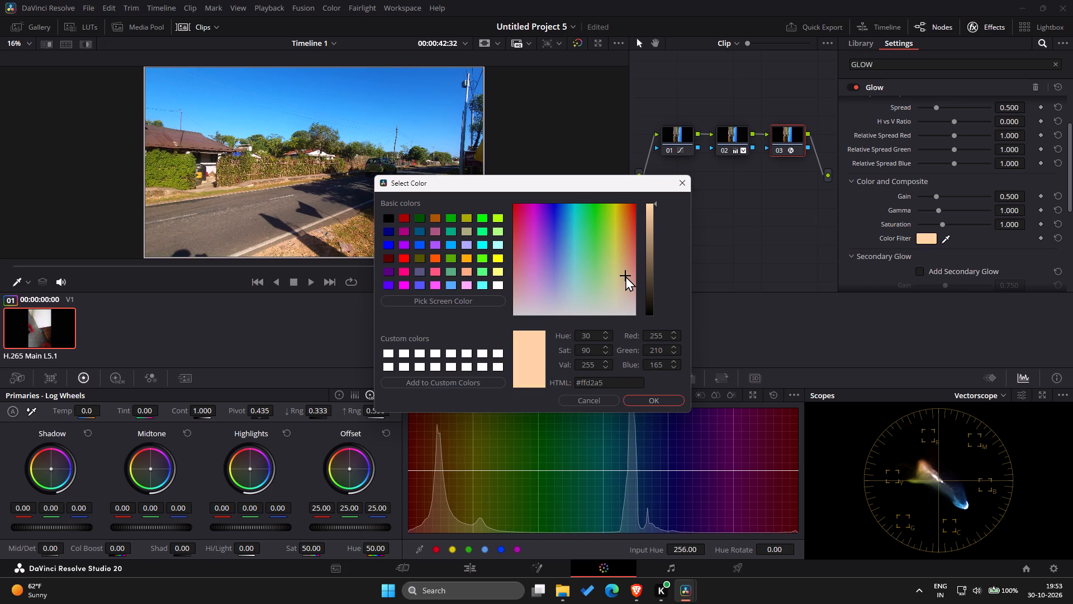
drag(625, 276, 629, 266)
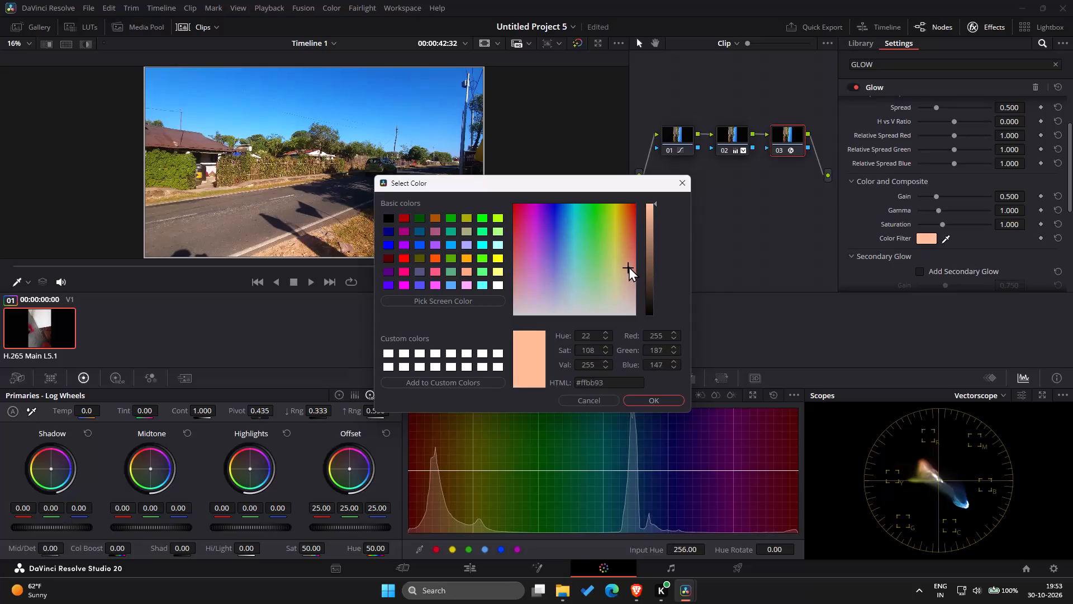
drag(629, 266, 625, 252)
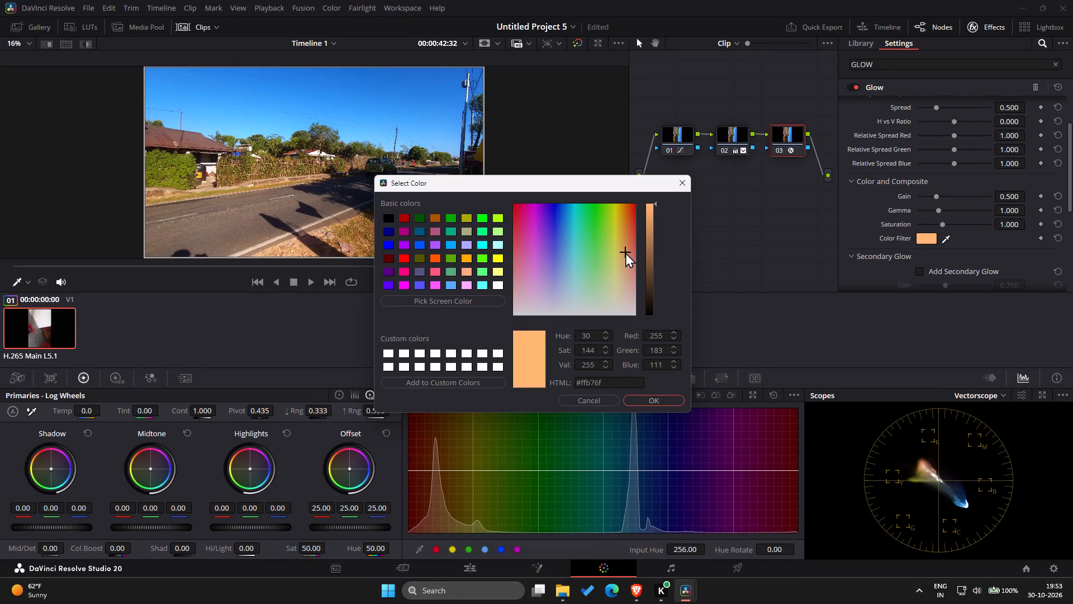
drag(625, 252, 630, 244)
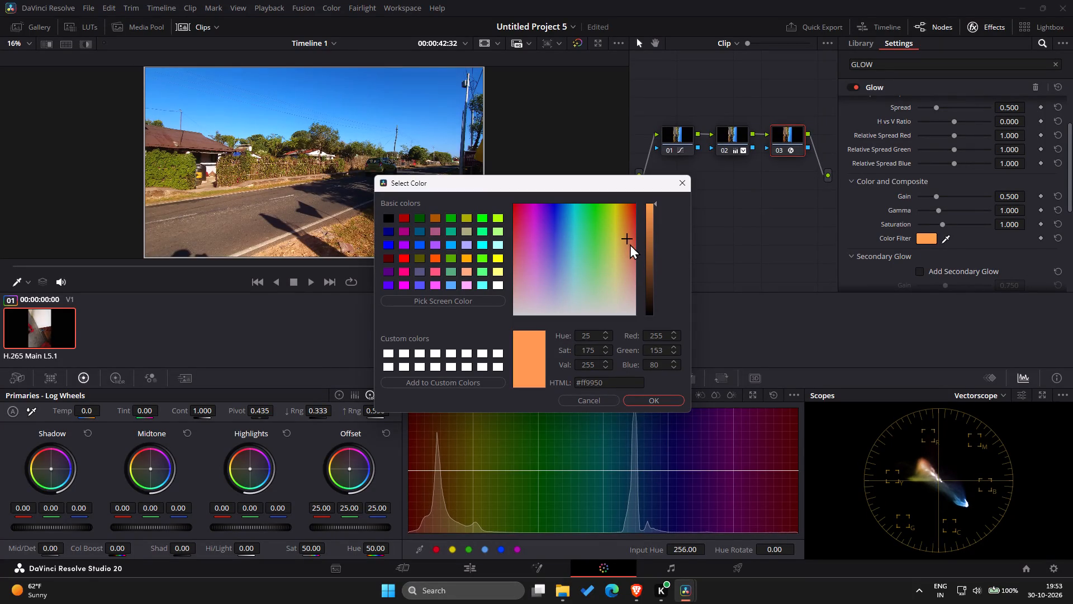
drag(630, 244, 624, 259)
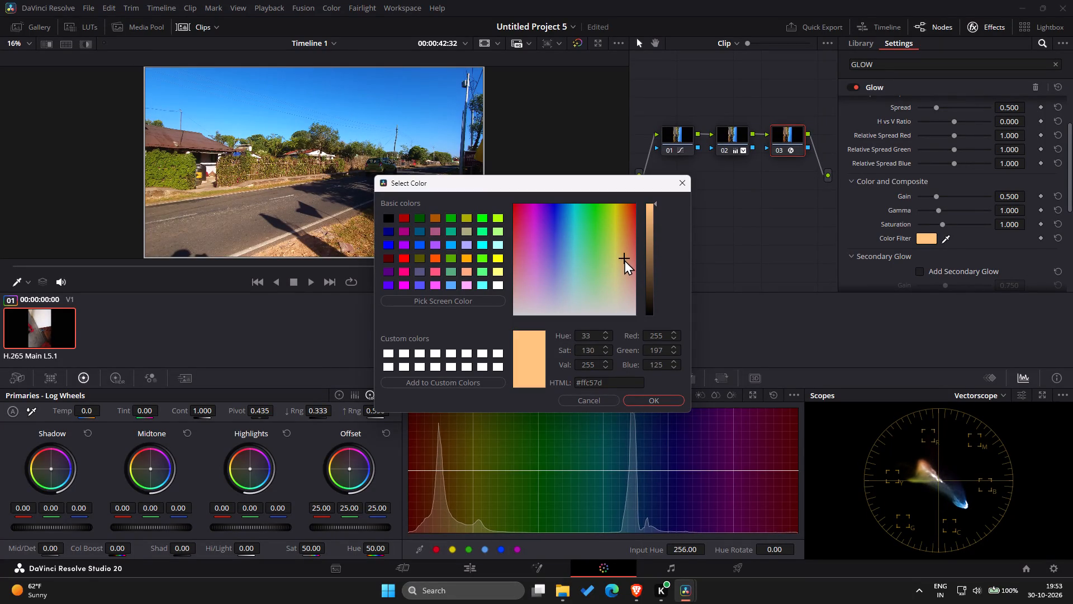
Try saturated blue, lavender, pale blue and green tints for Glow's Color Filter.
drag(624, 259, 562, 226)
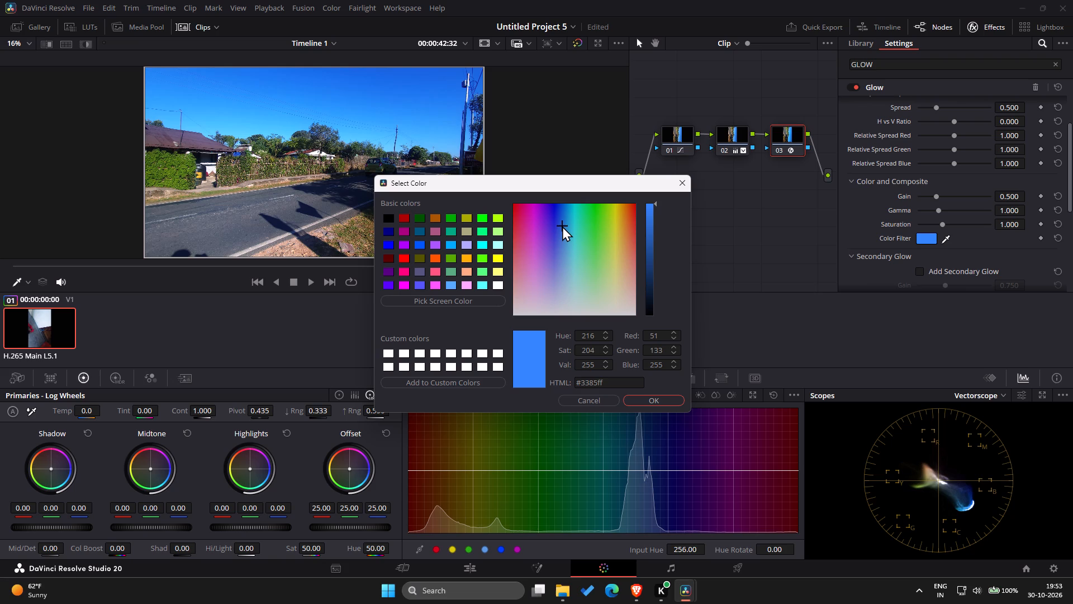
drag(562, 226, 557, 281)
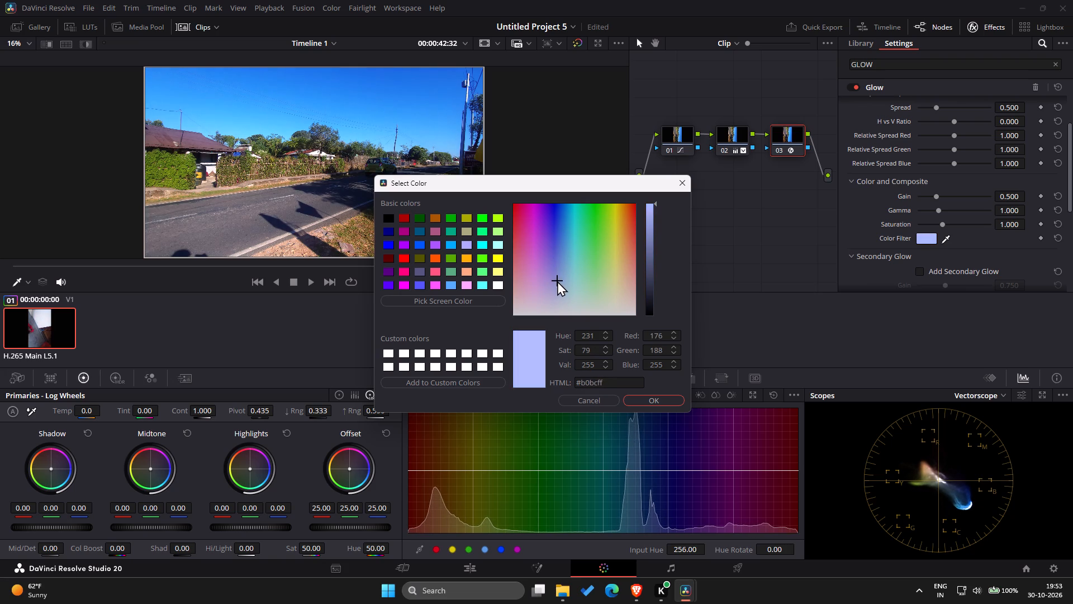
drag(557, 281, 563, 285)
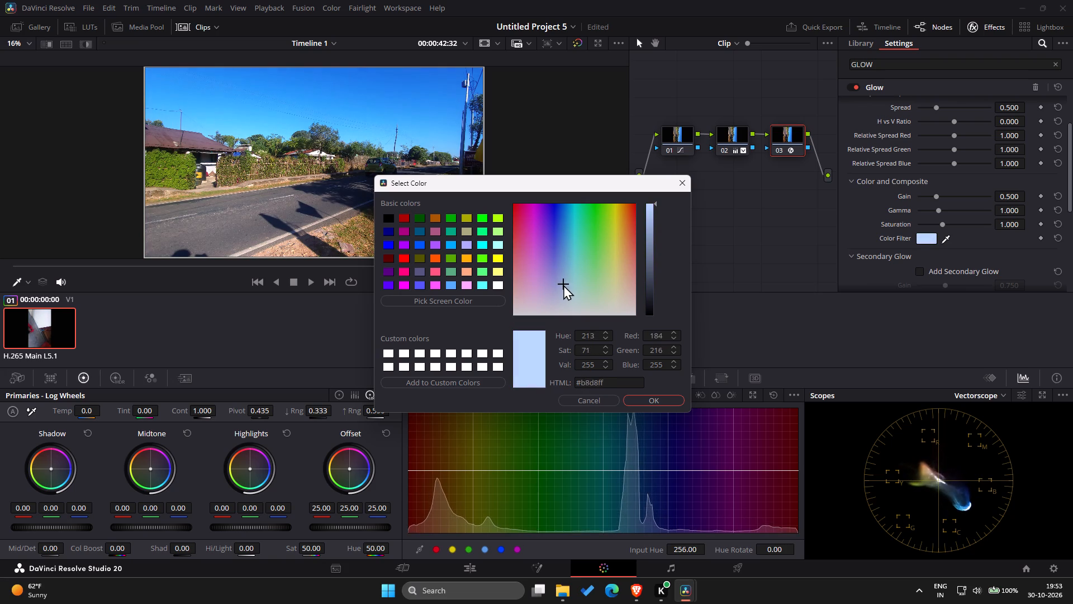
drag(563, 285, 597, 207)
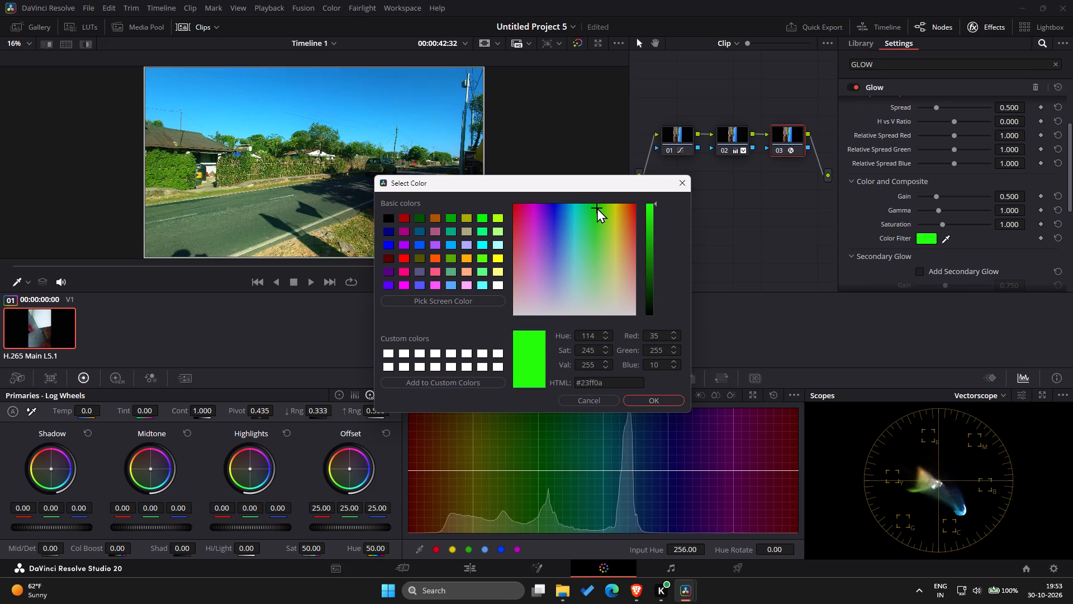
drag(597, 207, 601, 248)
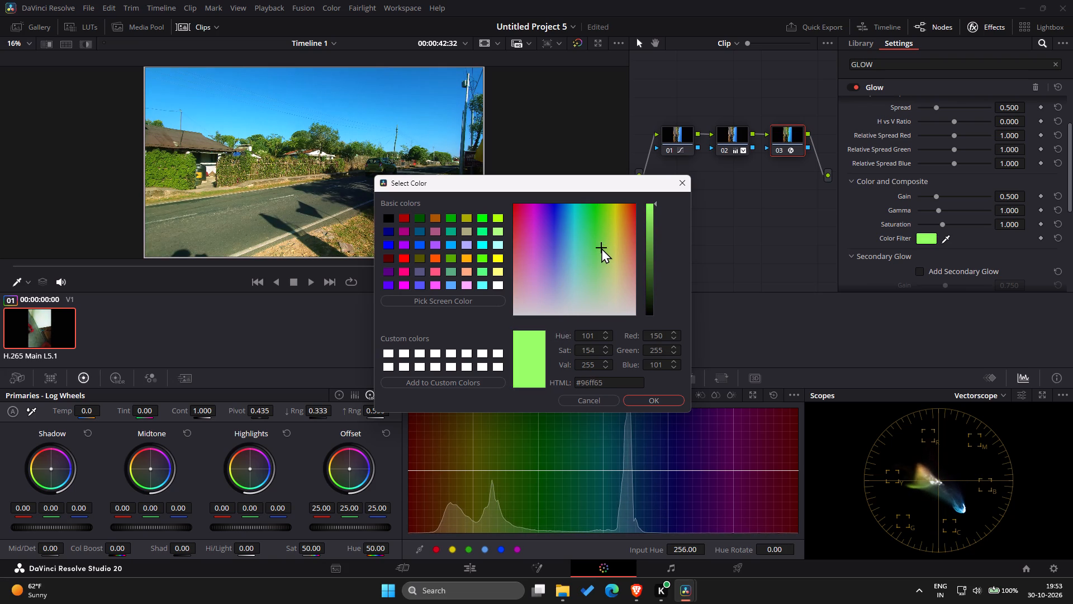
Compare orange and golden tints for Glow's Color Filter and apply the light warm orange #ffc97d.
drag(601, 248, 630, 232)
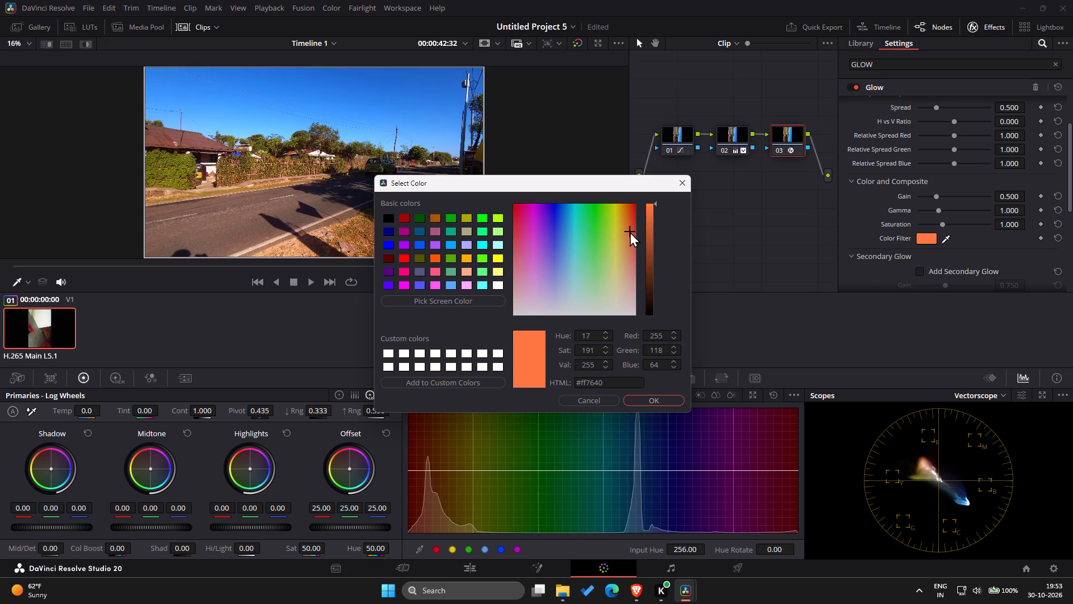
drag(630, 232, 624, 250)
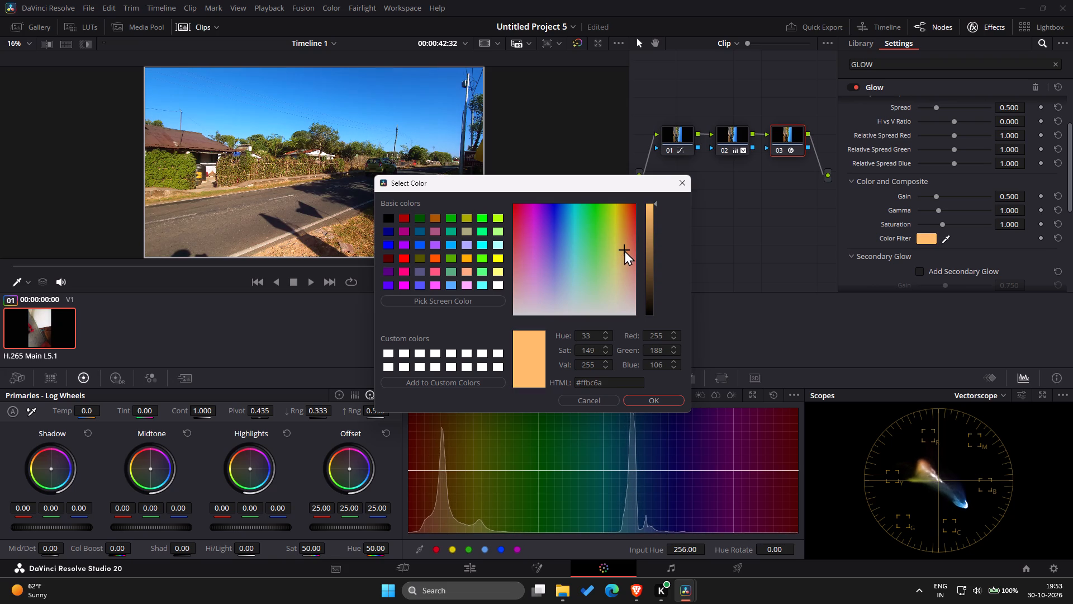
drag(624, 250, 619, 255)
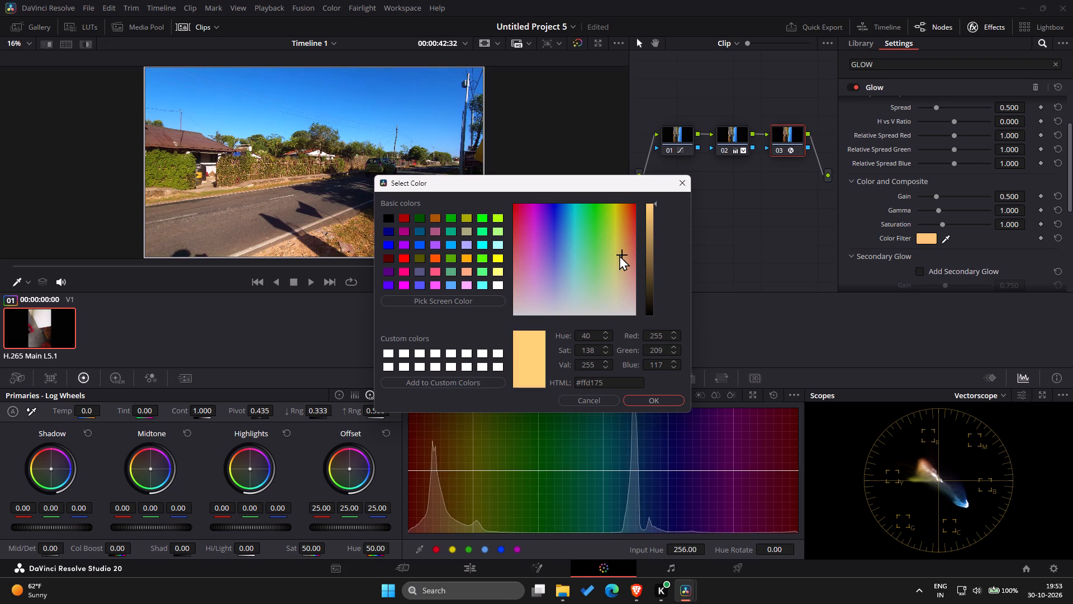
drag(619, 255, 620, 256)
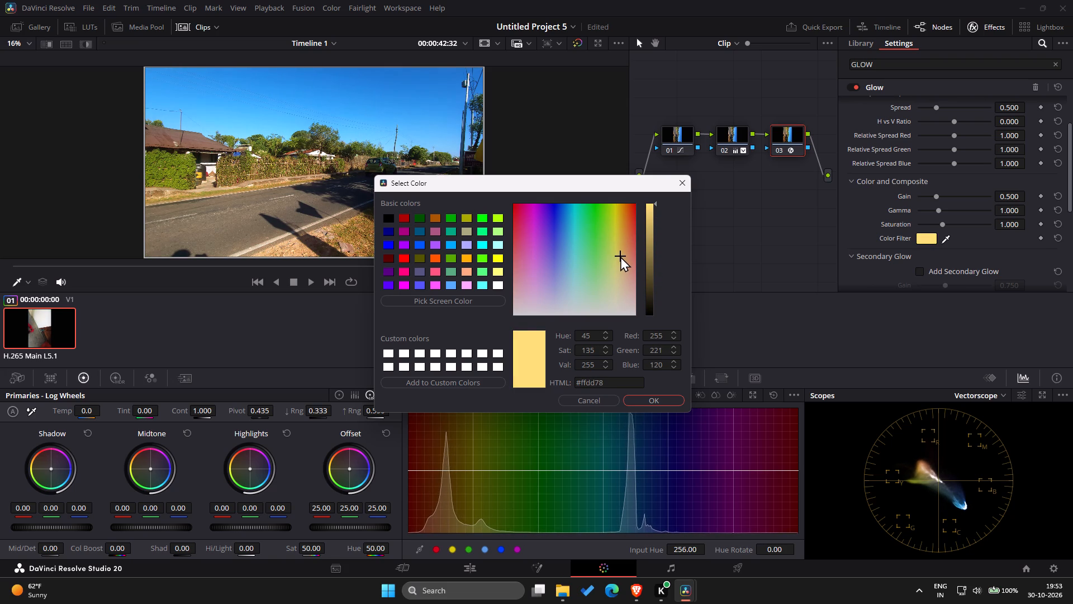
drag(620, 256, 625, 248)
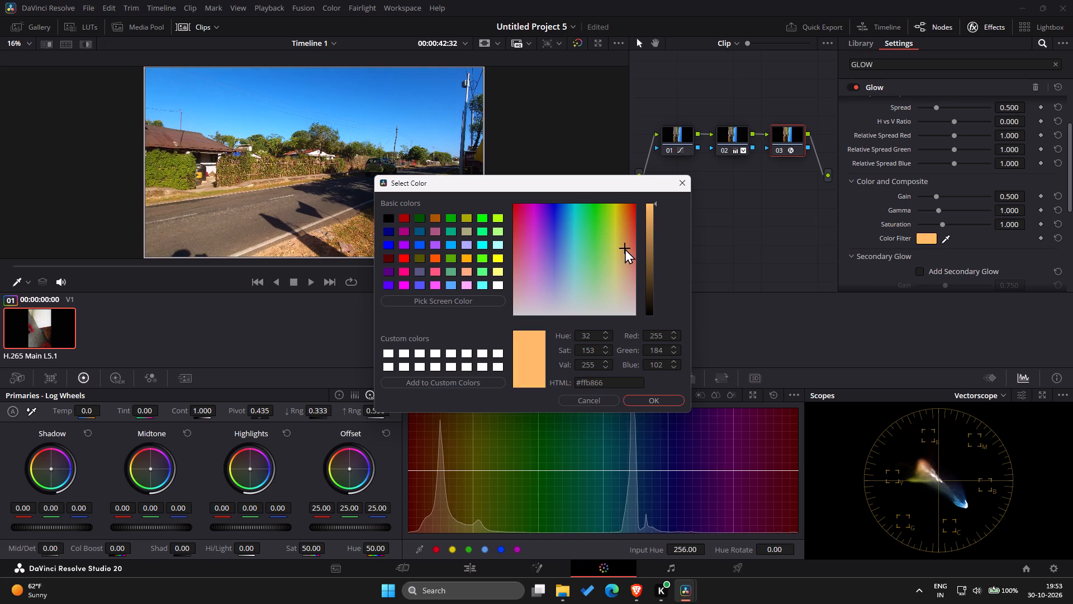
drag(625, 248, 626, 247)
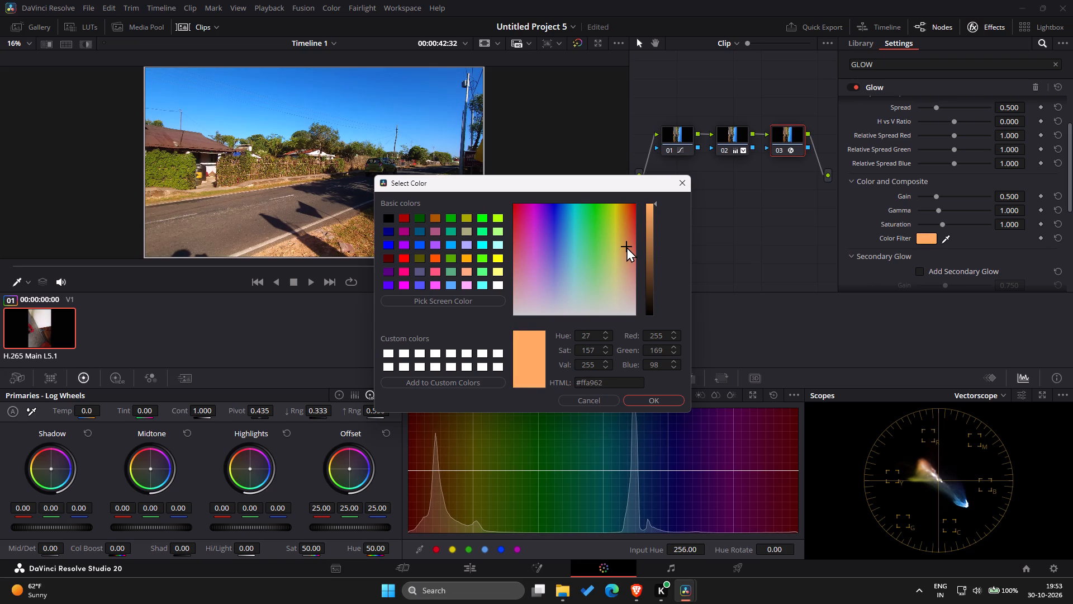
drag(626, 247, 623, 252)
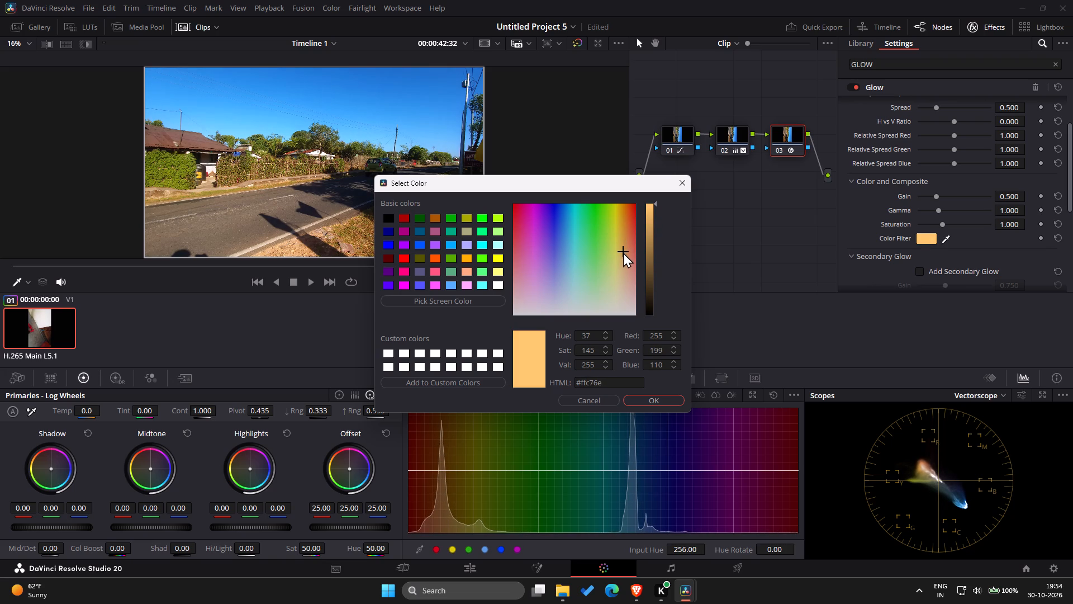
drag(623, 252, 623, 254)
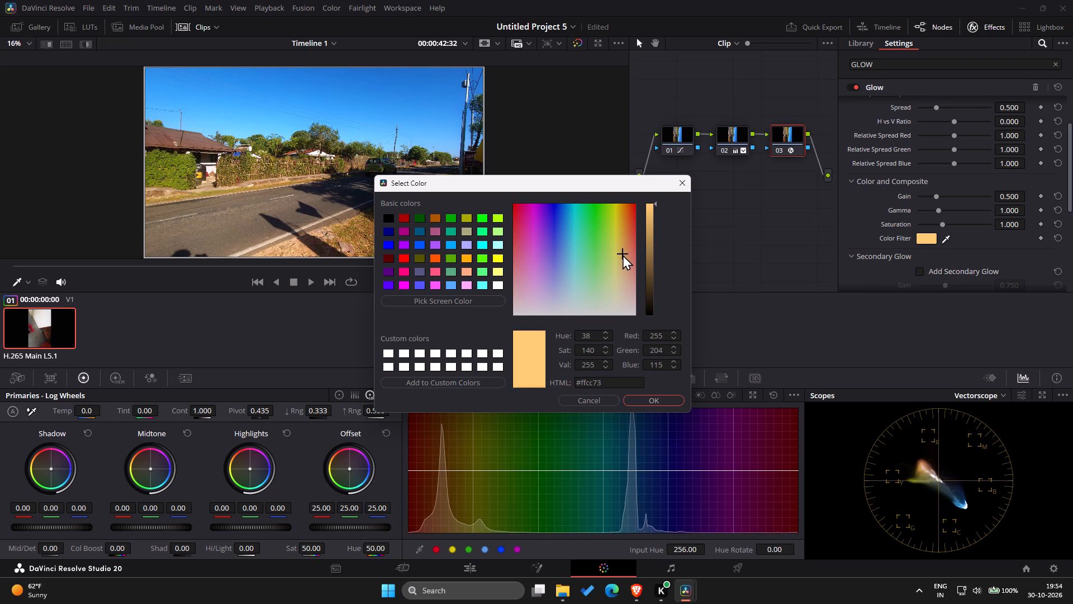
drag(623, 254, 629, 248)
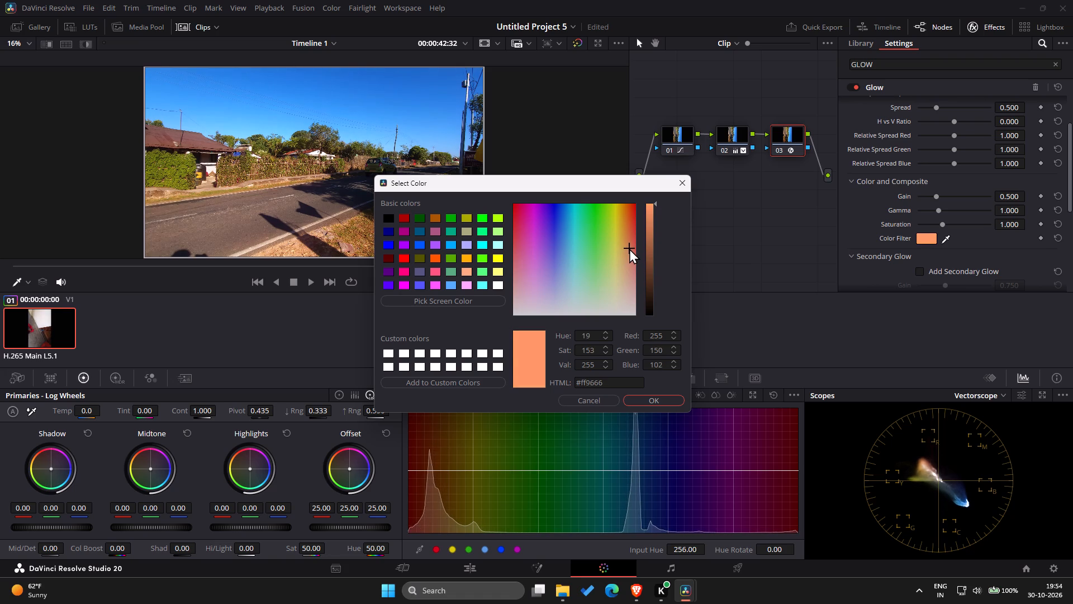
drag(629, 248, 624, 247)
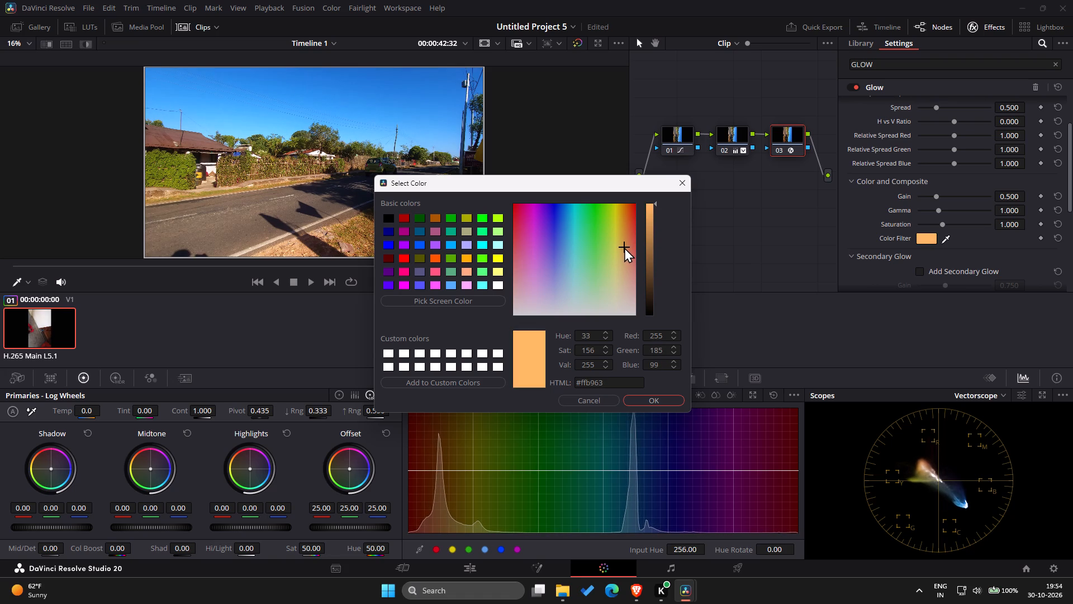
drag(624, 247, 623, 246)
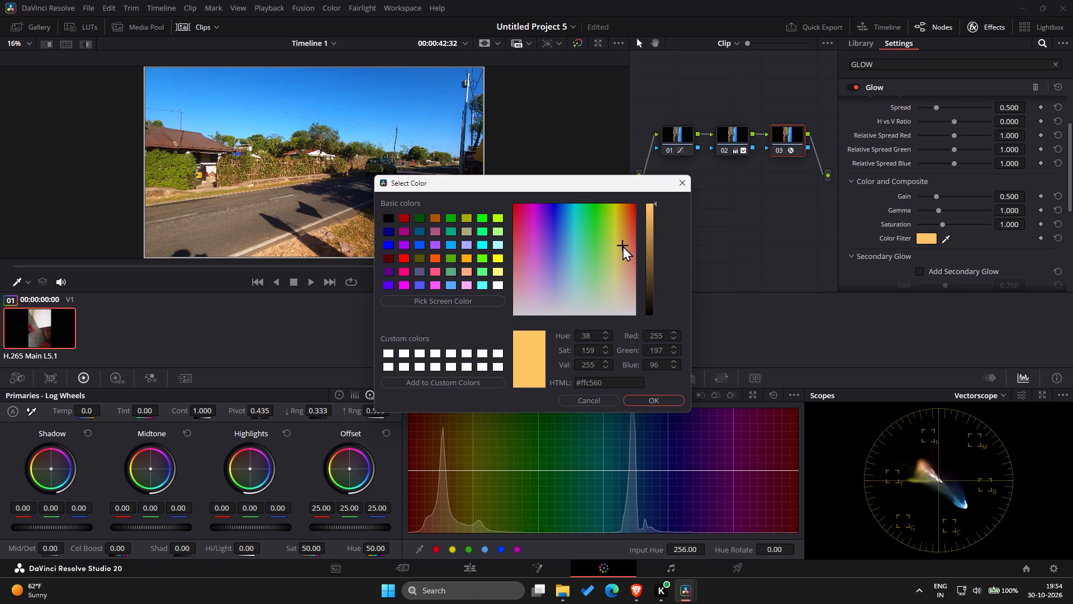
drag(623, 246, 623, 254)
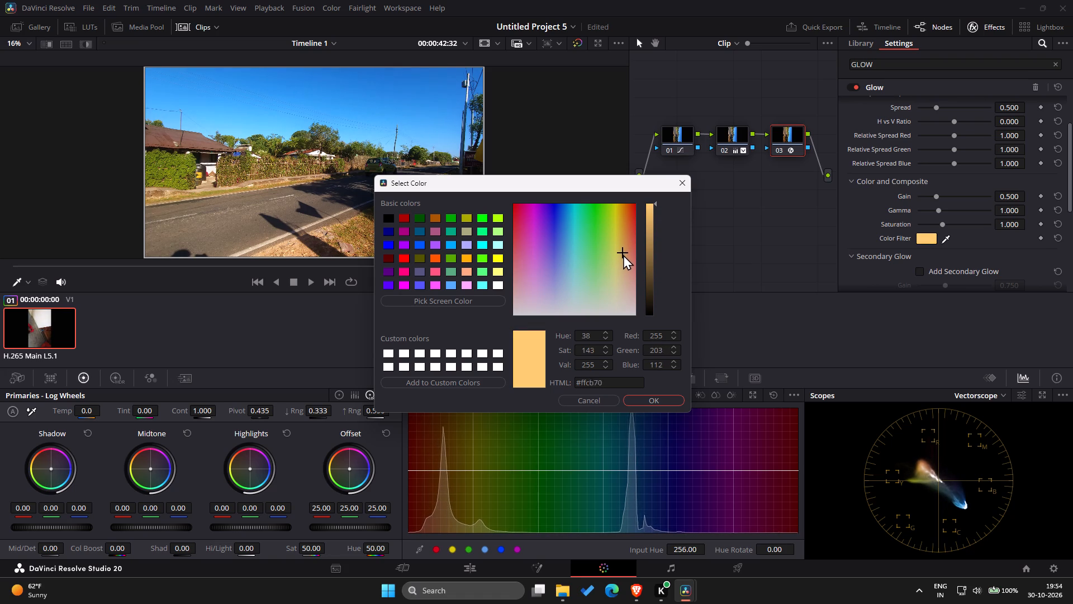
drag(623, 254, 624, 258)
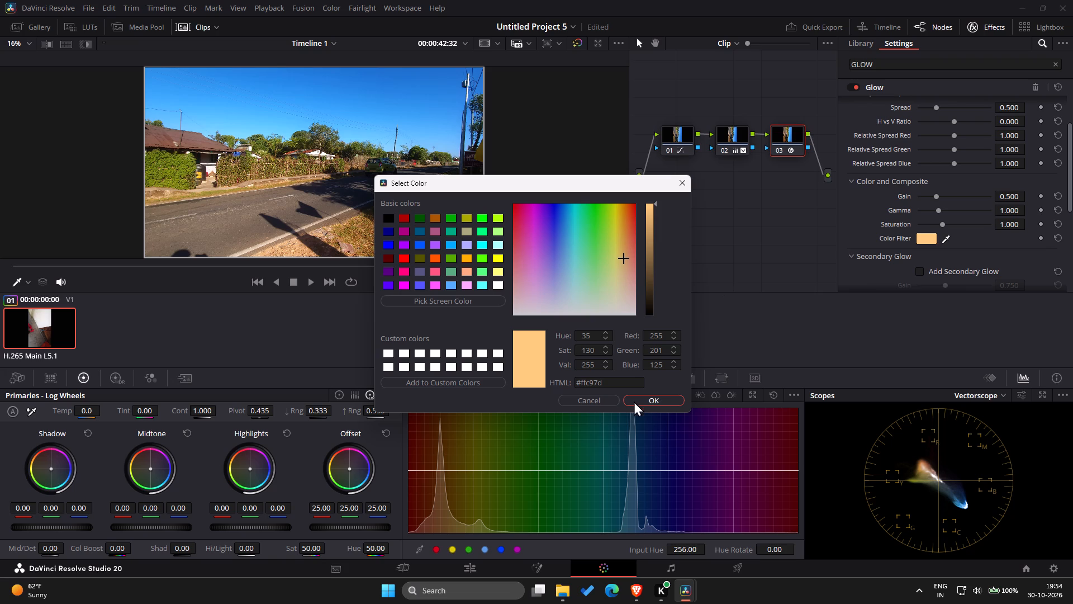
click(635, 404)
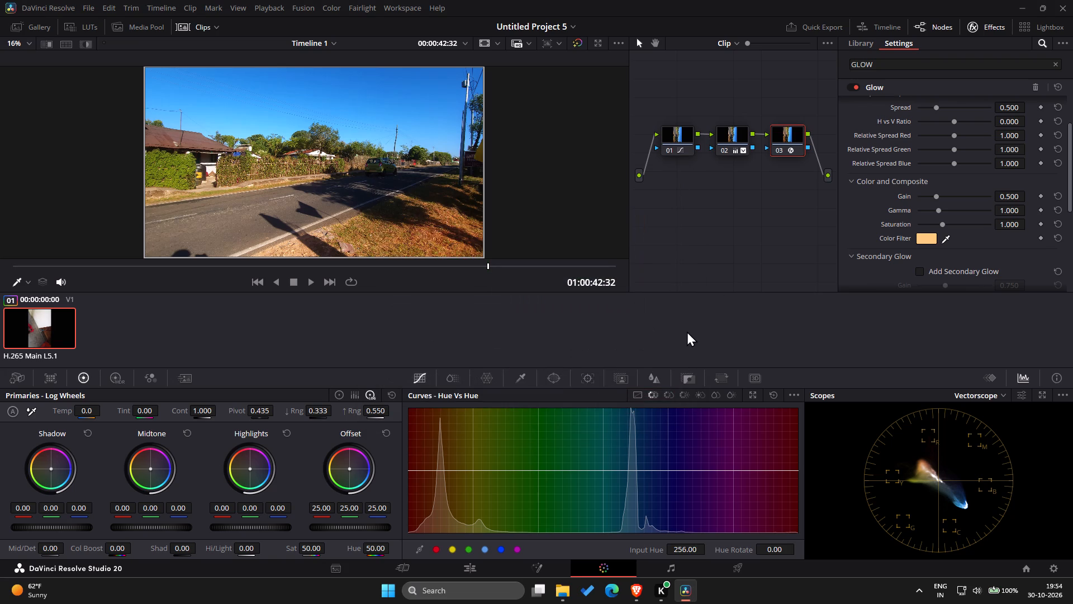
Review the warm glow grade on earlier frames of the clip, ending at about 01:00:18:21.
click(404, 259)
drag(404, 261, 155, 270)
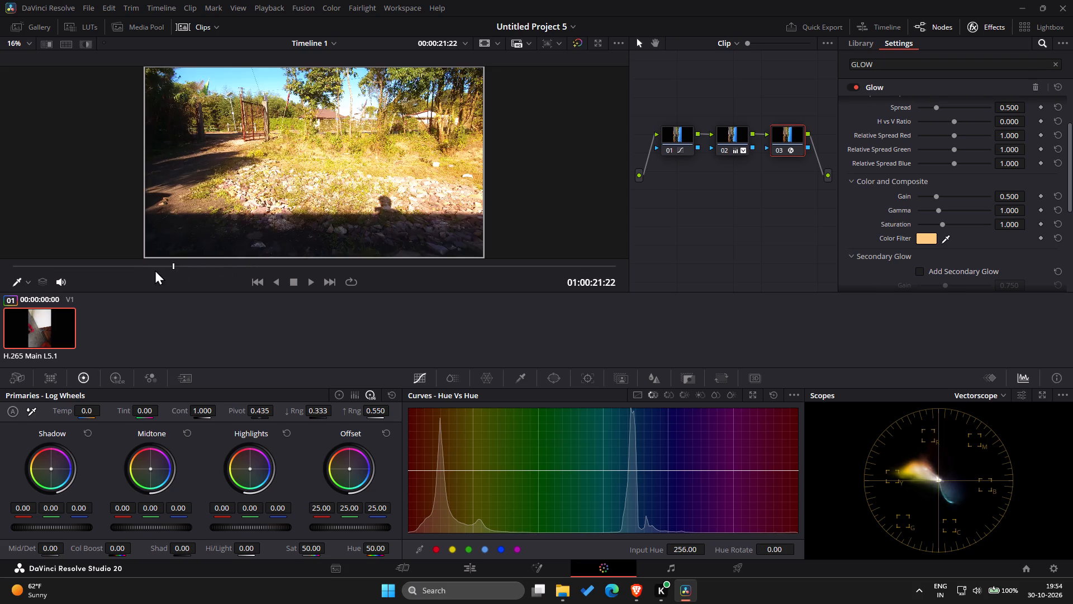
drag(155, 270, 123, 265)
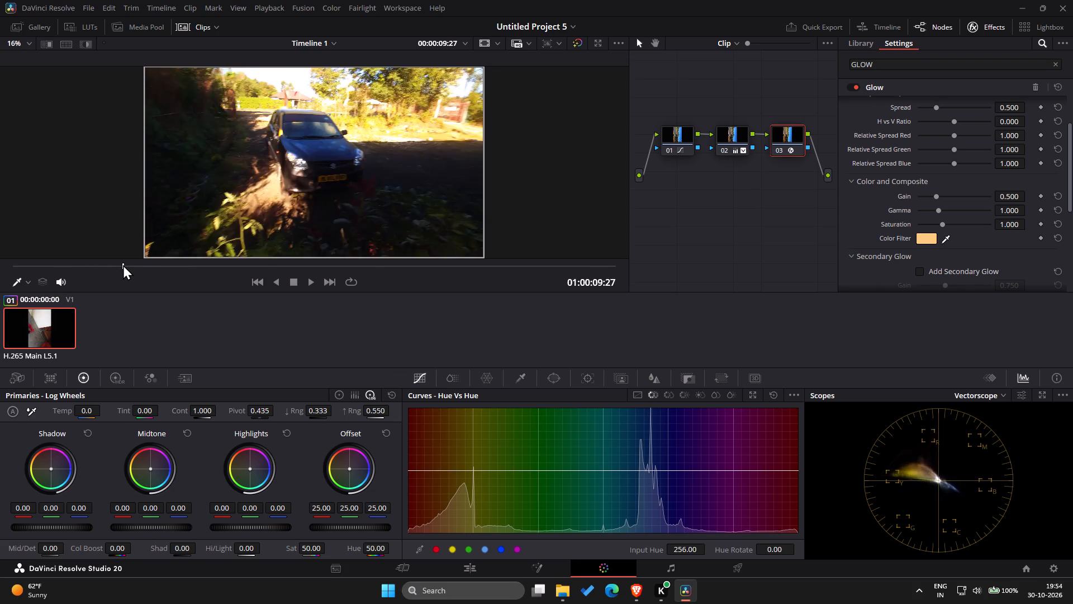
drag(123, 265, 162, 264)
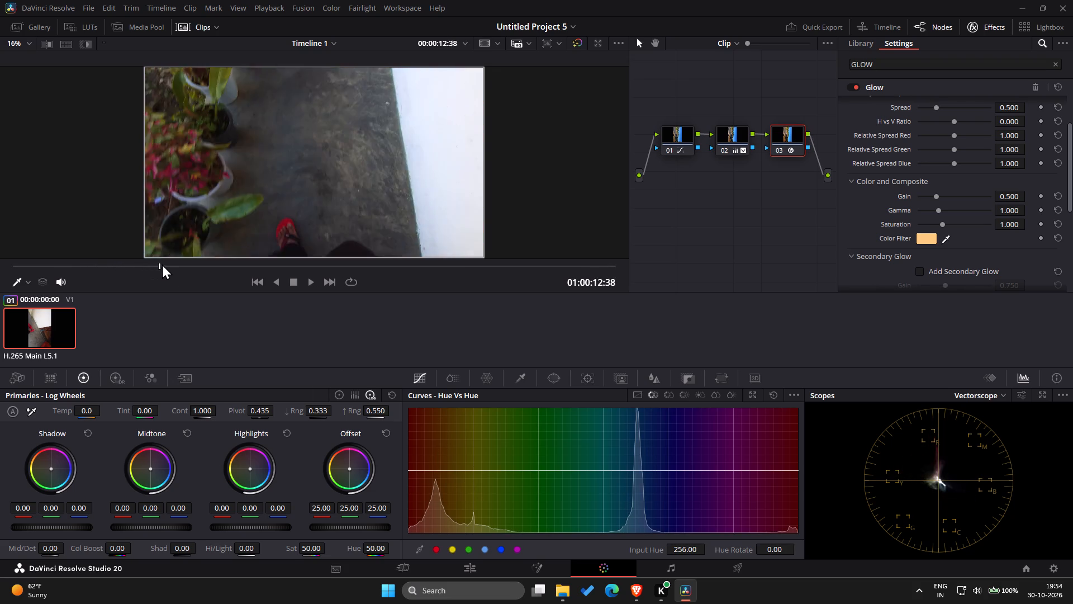
drag(162, 264, 215, 267)
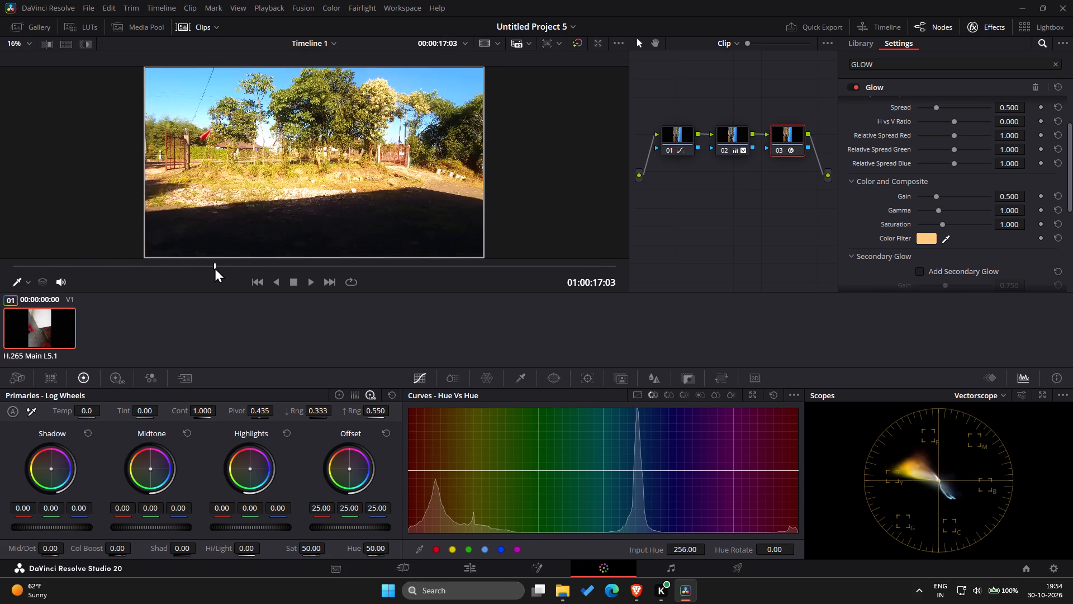
drag(215, 267, 218, 267)
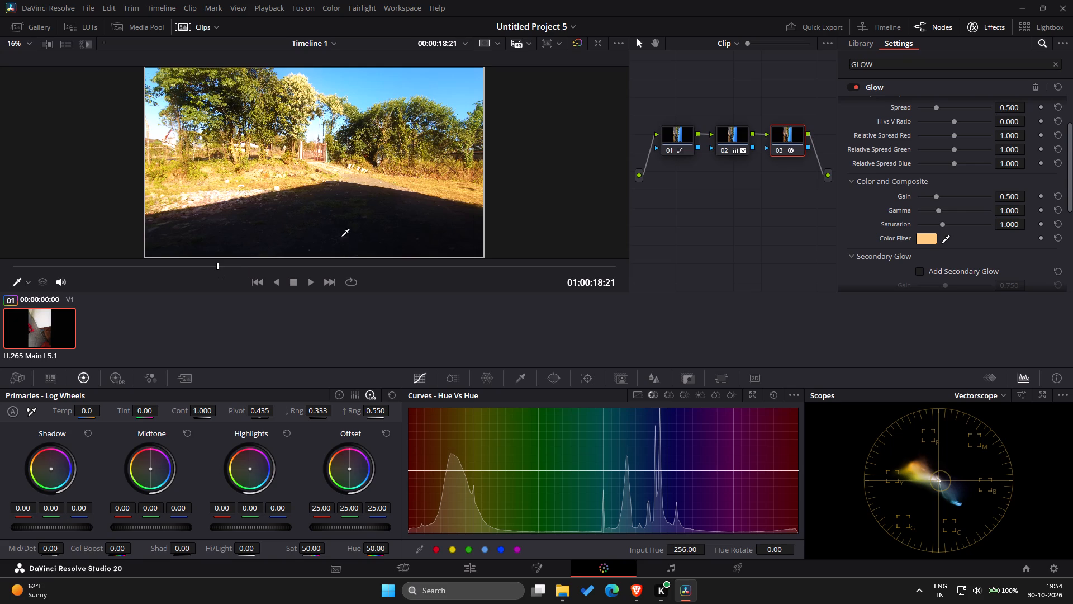
Add a serial node after node 03.
right_click(819, 158)
click(788, 192)
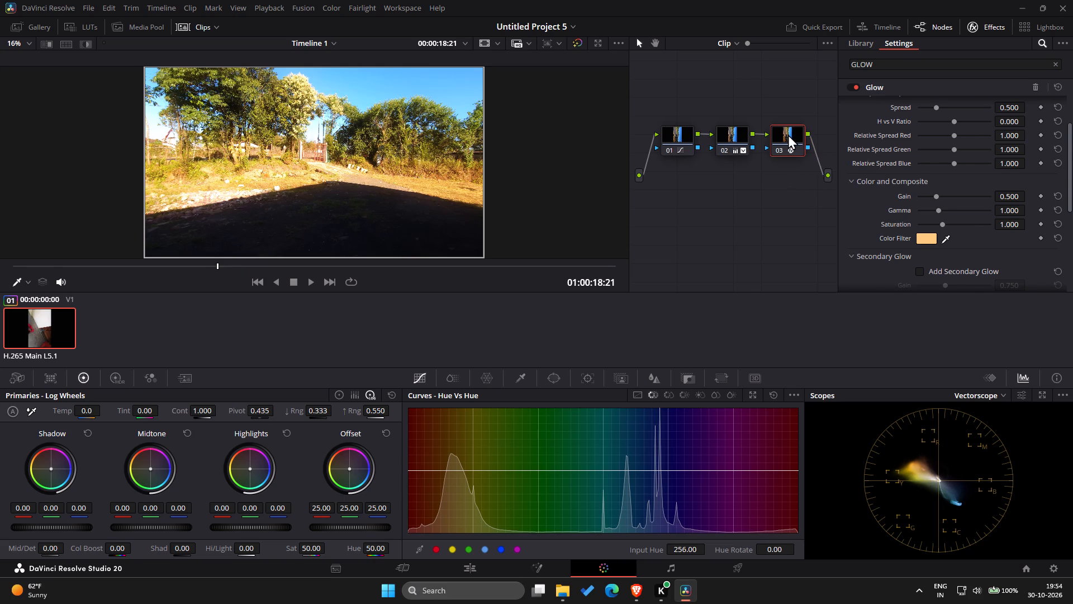
right_click(788, 134)
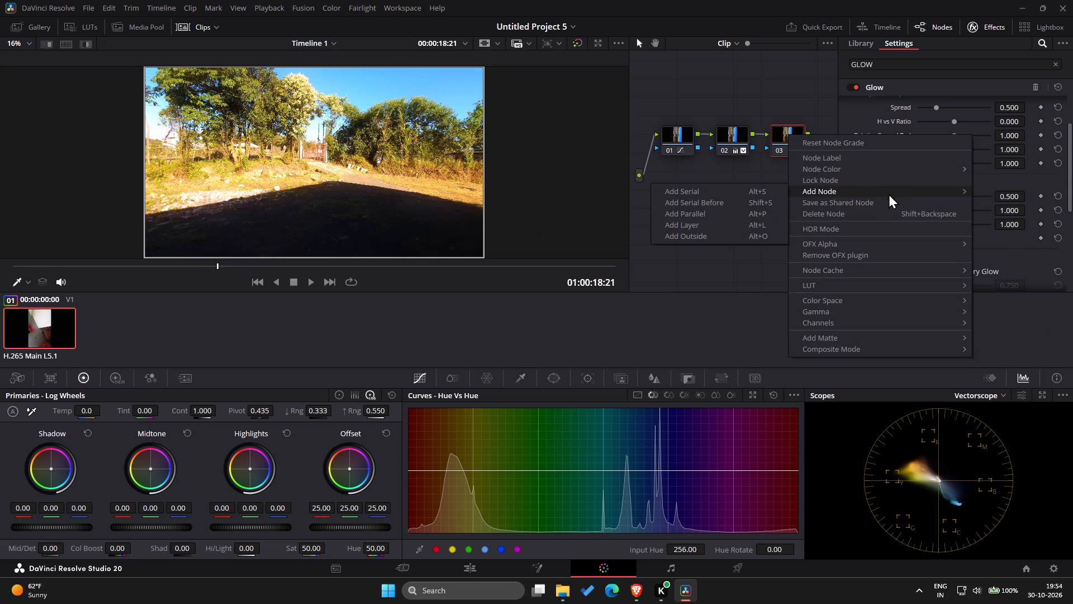
click(754, 196)
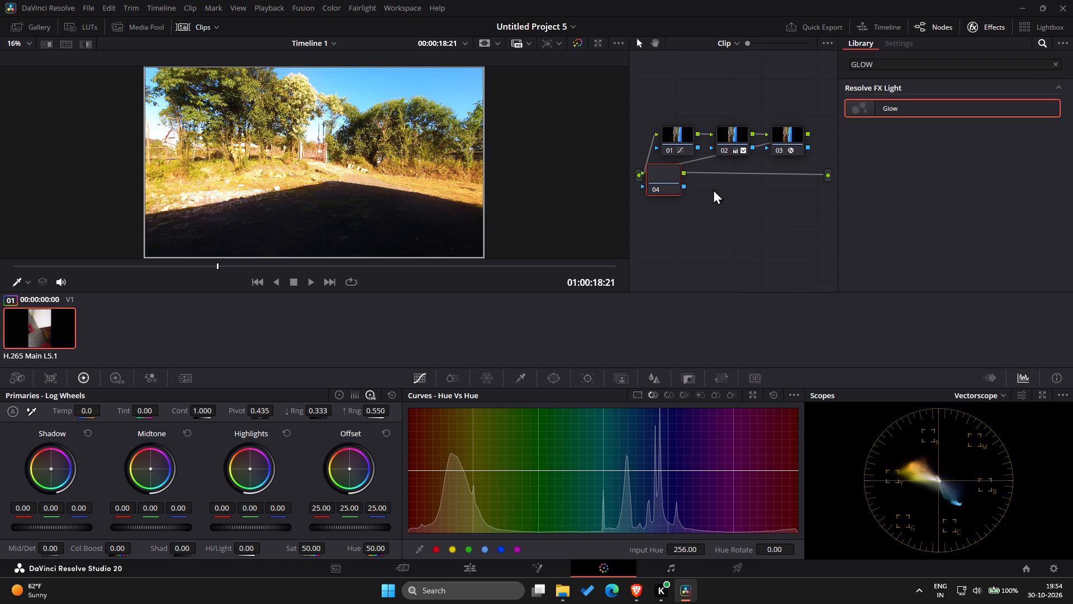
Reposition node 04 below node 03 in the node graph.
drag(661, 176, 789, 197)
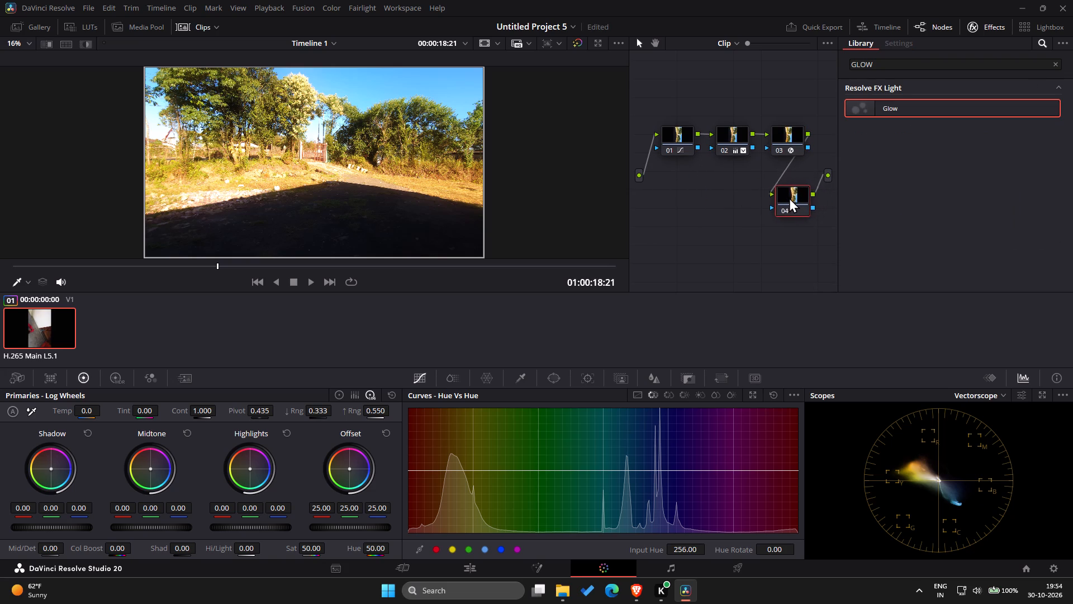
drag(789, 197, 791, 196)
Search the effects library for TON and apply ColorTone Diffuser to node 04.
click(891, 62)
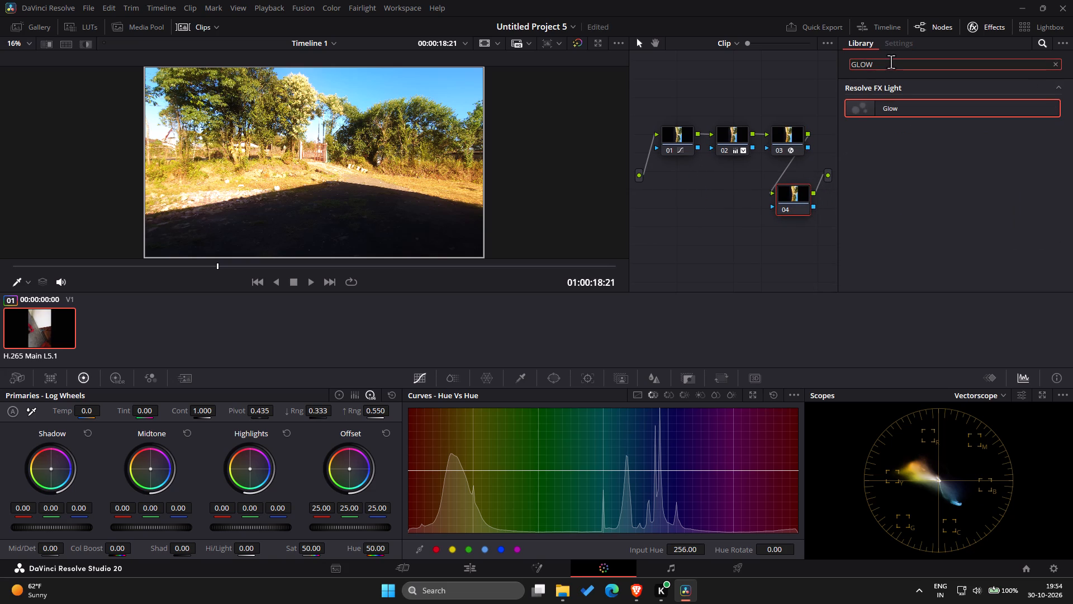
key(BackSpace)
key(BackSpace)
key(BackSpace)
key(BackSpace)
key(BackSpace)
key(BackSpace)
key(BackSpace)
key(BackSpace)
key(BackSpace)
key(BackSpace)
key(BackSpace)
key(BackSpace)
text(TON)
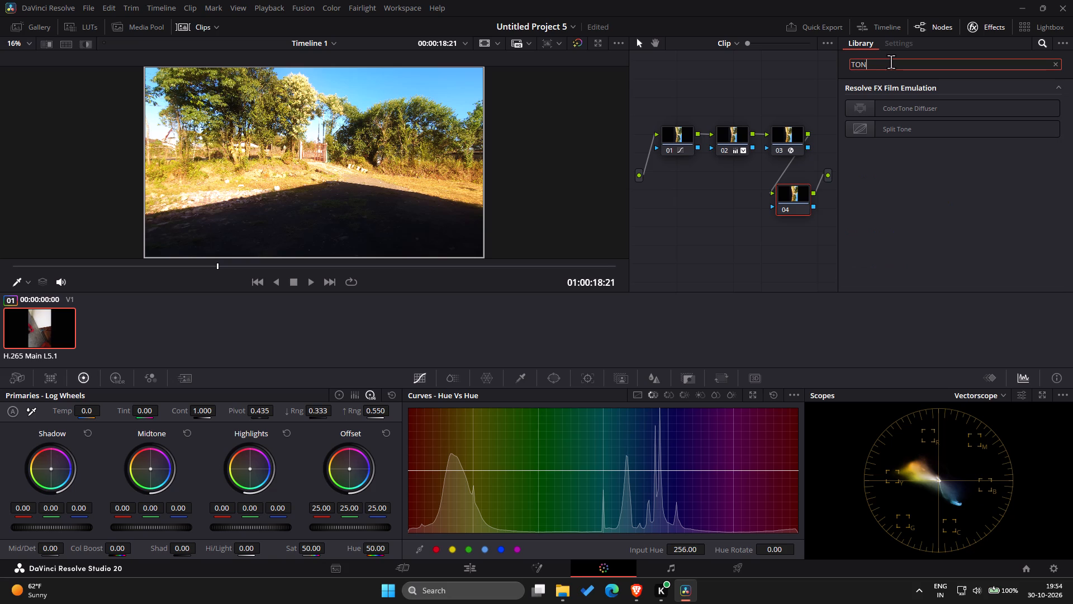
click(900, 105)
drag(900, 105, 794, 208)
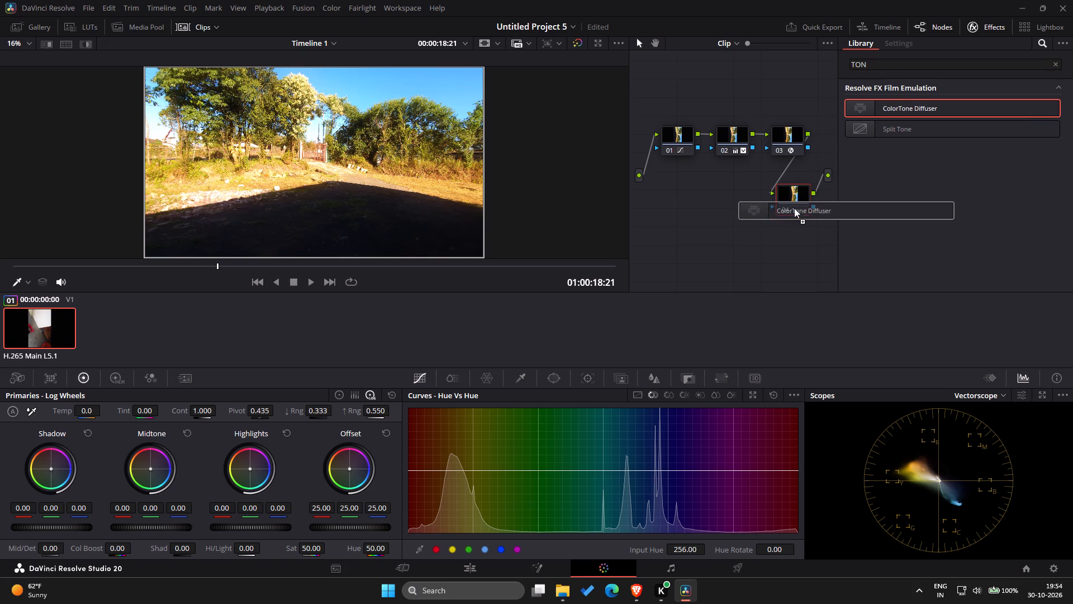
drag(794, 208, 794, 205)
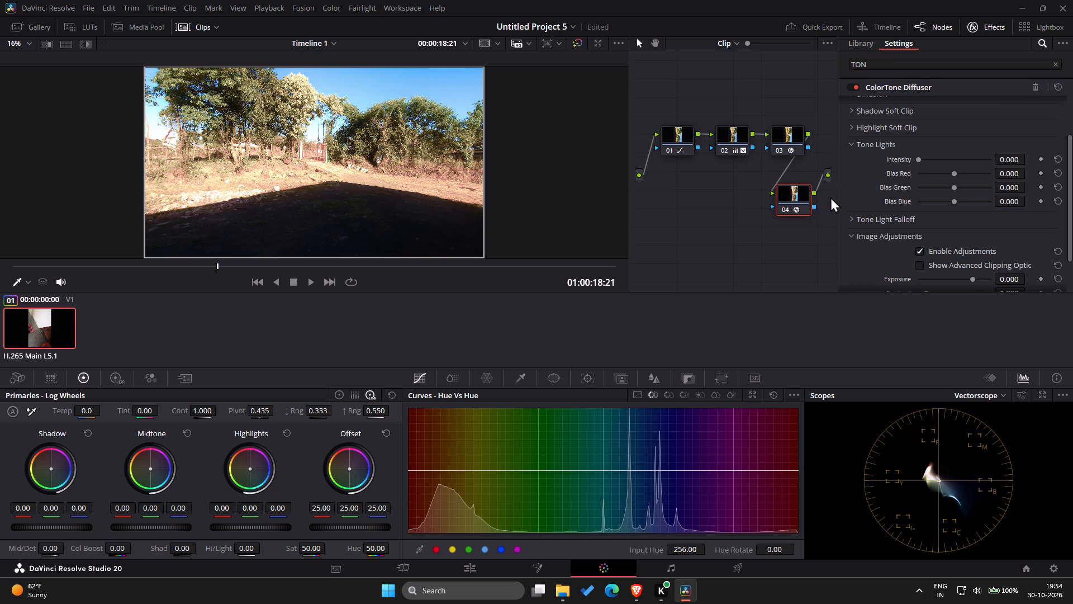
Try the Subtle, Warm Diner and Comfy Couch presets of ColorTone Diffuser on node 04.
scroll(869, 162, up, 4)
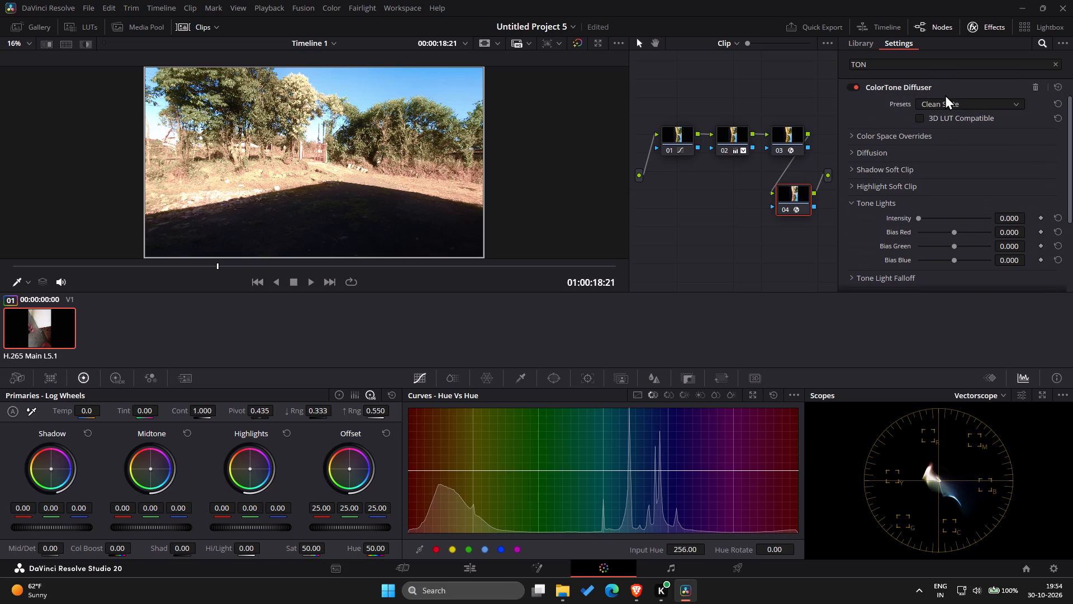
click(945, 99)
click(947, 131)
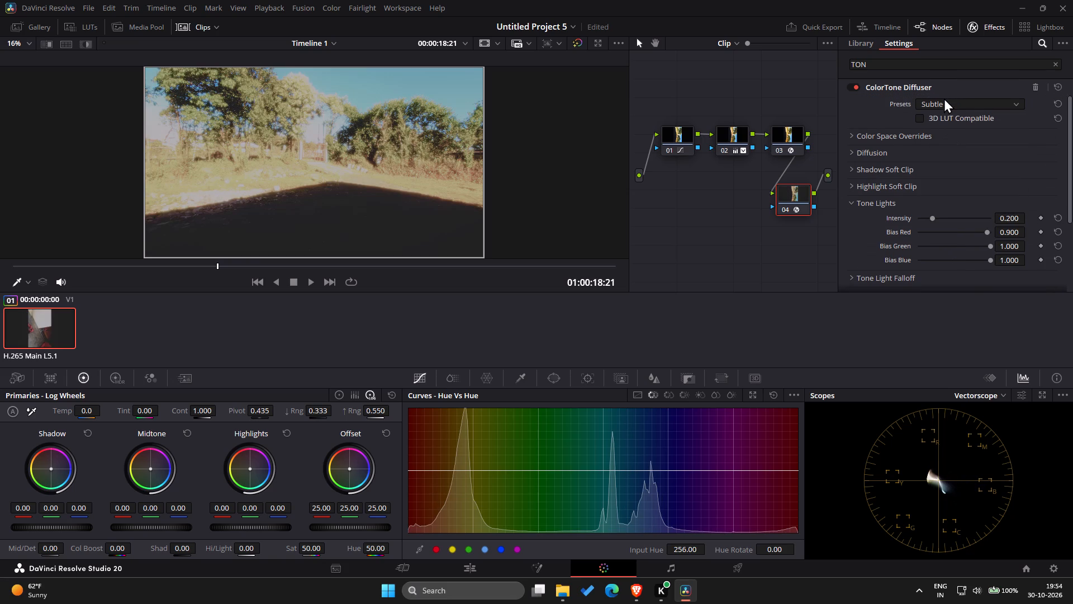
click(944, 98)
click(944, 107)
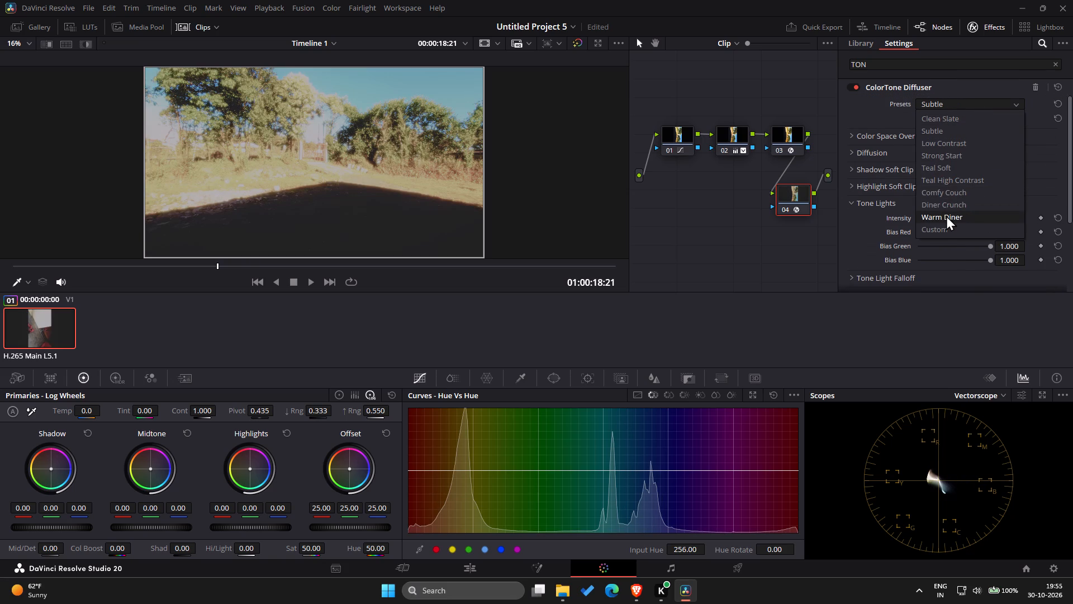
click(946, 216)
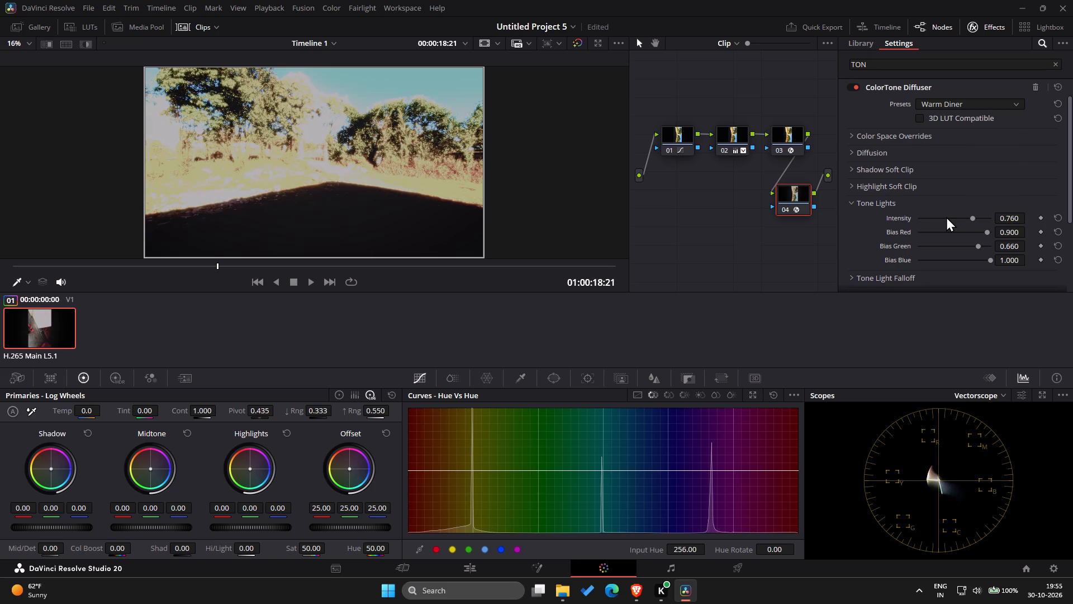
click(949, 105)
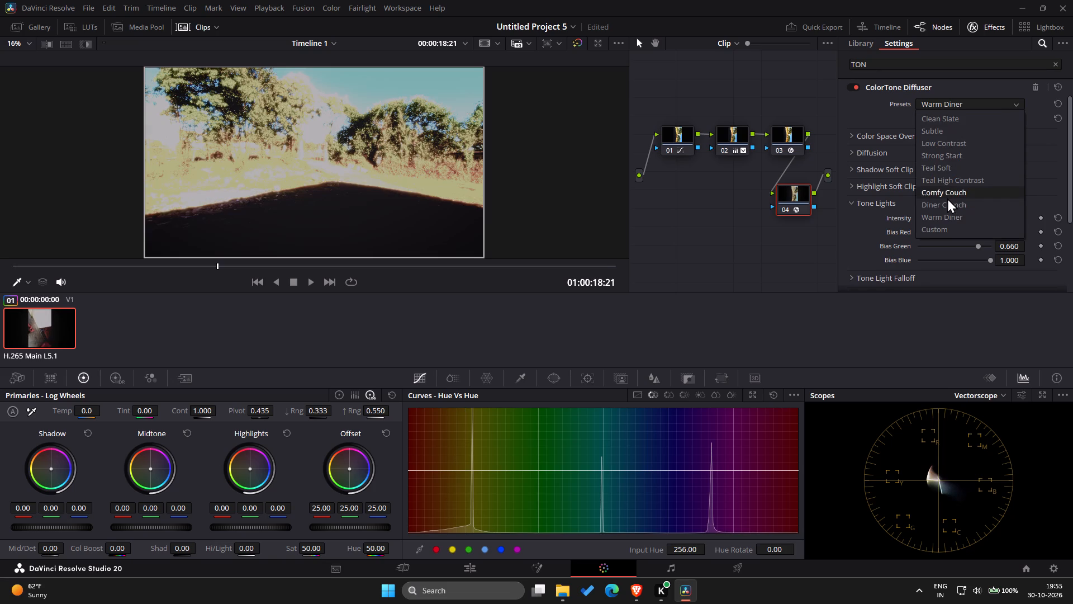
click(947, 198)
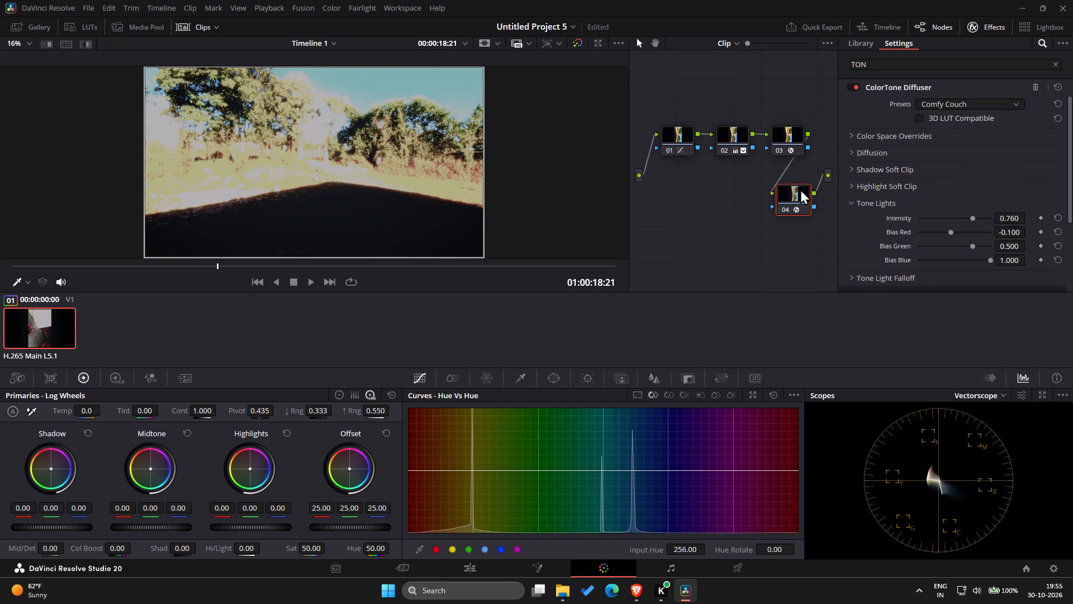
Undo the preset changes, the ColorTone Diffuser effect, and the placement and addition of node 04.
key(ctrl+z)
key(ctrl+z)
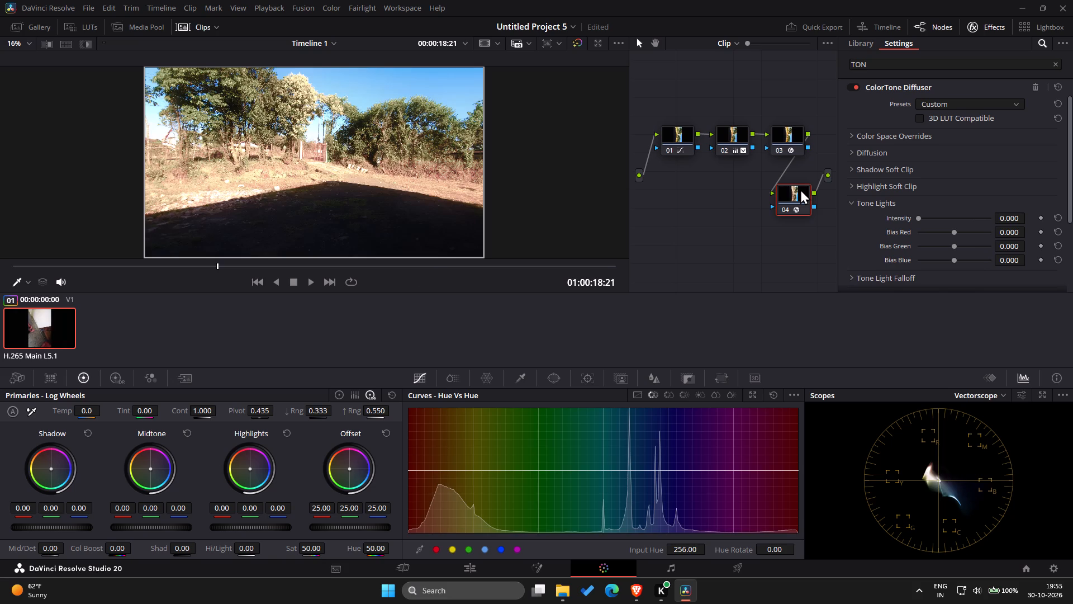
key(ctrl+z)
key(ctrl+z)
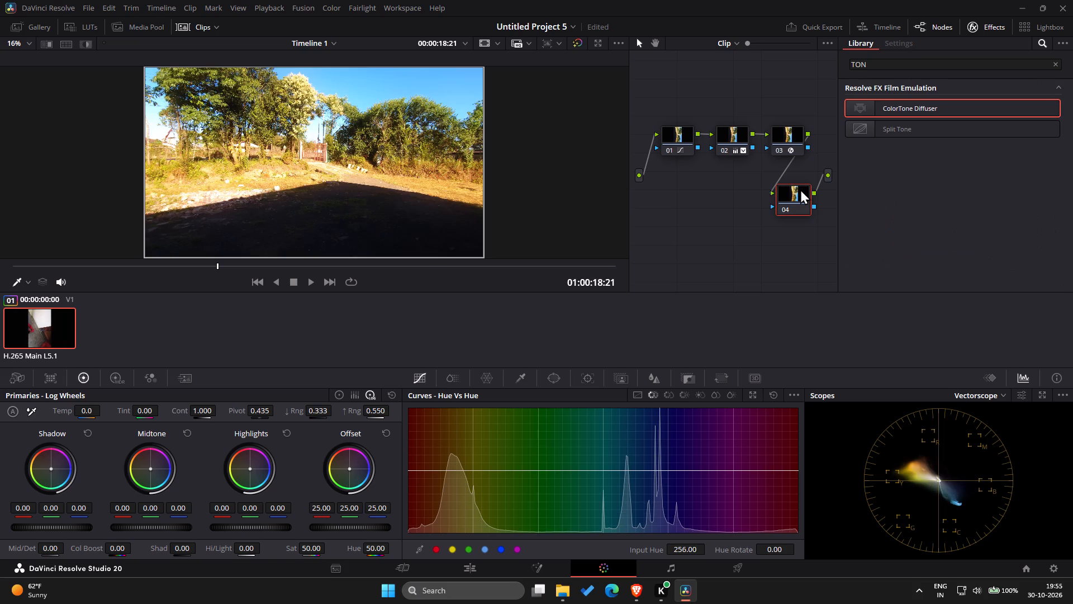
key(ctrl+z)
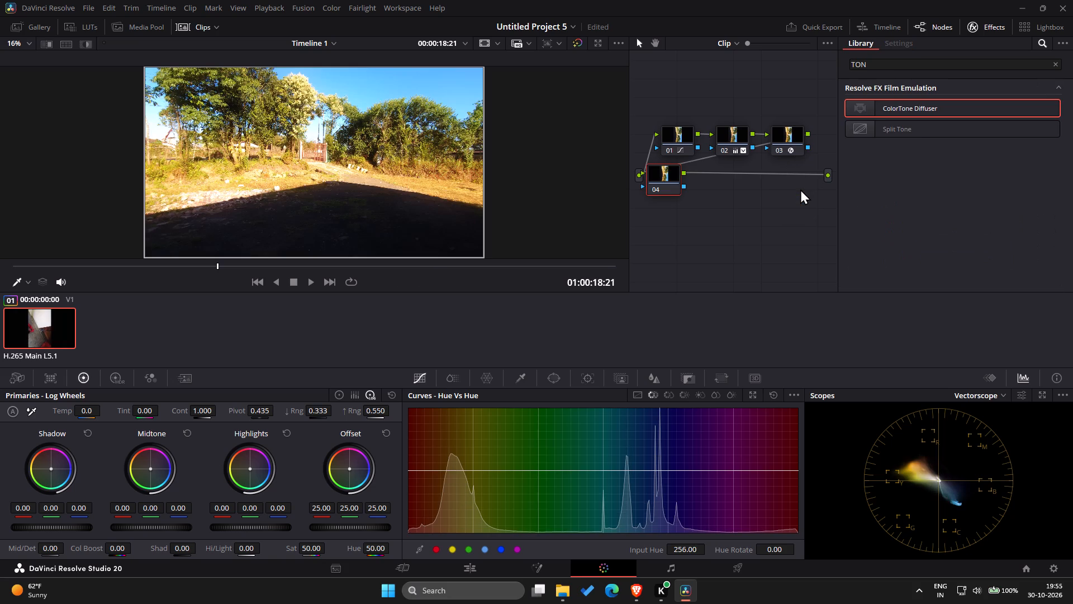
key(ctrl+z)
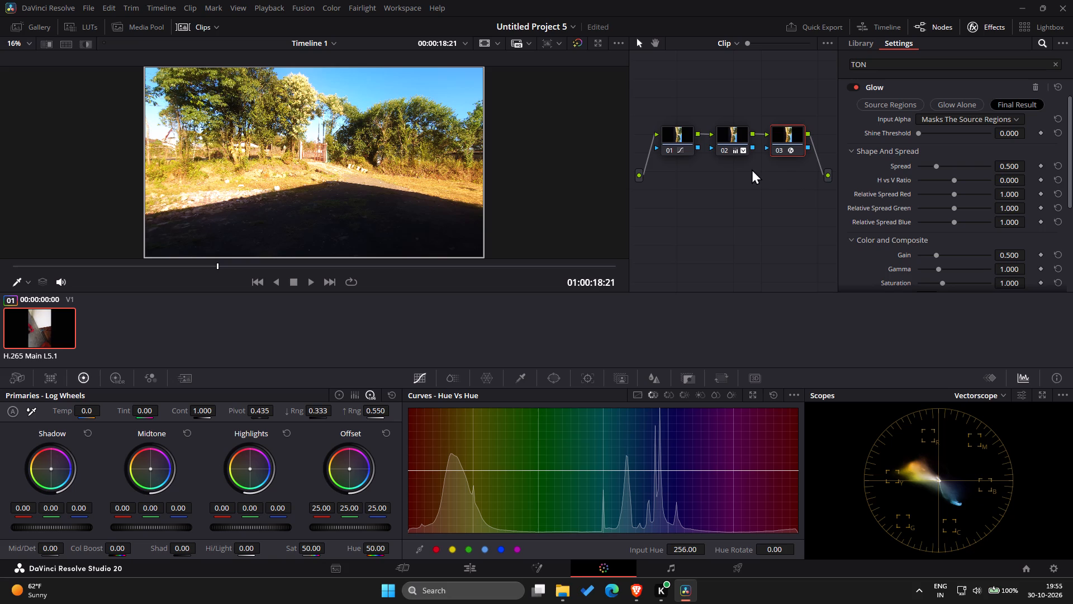
Review the glow grade on other frames of the clip, ending at about 01:00:33:34.
click(424, 266)
drag(424, 266, 459, 269)
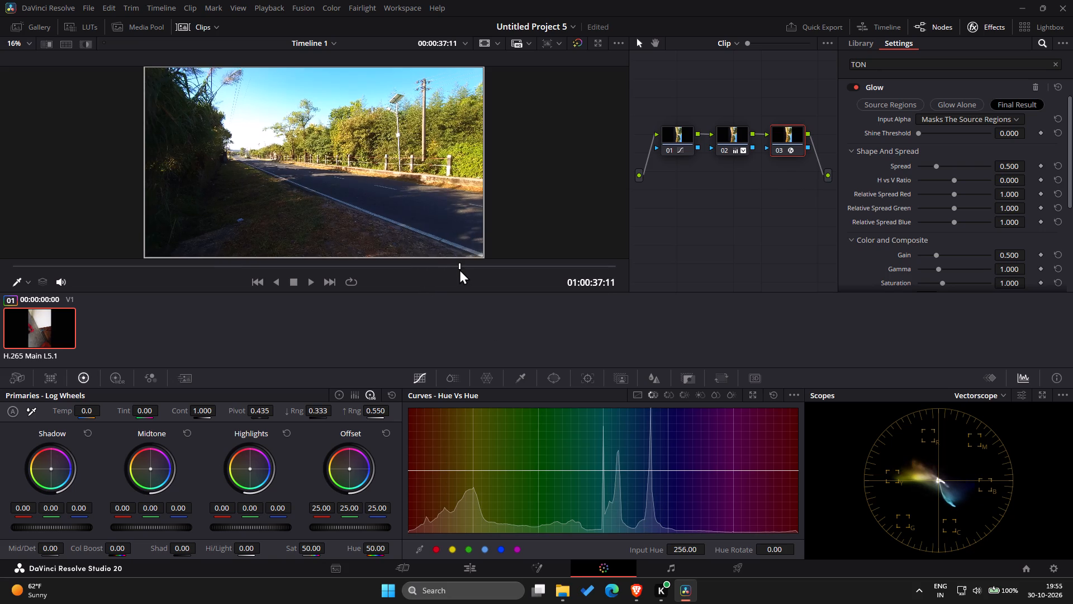
drag(459, 269, 388, 272)
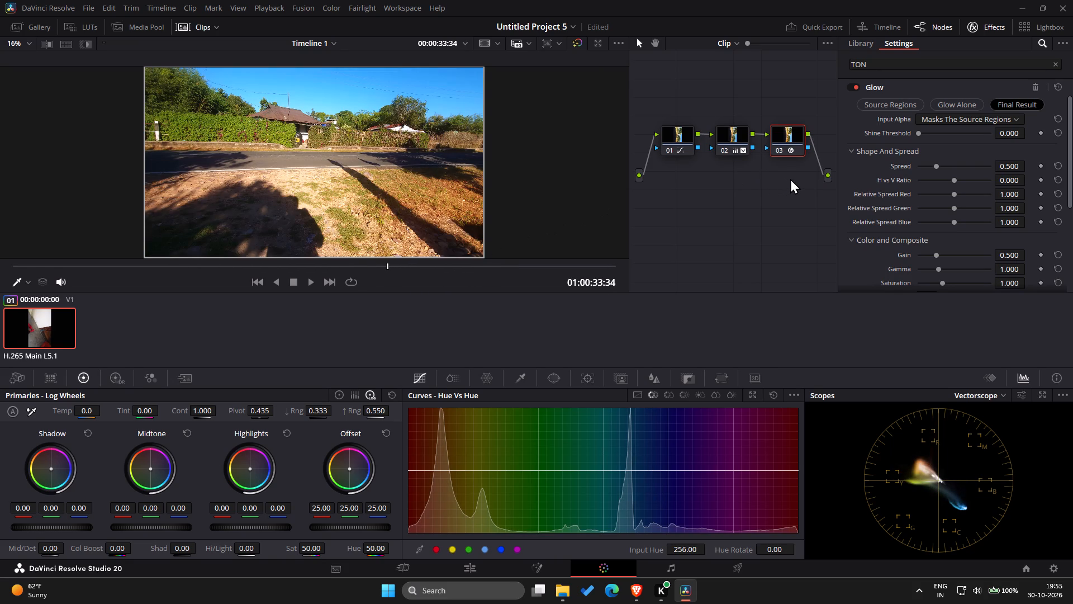
right_click(780, 187)
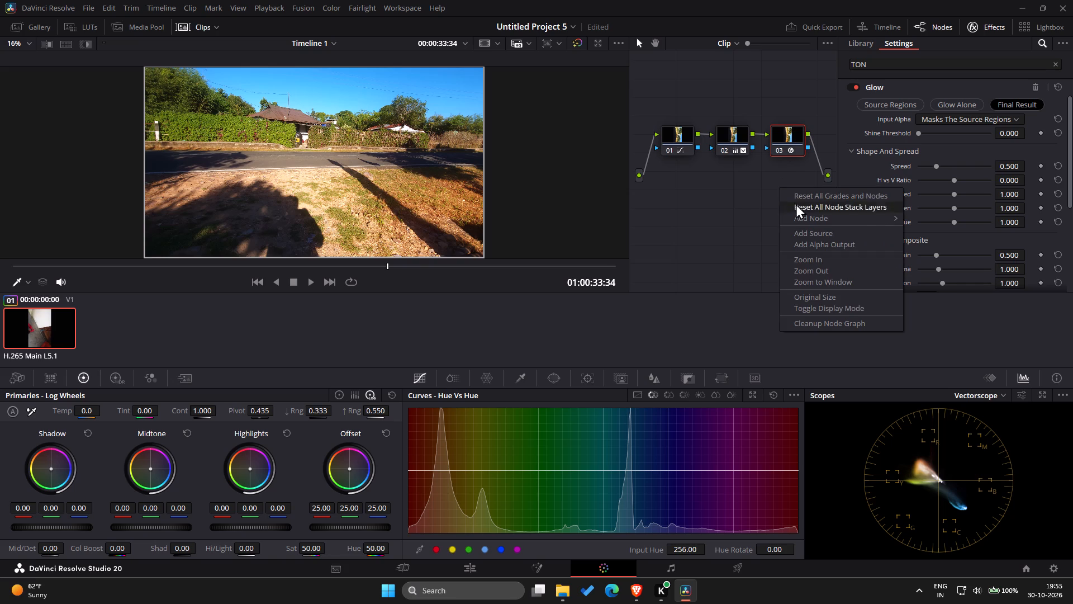
click(740, 207)
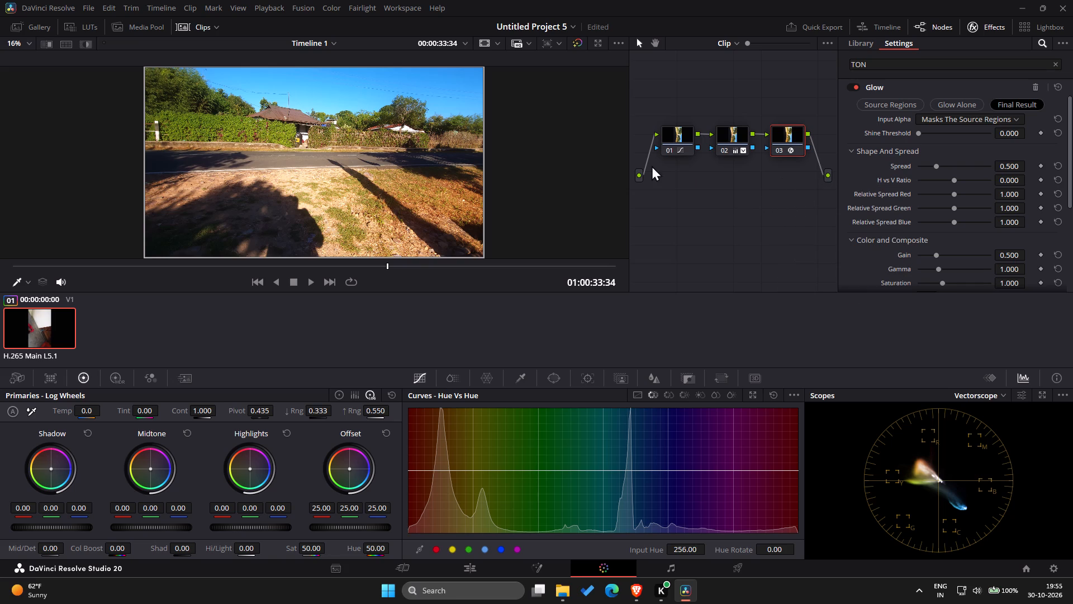
Switch to project JUST A CINEMATIC COLOR GRADE and inspect its LOOK node's effect, spreading the DREAM and LOOK nodes apart.
click(563, 22)
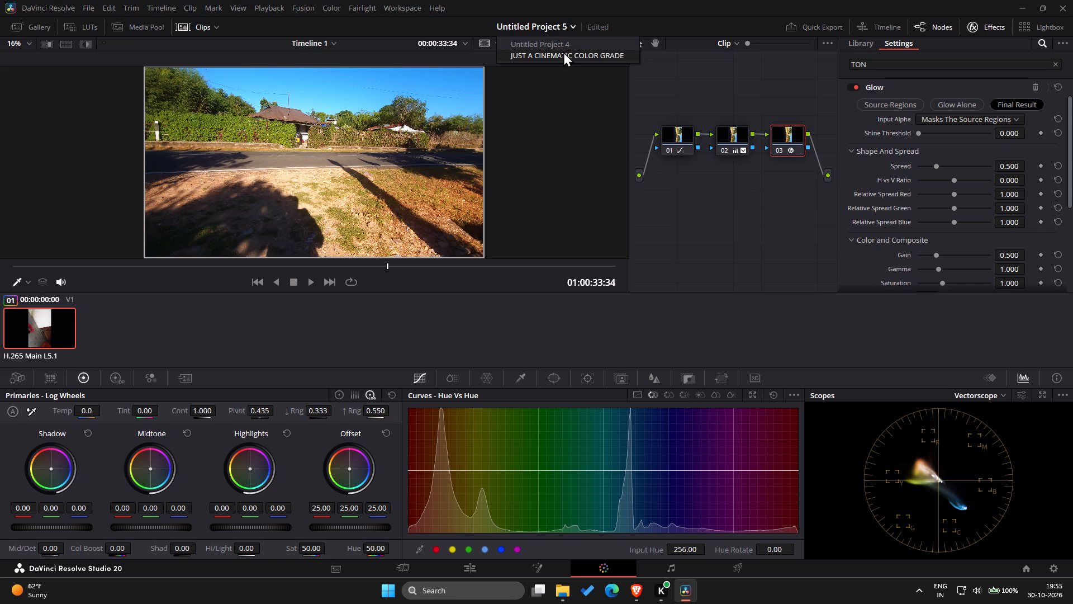
click(563, 51)
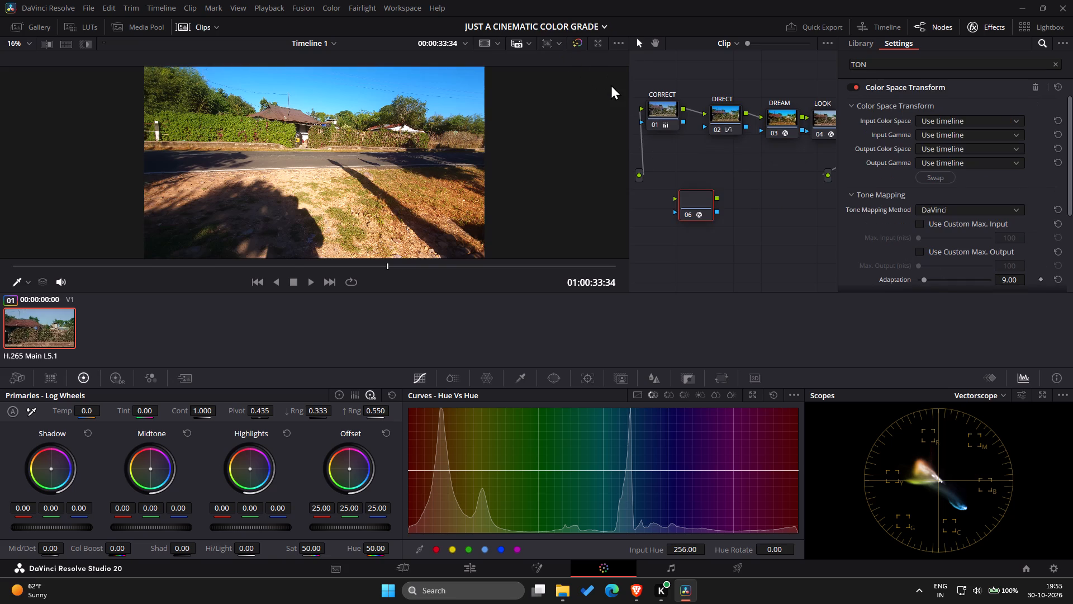
click(814, 114)
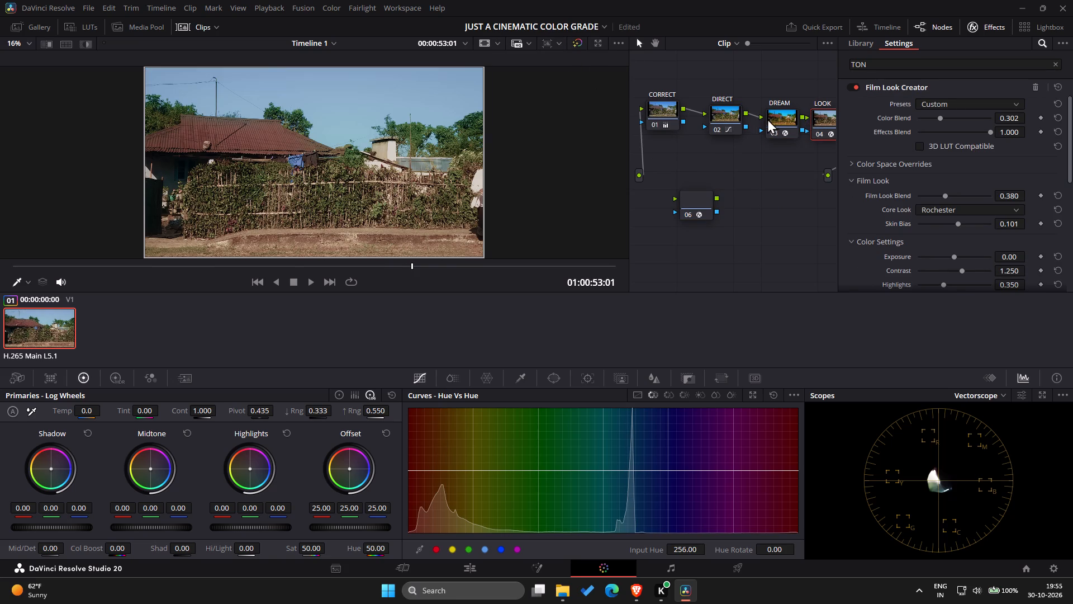
drag(783, 118, 770, 124)
drag(823, 124, 781, 195)
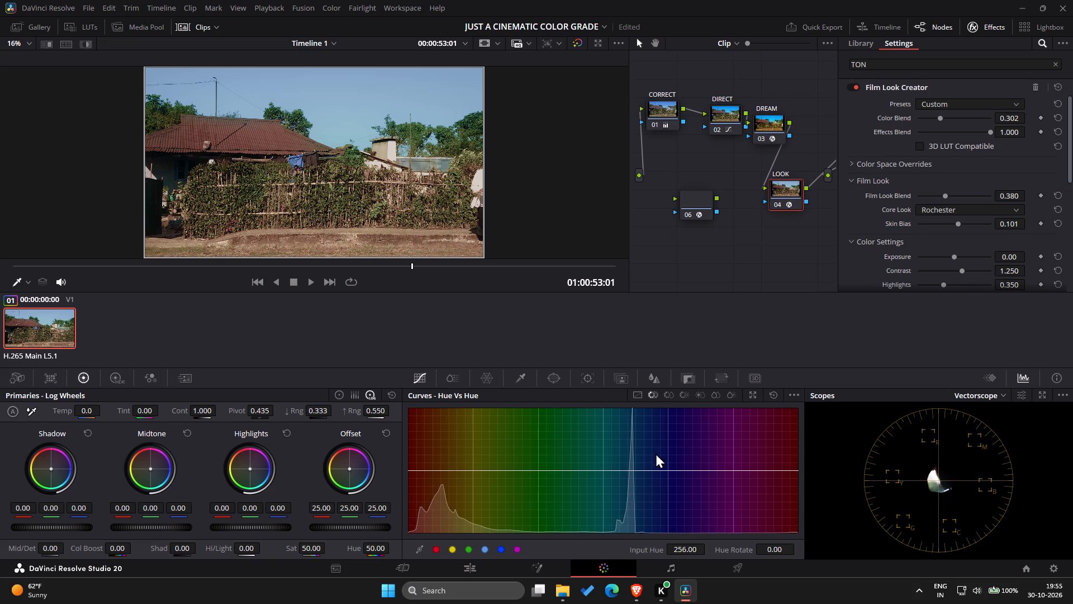
Return to Untitled Project 5, passing through Untitled Project 4.
click(584, 21)
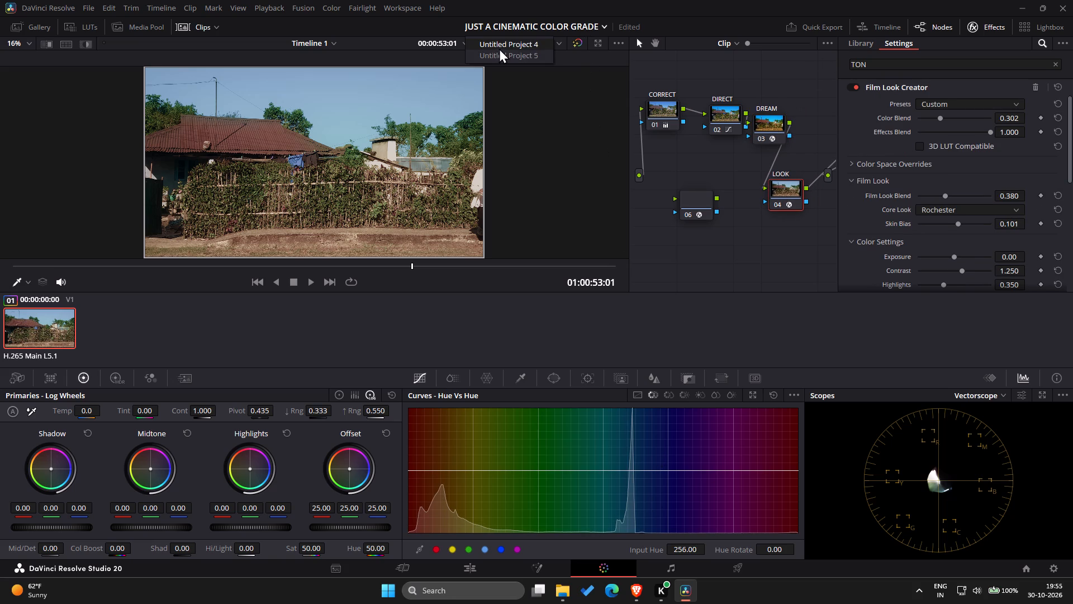
click(497, 49)
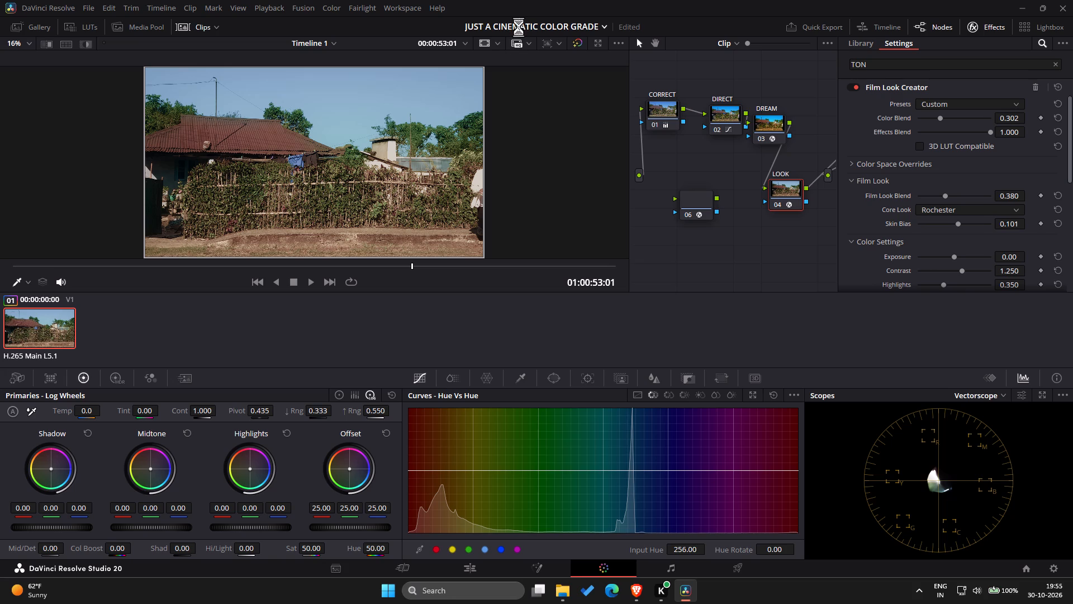
click(520, 27)
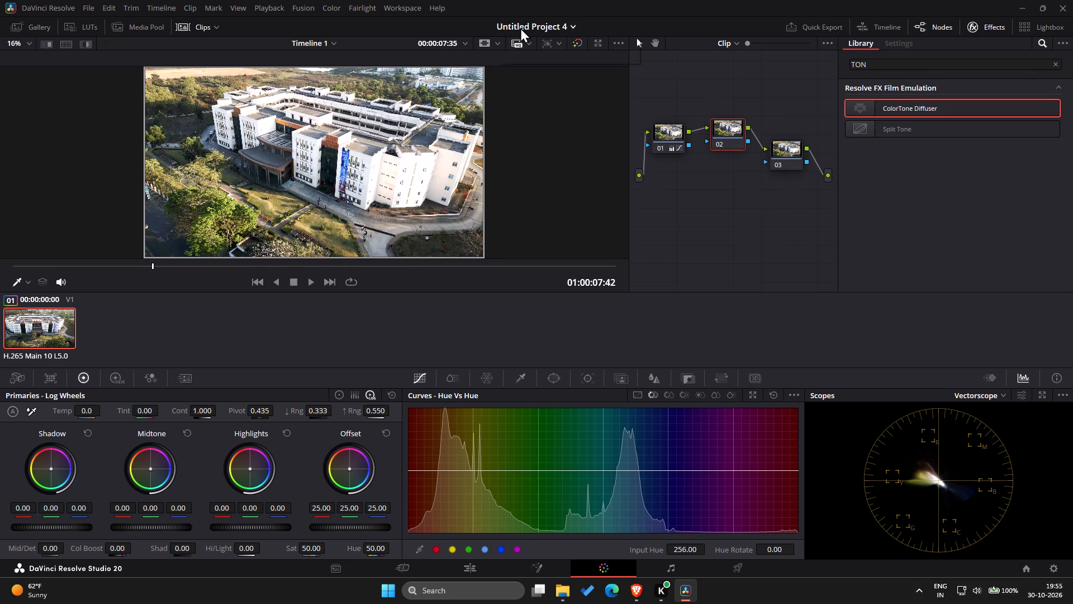
click(534, 54)
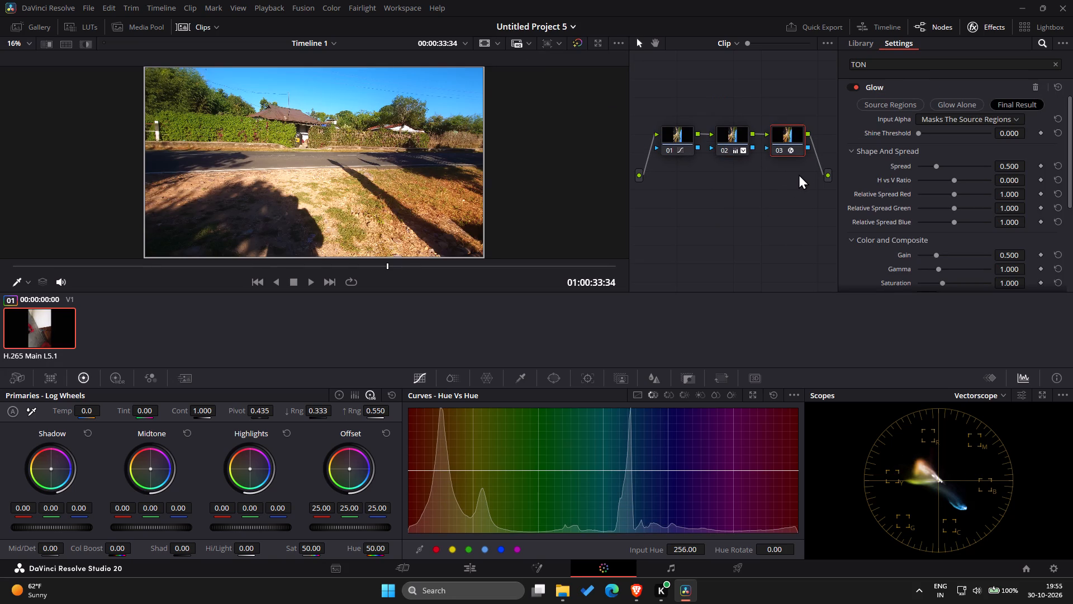
Add a serial node after node 03, place it below, and space nodes 02 and 03 above it.
right_click(792, 139)
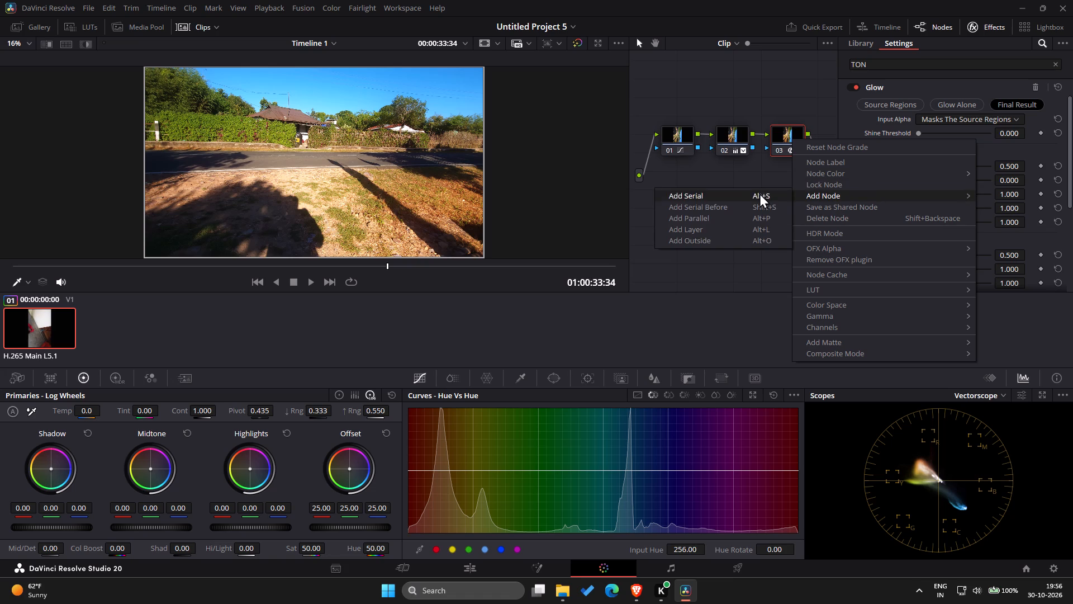
click(749, 191)
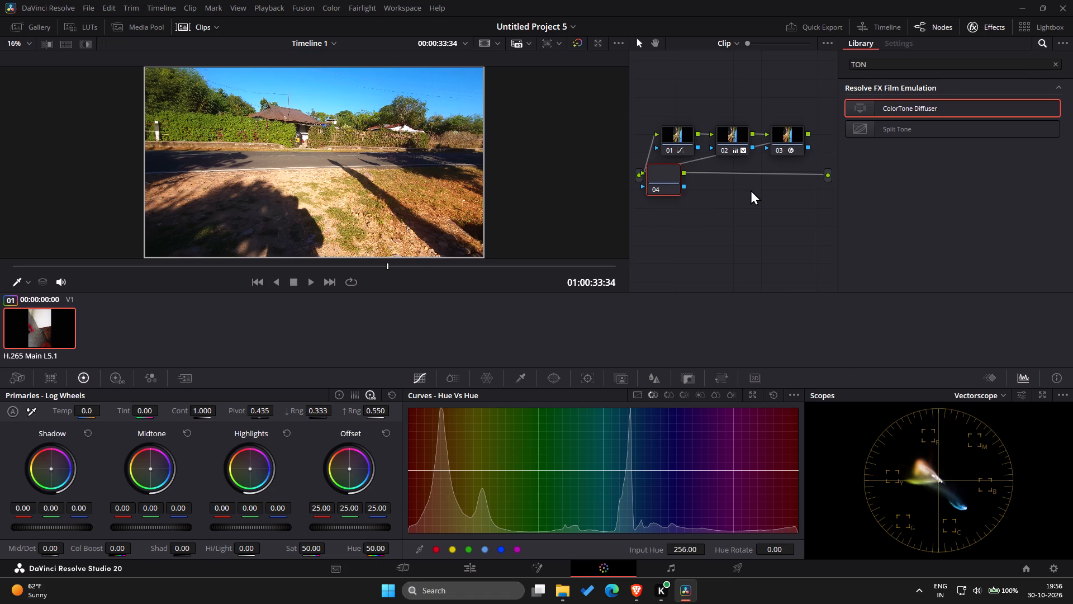
drag(662, 180, 765, 183)
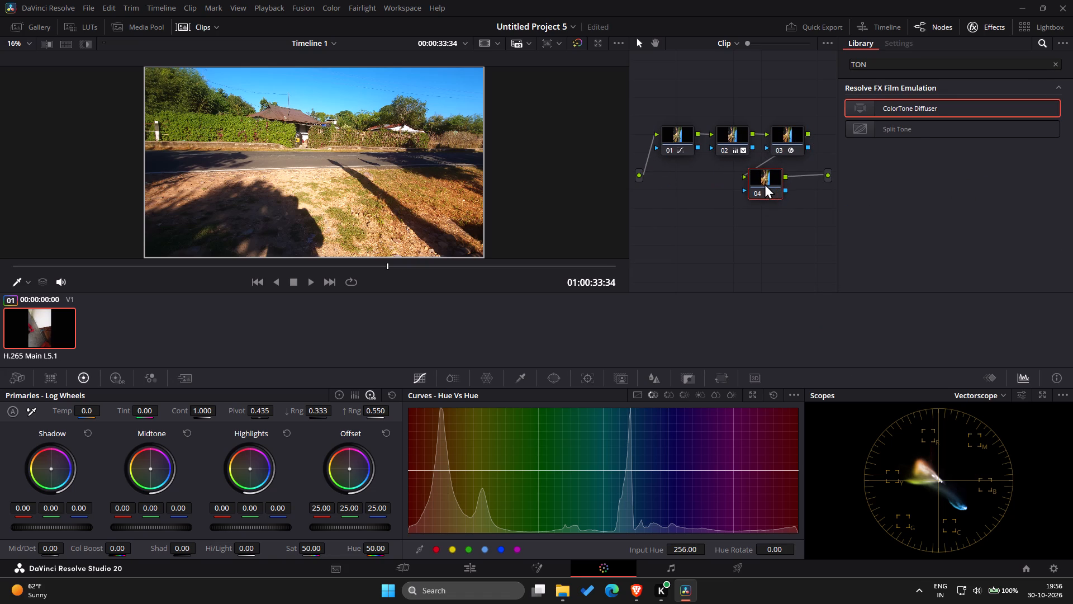
drag(787, 135, 758, 103)
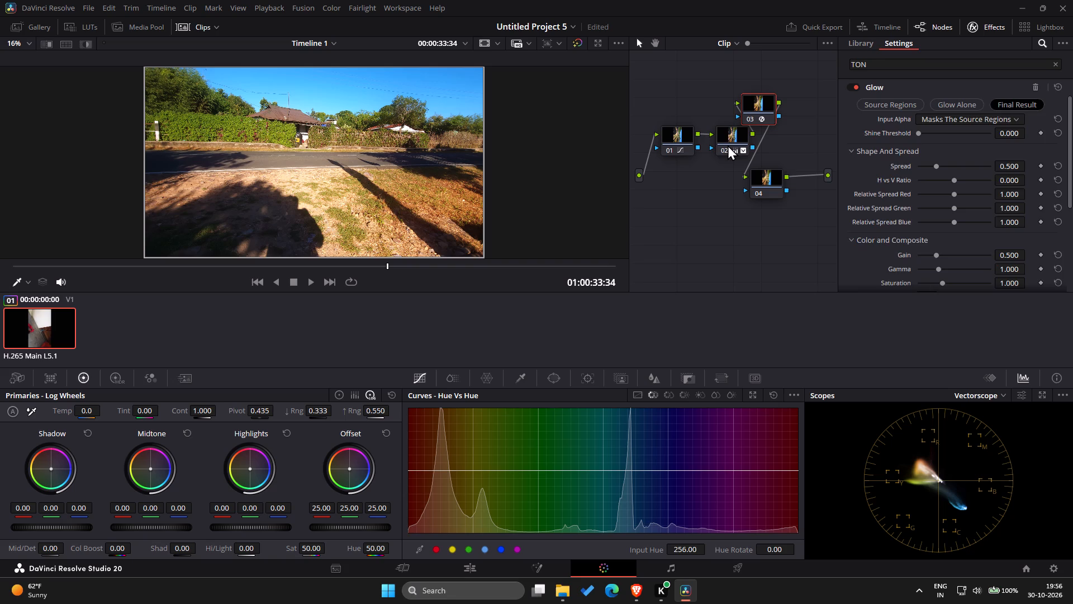
drag(728, 144, 694, 106)
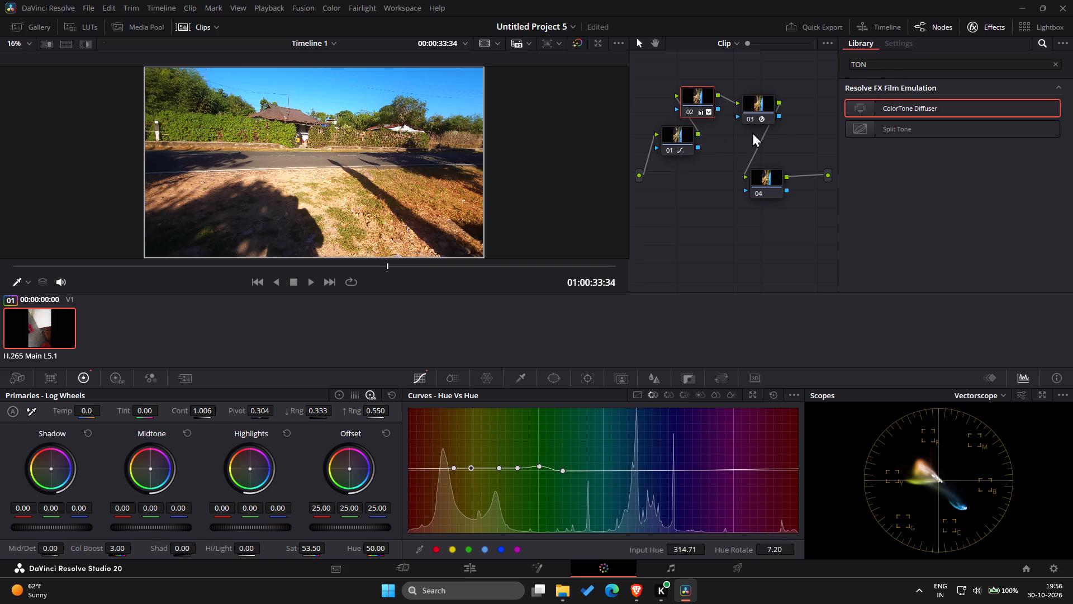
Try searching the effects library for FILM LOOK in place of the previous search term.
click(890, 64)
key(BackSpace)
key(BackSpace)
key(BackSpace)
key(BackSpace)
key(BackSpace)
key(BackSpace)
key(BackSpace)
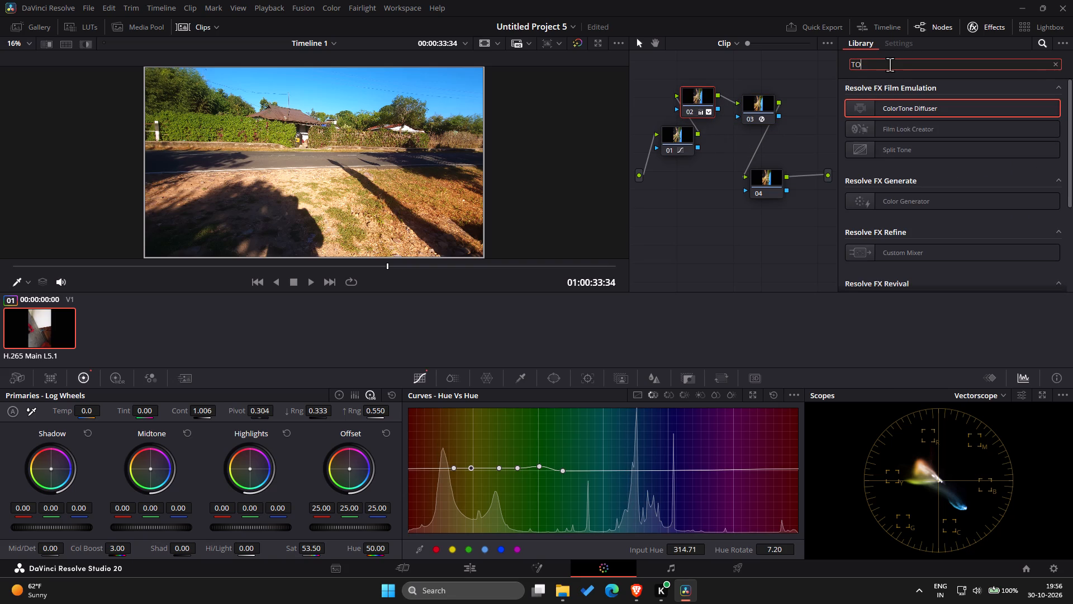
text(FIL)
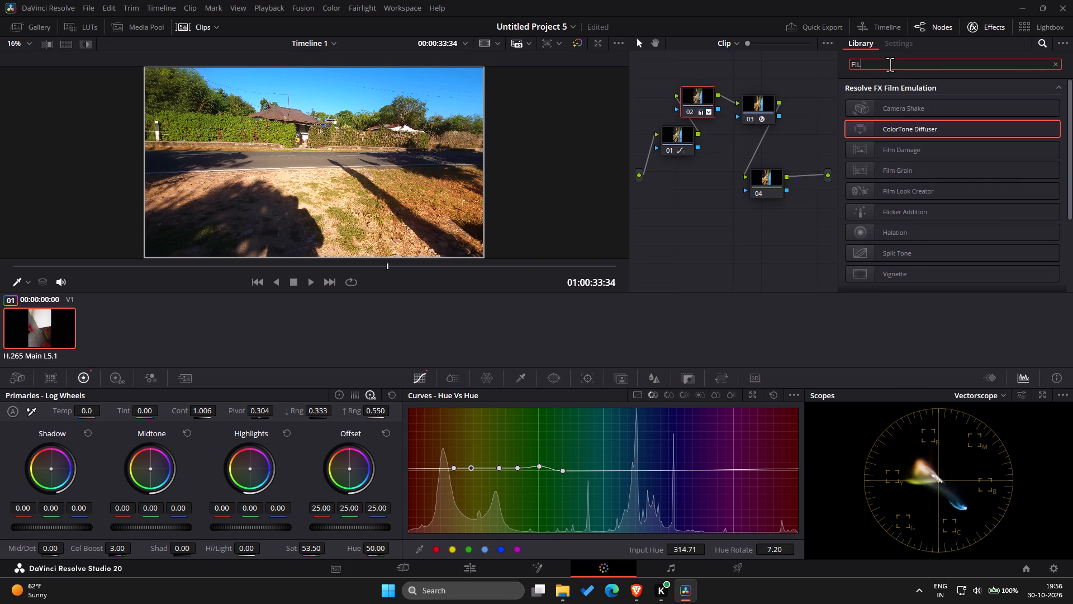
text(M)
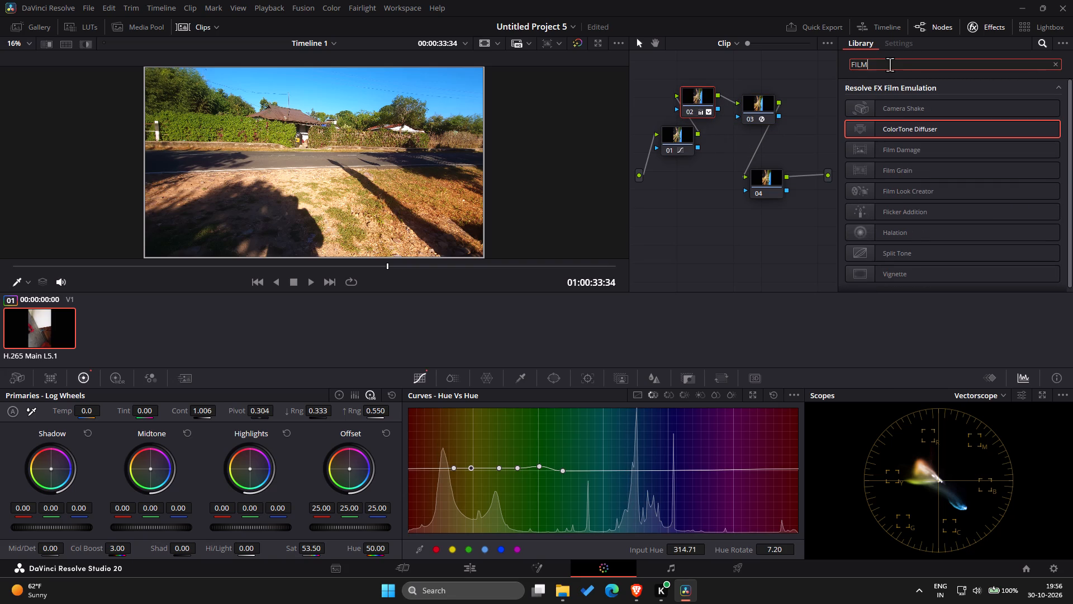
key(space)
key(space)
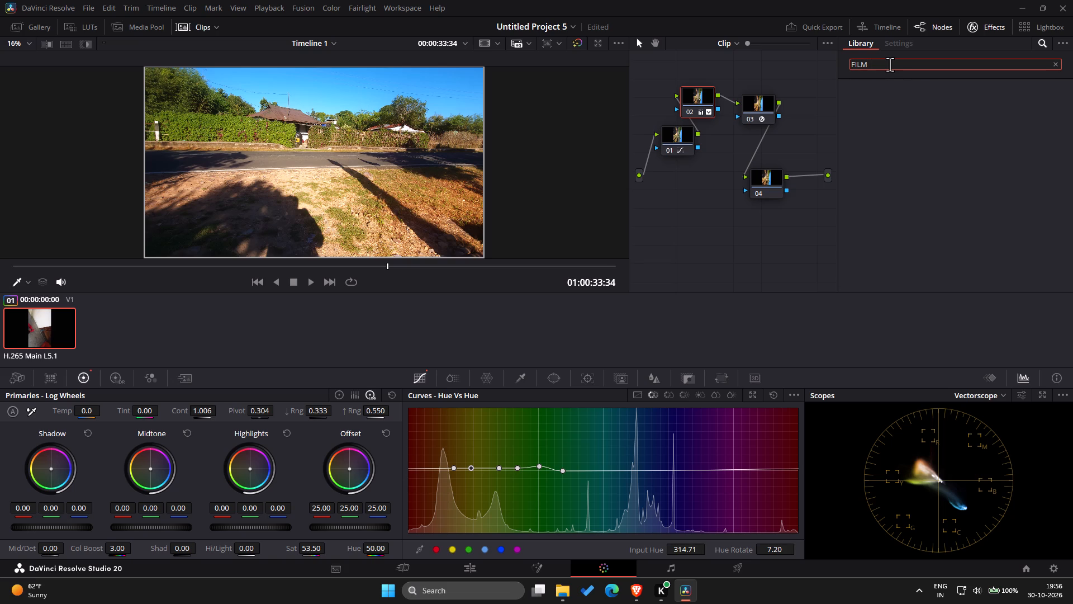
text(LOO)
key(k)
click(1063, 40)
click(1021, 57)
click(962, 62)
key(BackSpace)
Search the effects library for FILM LOO and apply Film Look Creator to node 04.
click(766, 180)
drag(894, 58, 894, 65)
click(894, 65)
key(BackSpace)
key(BackSpace)
key(BackSpace)
key(BackSpace)
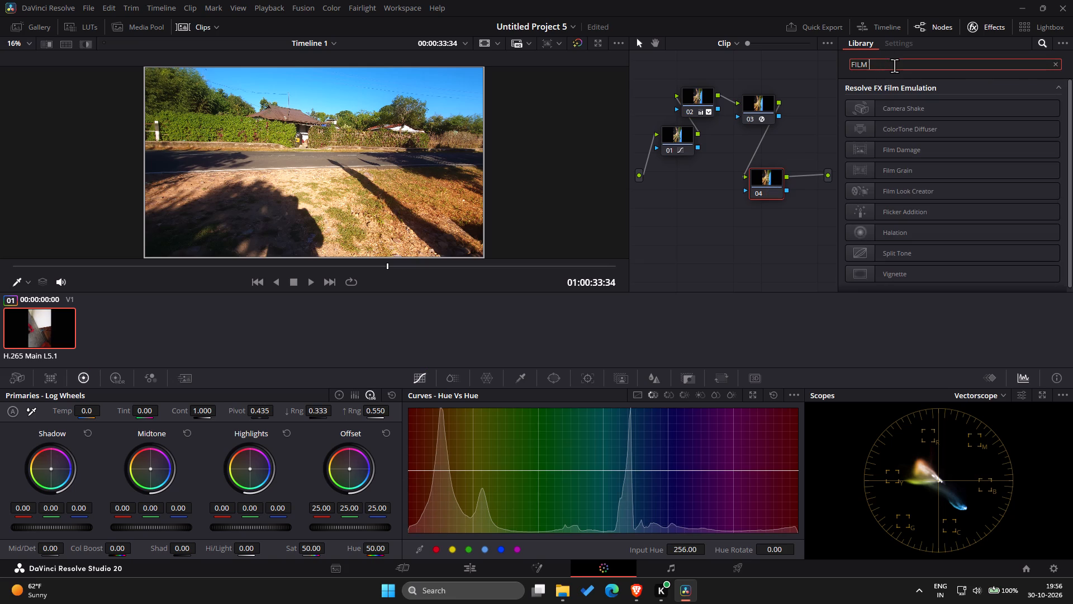
key(BackSpace)
key(space)
text(LOO)
click(876, 103)
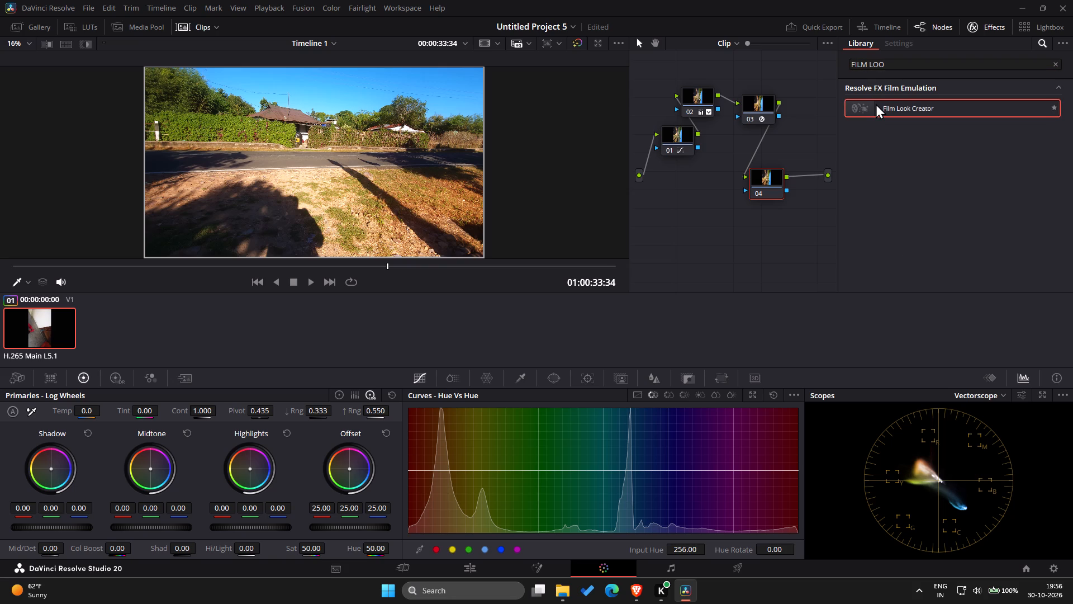
drag(876, 103, 766, 188)
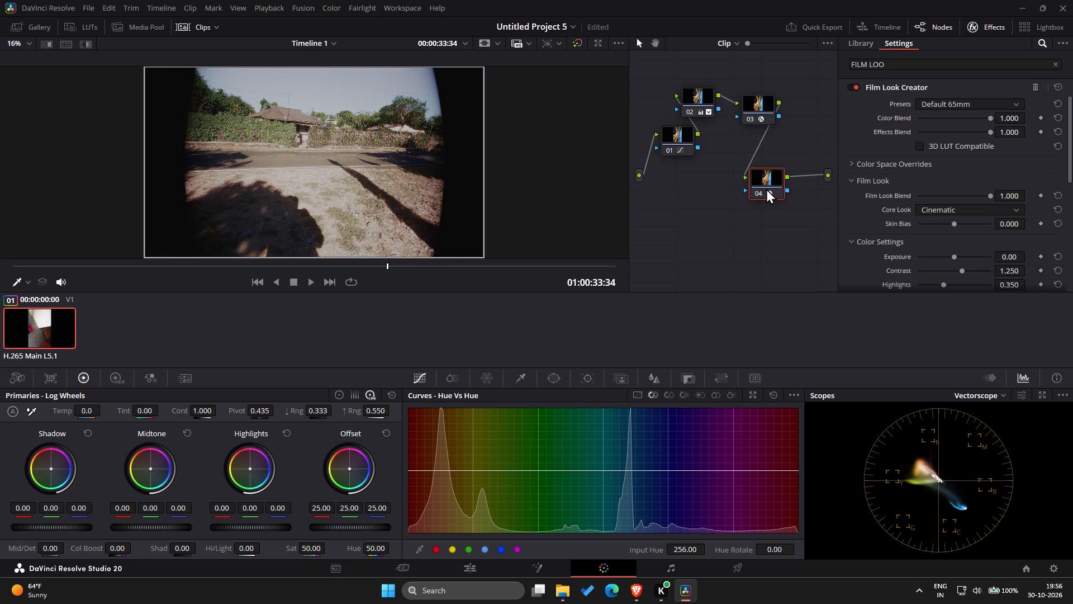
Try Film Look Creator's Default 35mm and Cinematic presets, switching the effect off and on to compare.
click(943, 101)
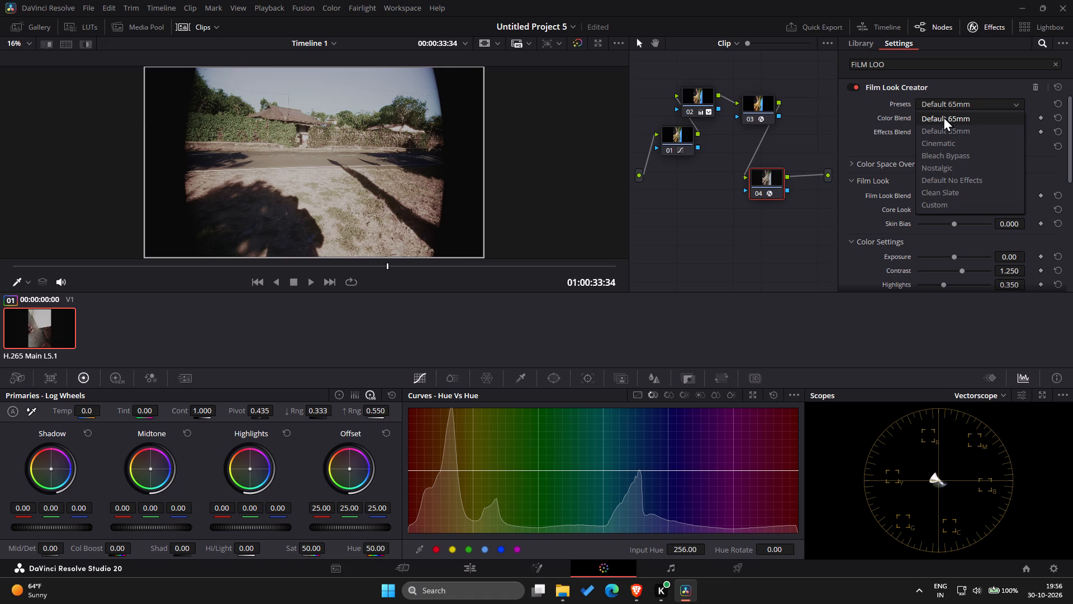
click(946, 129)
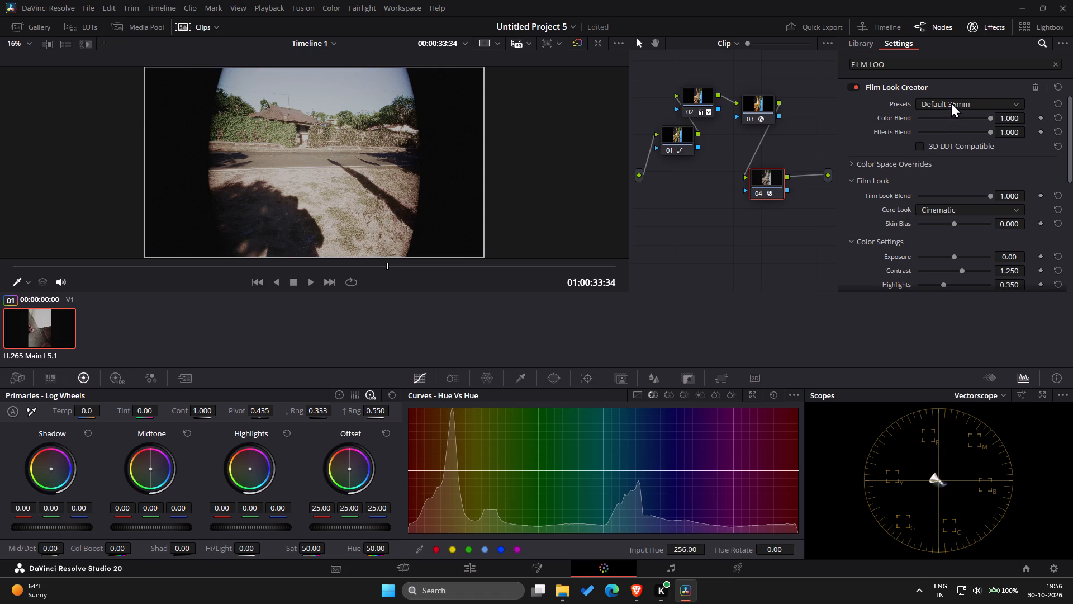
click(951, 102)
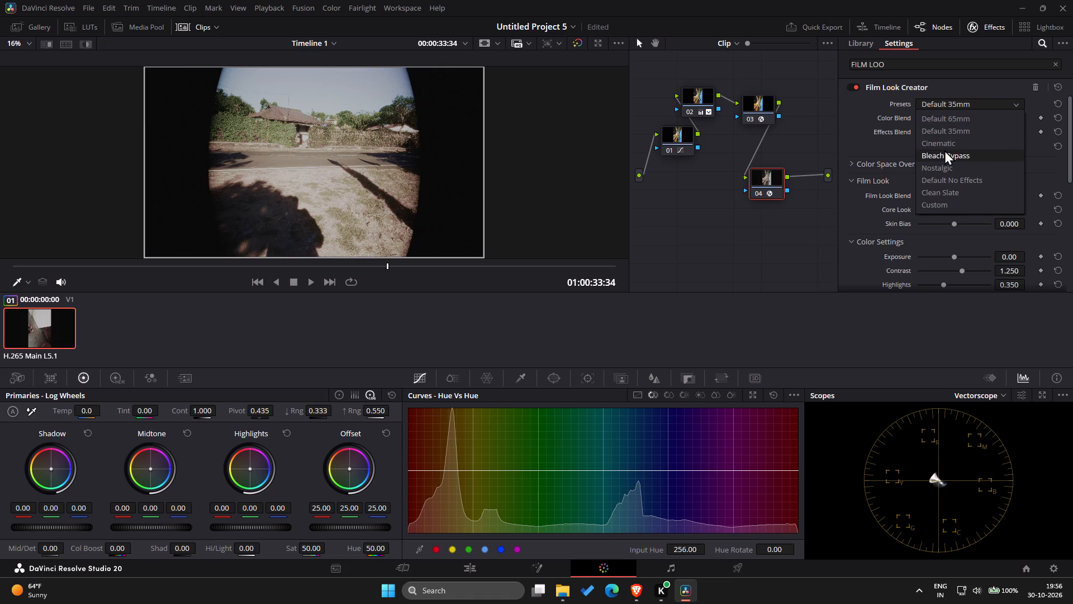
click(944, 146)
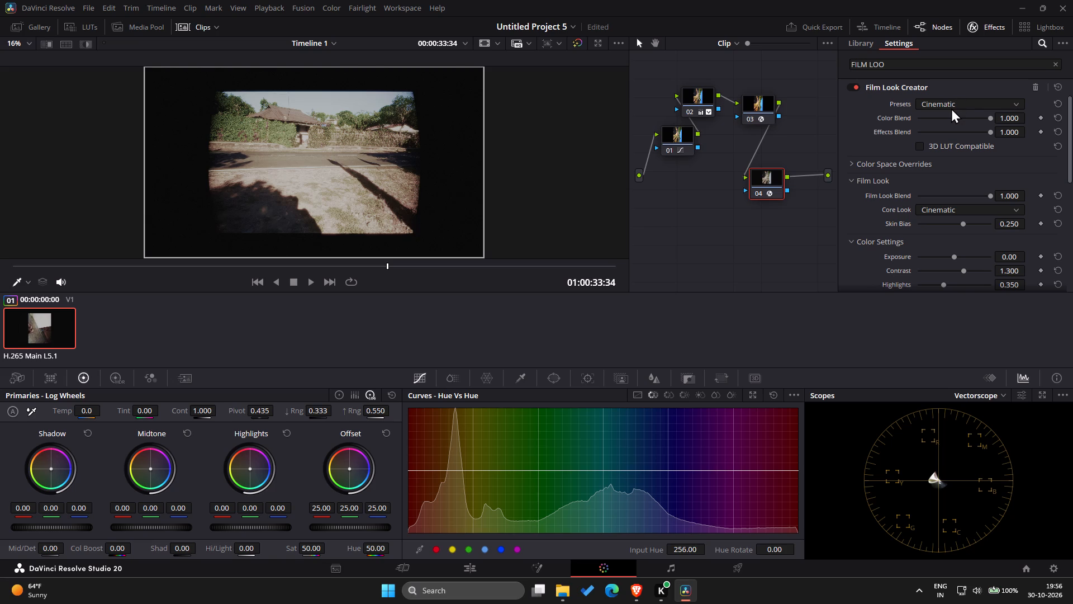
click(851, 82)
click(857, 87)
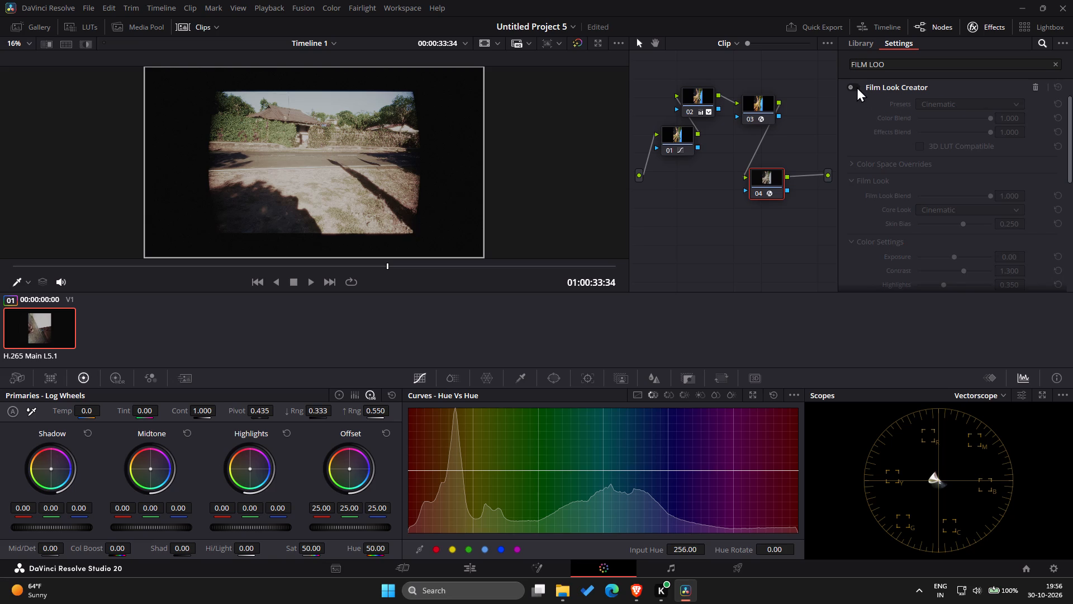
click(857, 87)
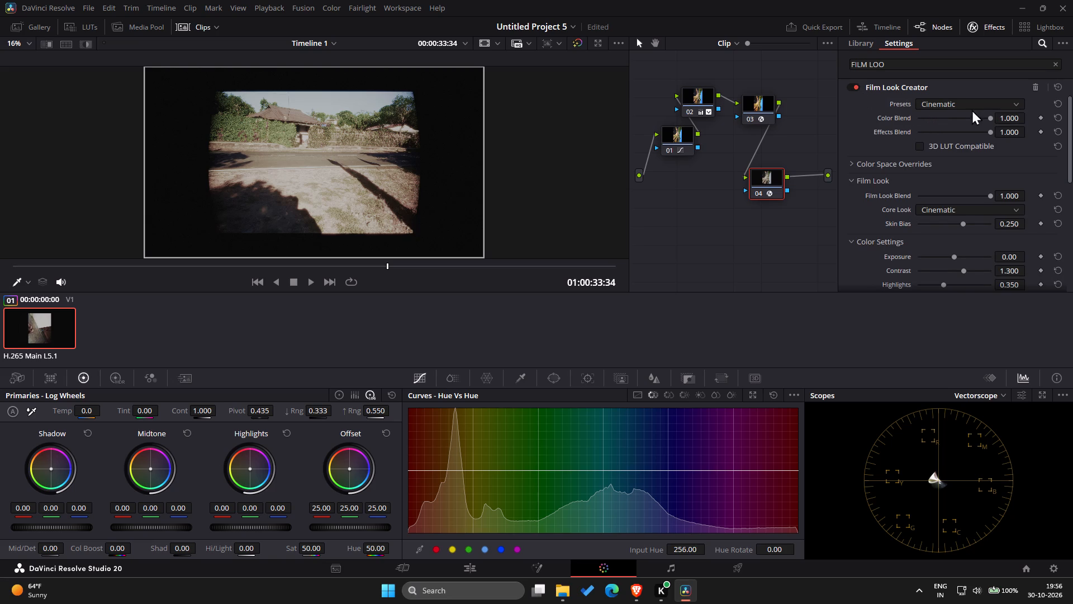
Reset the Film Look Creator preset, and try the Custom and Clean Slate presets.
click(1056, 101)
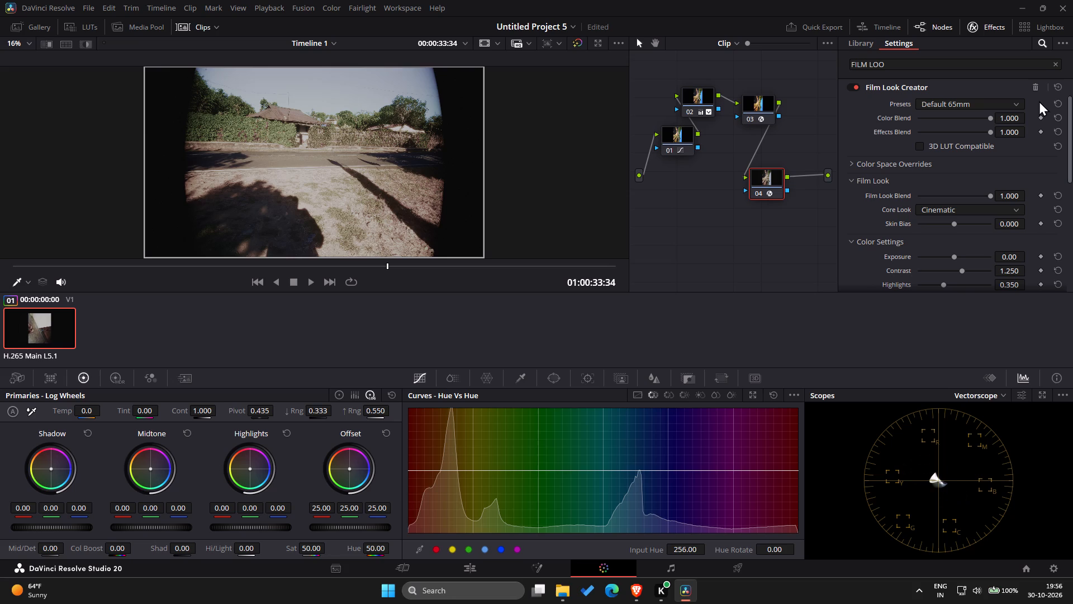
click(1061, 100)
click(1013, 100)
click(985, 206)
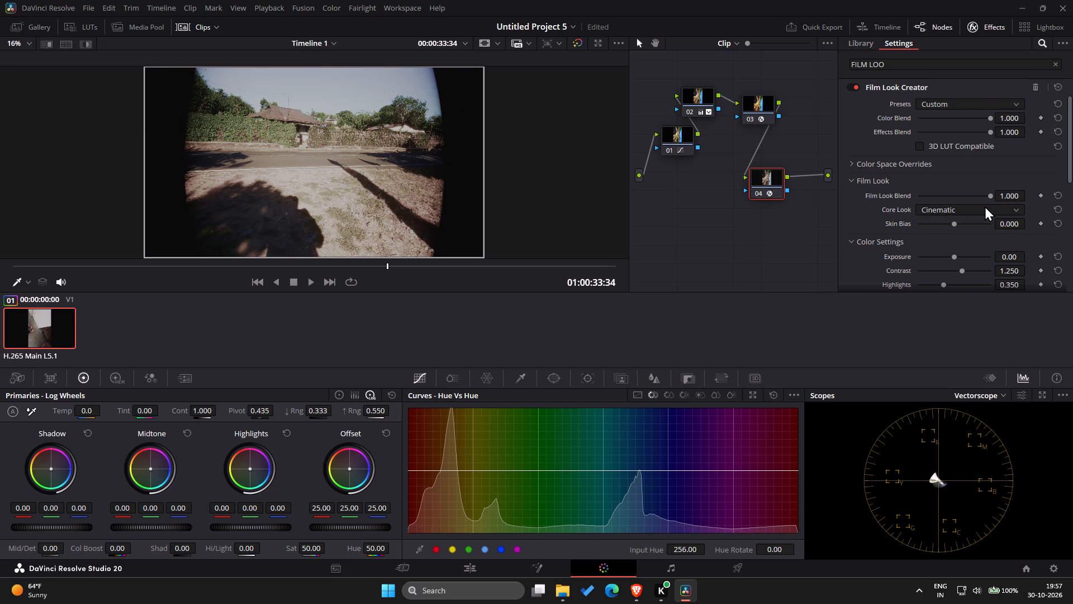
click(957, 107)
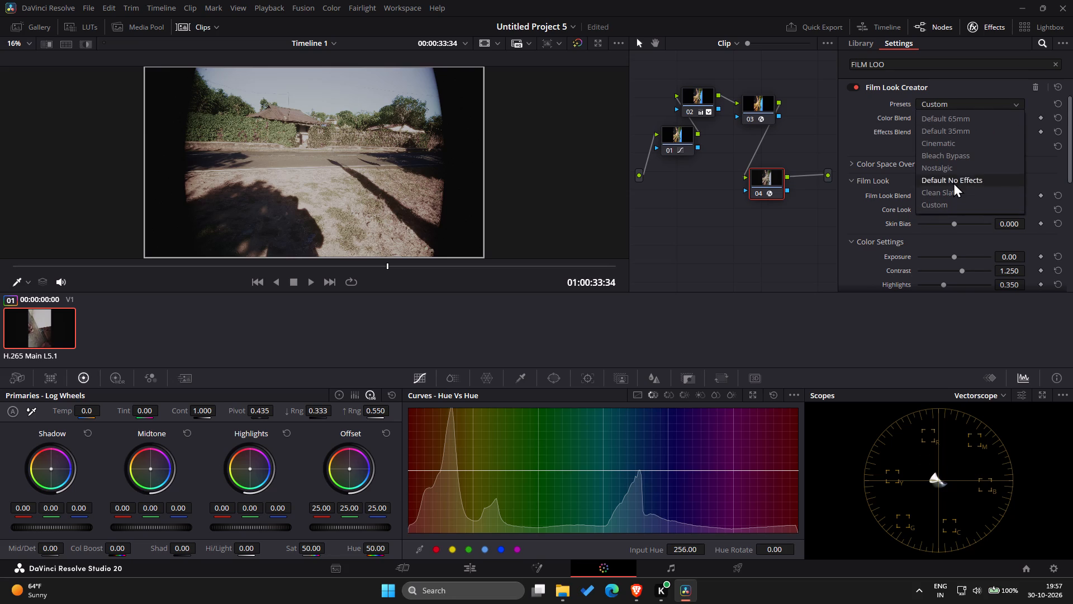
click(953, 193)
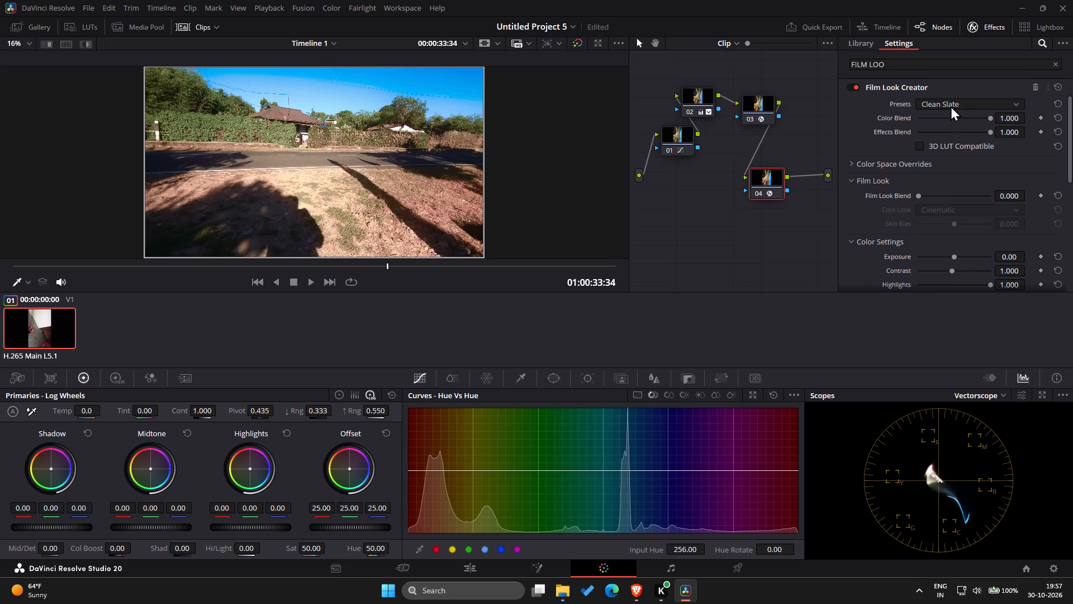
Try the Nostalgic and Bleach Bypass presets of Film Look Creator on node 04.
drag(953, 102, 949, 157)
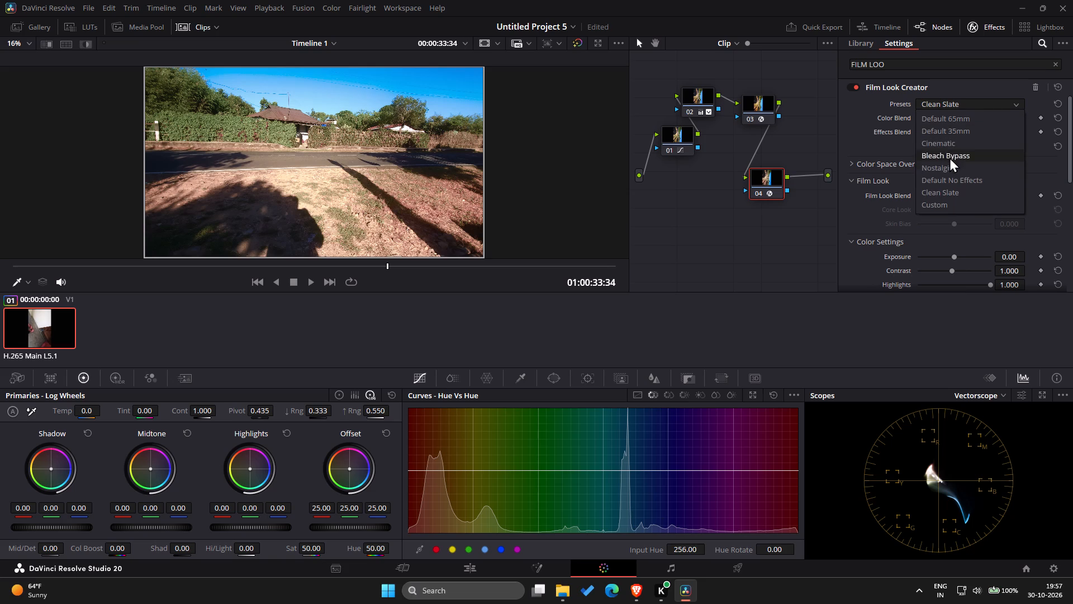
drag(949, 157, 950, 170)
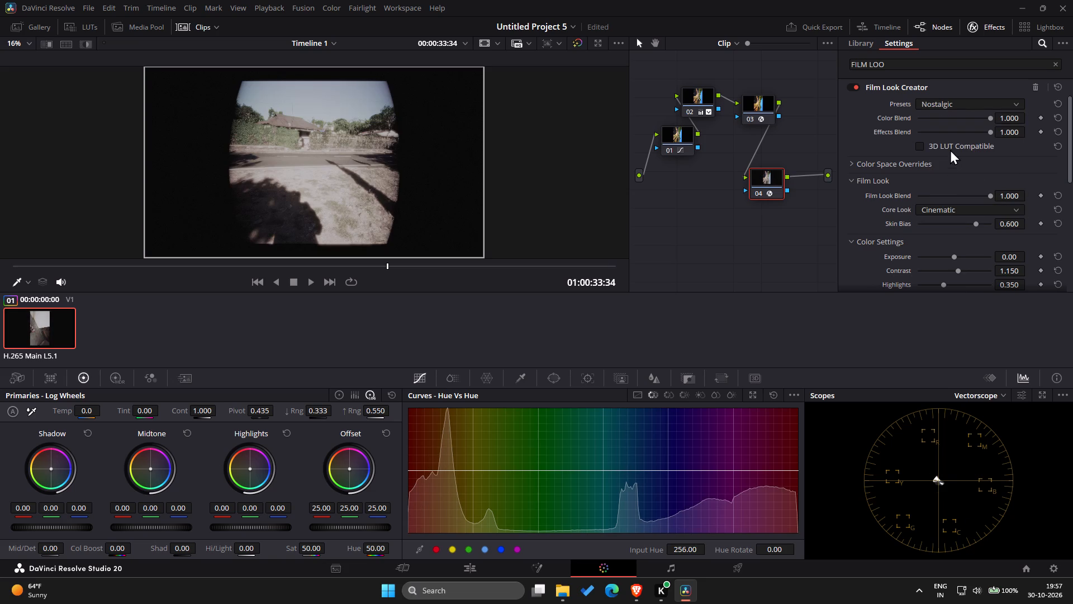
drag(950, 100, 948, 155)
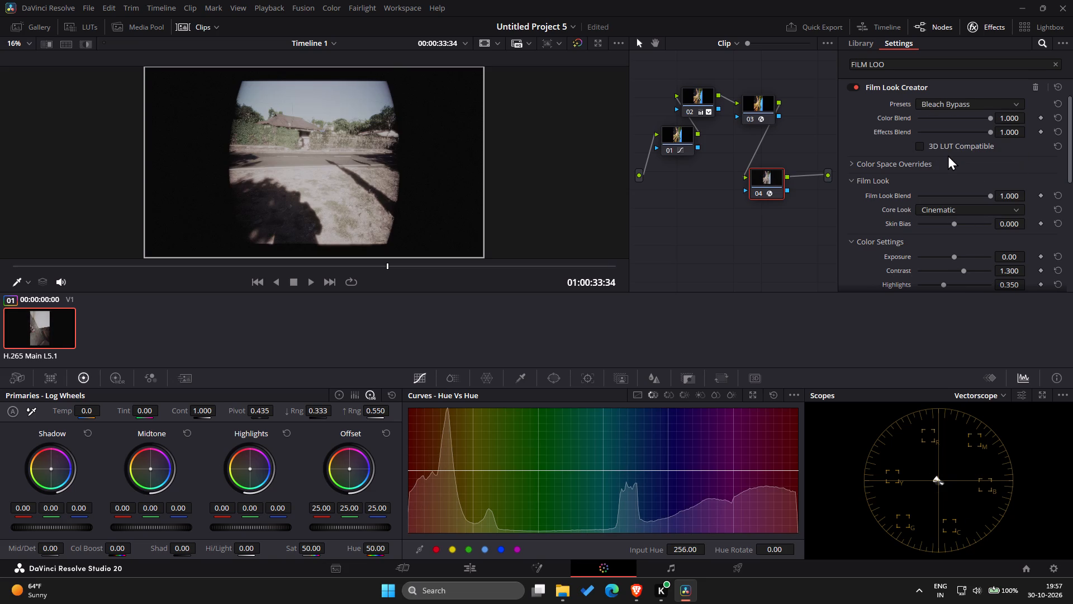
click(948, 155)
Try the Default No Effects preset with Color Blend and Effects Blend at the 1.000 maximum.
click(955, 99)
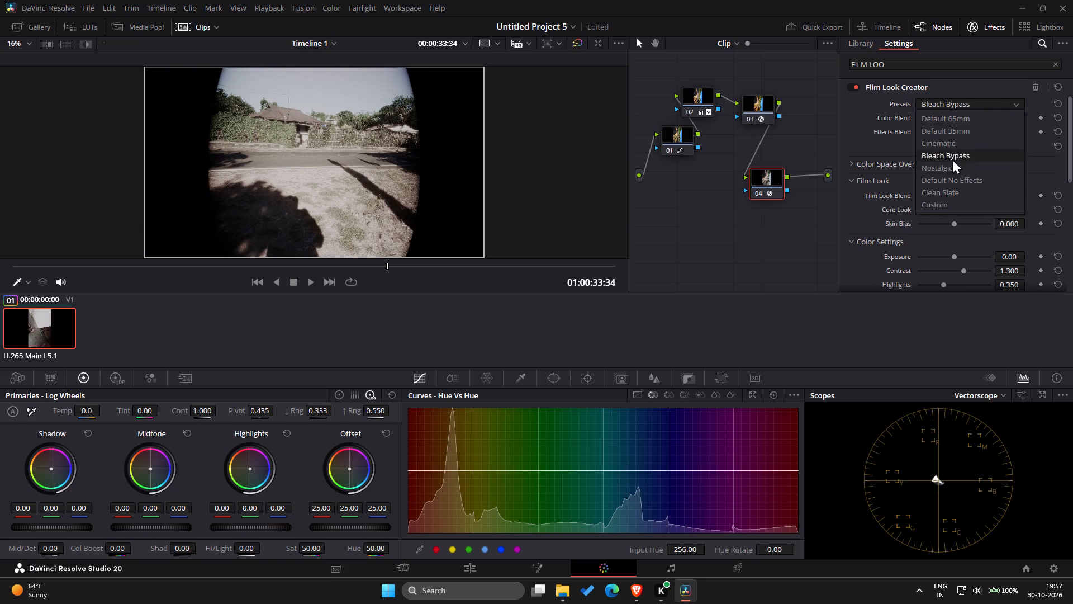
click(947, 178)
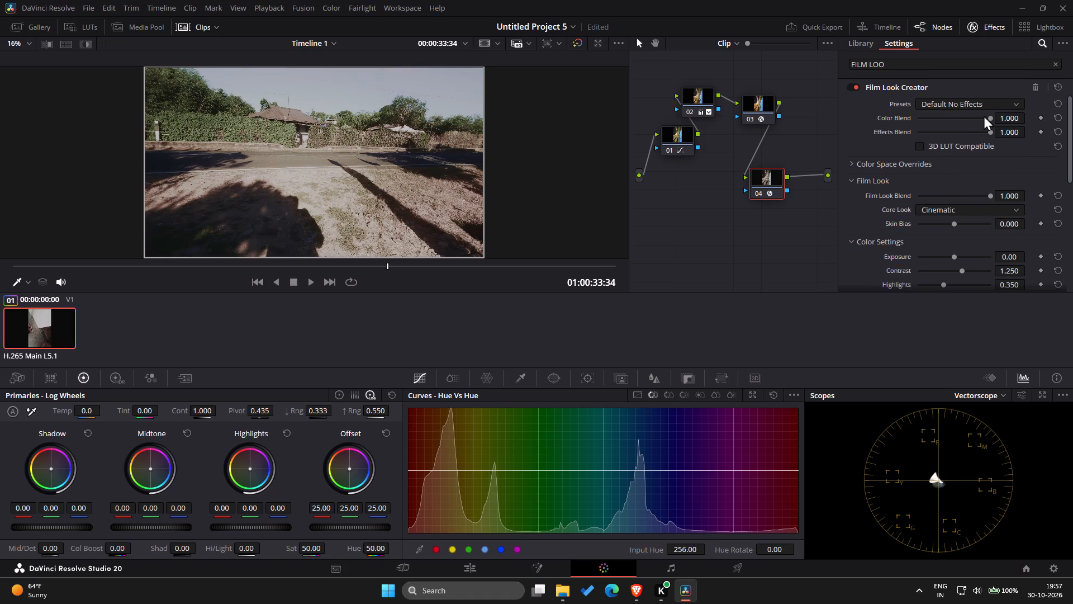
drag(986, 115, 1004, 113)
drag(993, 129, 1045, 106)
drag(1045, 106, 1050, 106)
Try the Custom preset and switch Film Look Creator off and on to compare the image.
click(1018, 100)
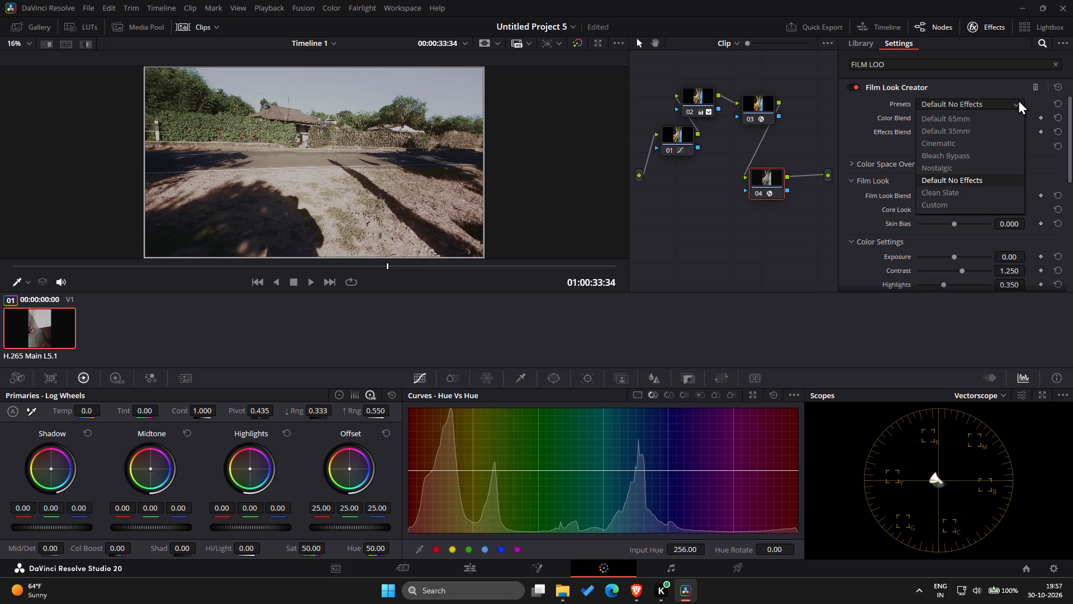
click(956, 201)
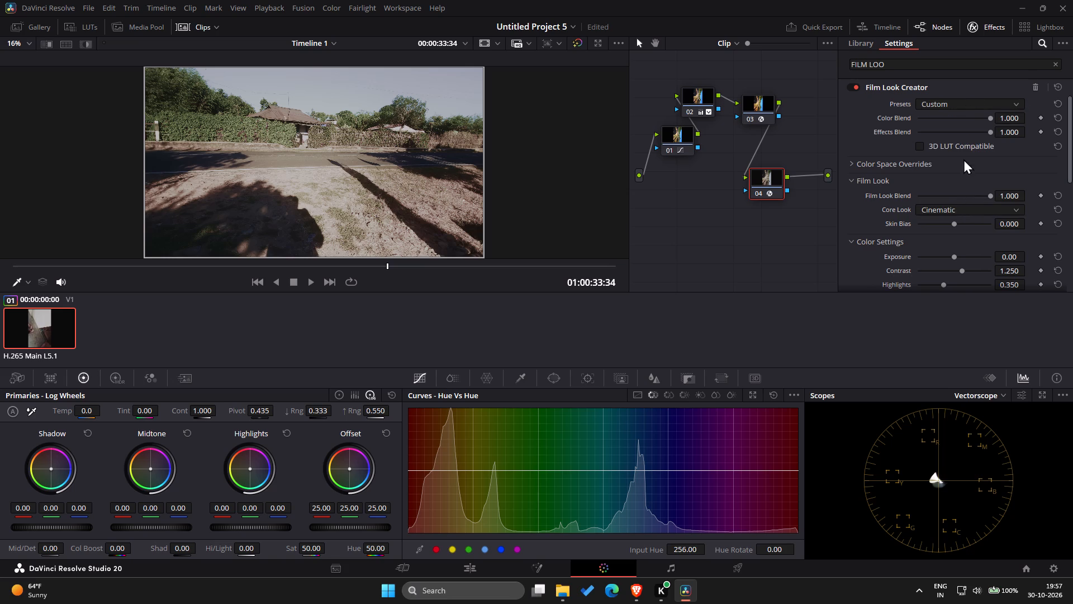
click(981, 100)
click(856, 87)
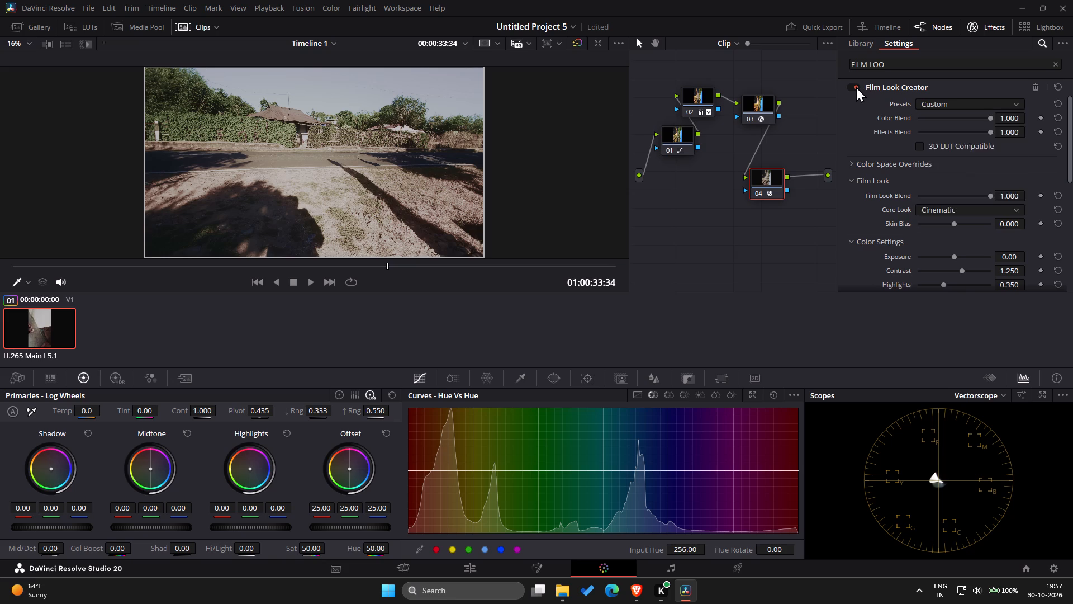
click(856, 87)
Set the Film Look Creator preset on node 04 to Default 65mm.
click(999, 101)
click(992, 122)
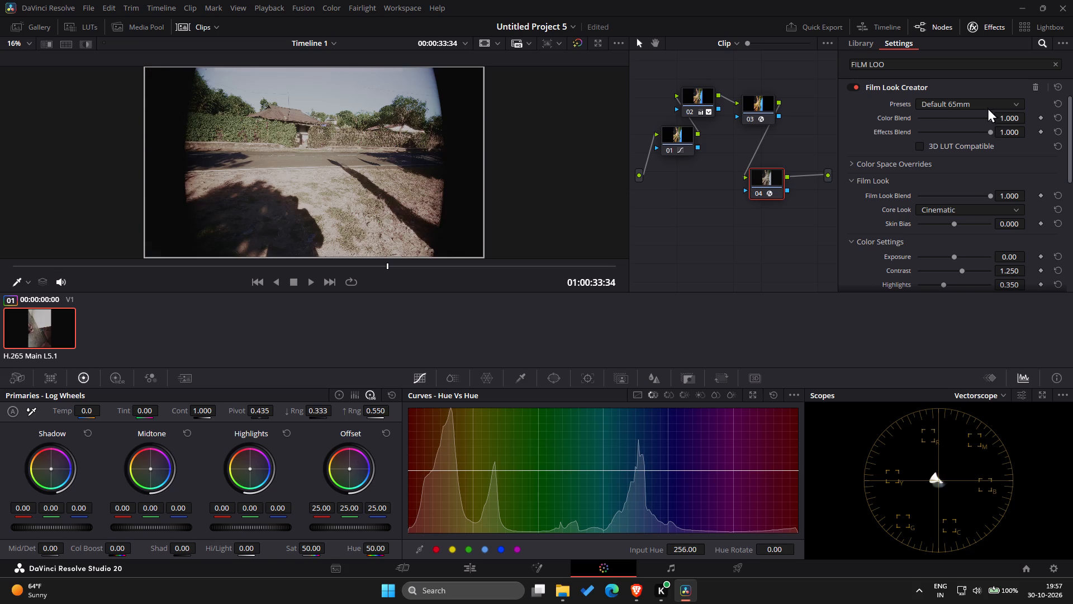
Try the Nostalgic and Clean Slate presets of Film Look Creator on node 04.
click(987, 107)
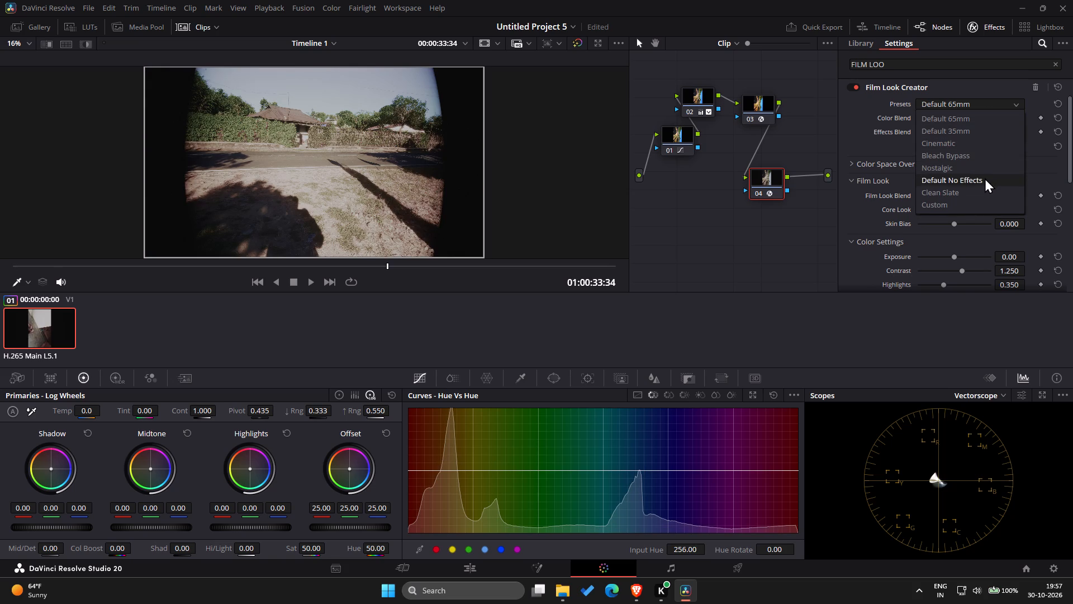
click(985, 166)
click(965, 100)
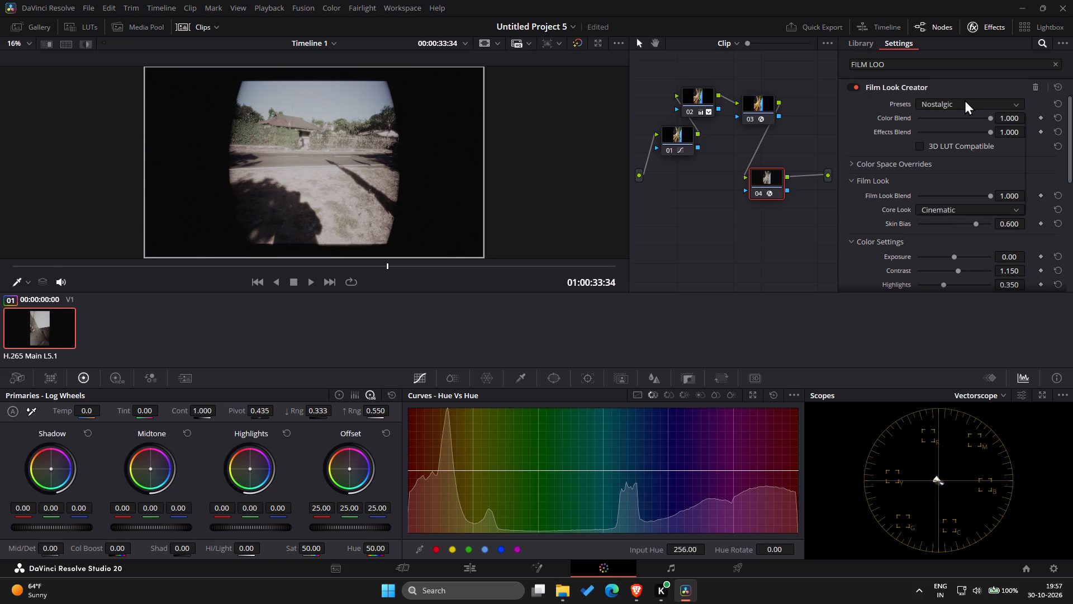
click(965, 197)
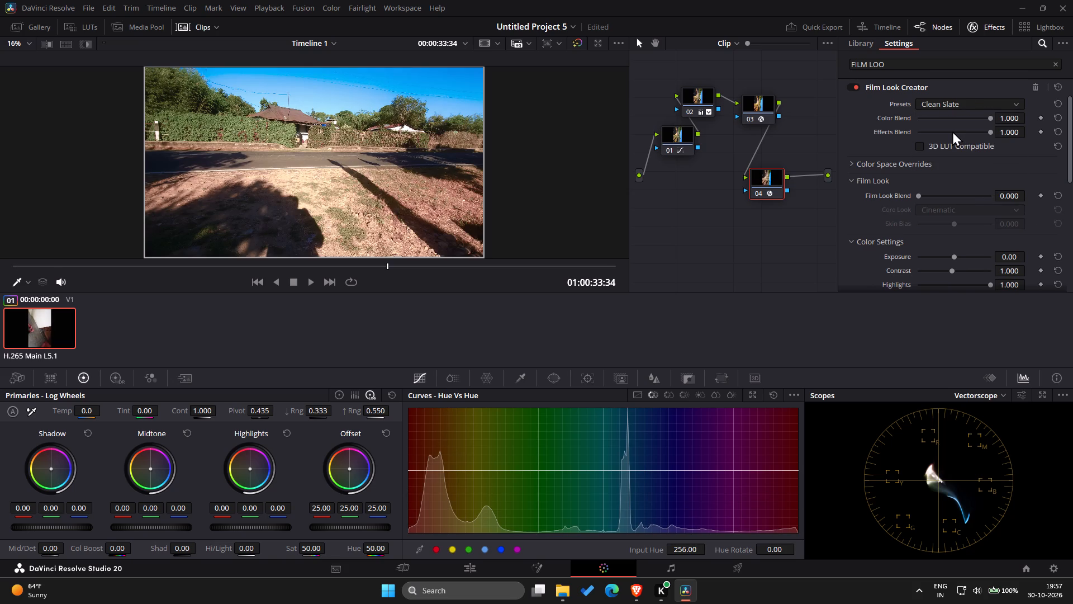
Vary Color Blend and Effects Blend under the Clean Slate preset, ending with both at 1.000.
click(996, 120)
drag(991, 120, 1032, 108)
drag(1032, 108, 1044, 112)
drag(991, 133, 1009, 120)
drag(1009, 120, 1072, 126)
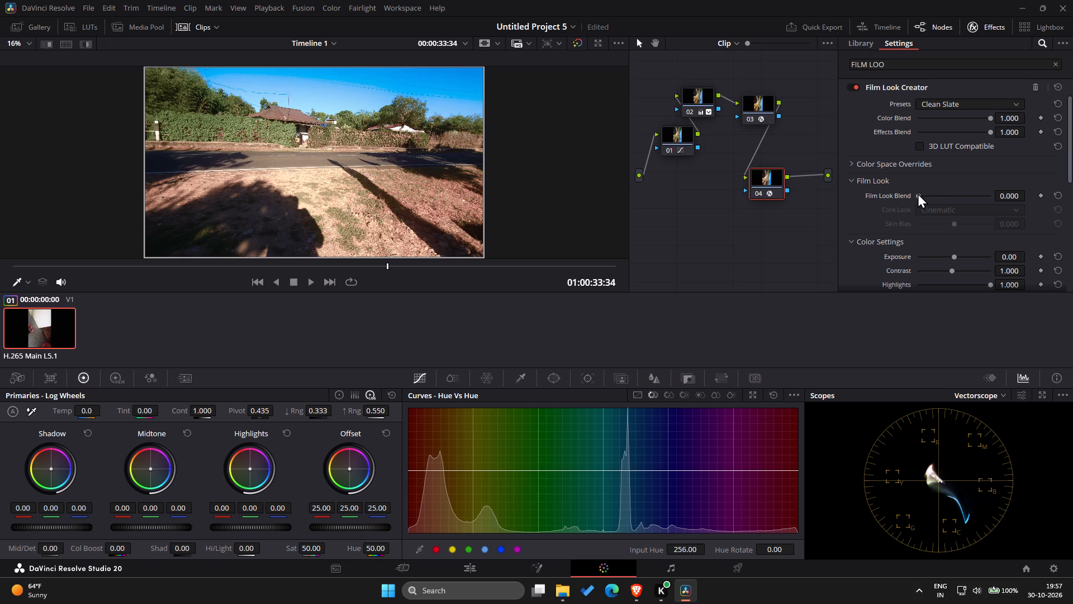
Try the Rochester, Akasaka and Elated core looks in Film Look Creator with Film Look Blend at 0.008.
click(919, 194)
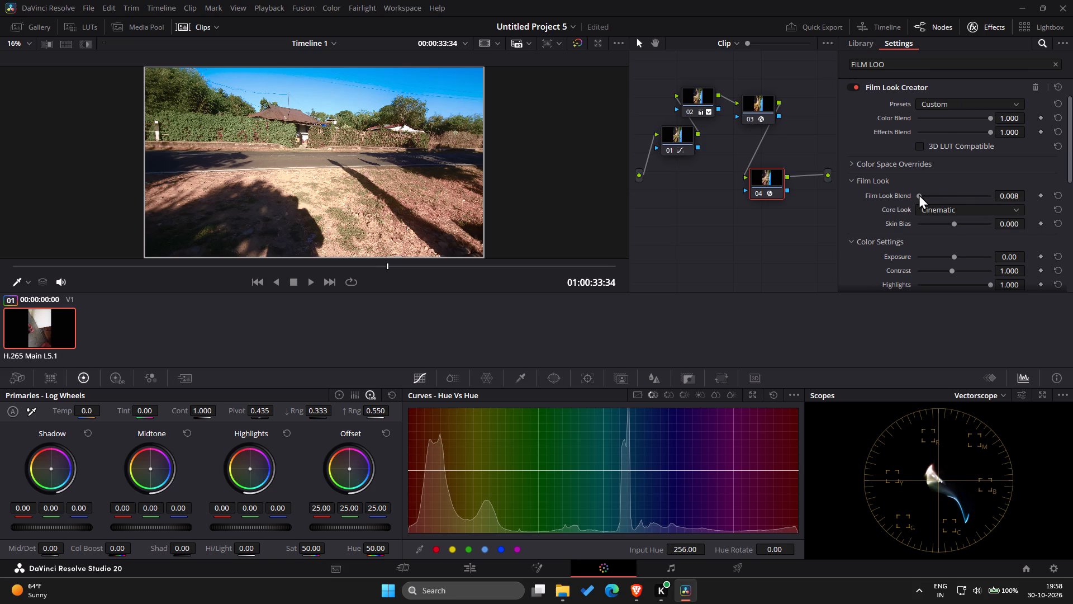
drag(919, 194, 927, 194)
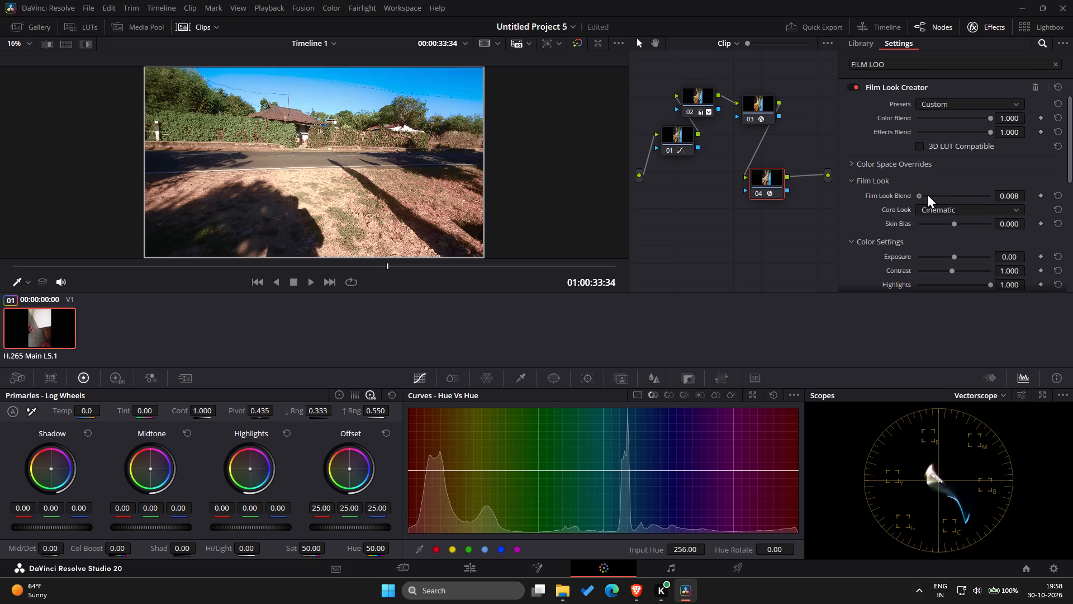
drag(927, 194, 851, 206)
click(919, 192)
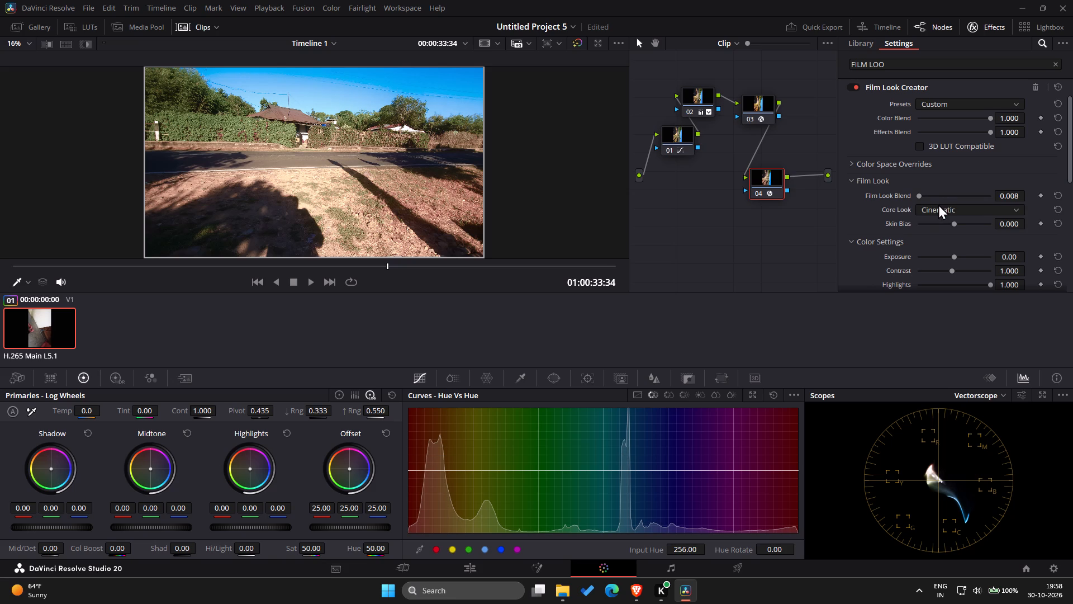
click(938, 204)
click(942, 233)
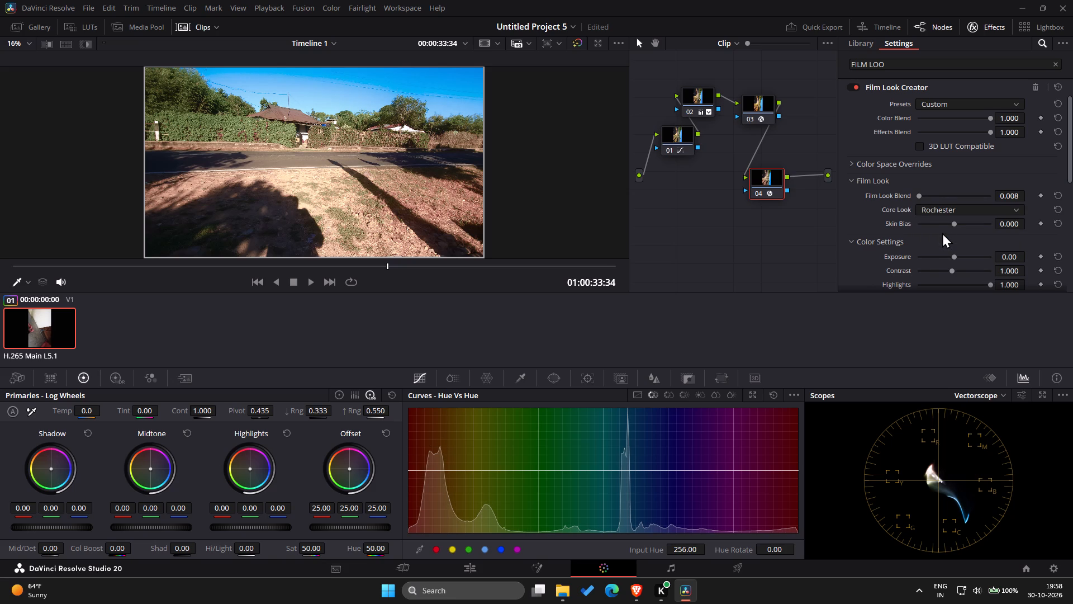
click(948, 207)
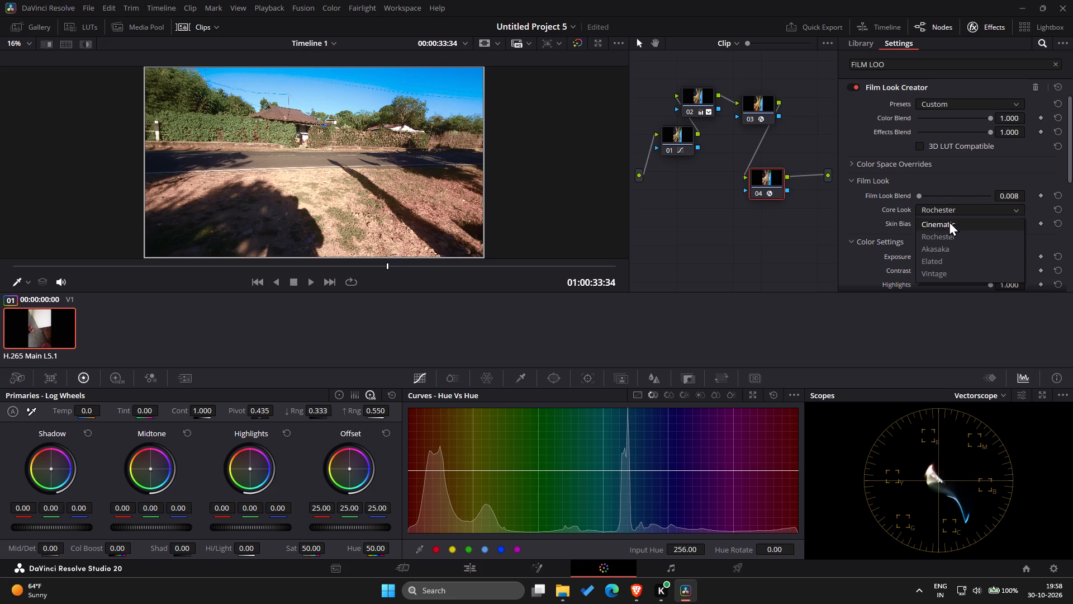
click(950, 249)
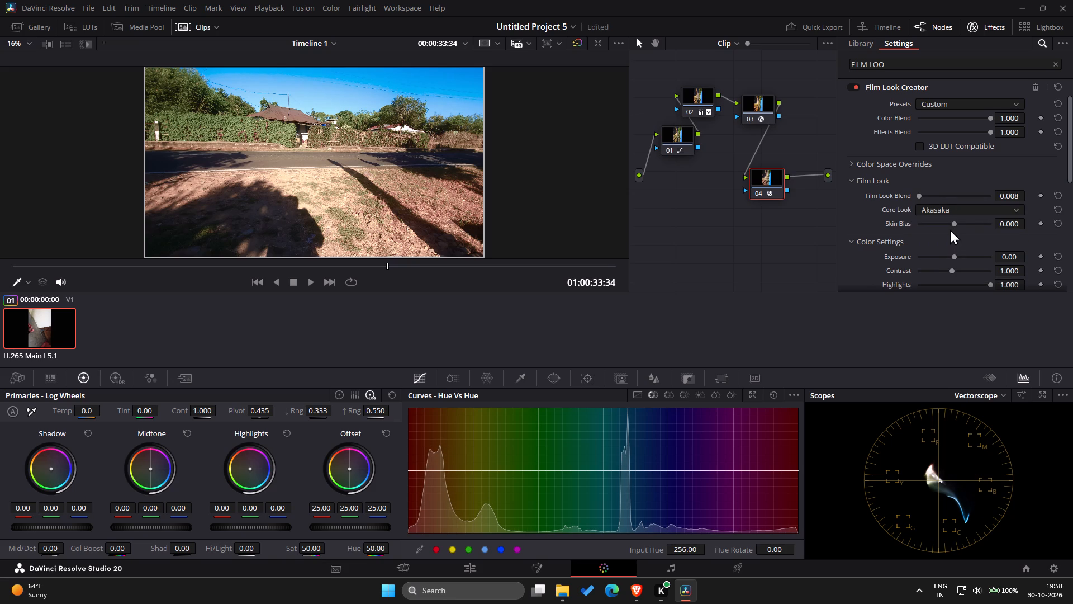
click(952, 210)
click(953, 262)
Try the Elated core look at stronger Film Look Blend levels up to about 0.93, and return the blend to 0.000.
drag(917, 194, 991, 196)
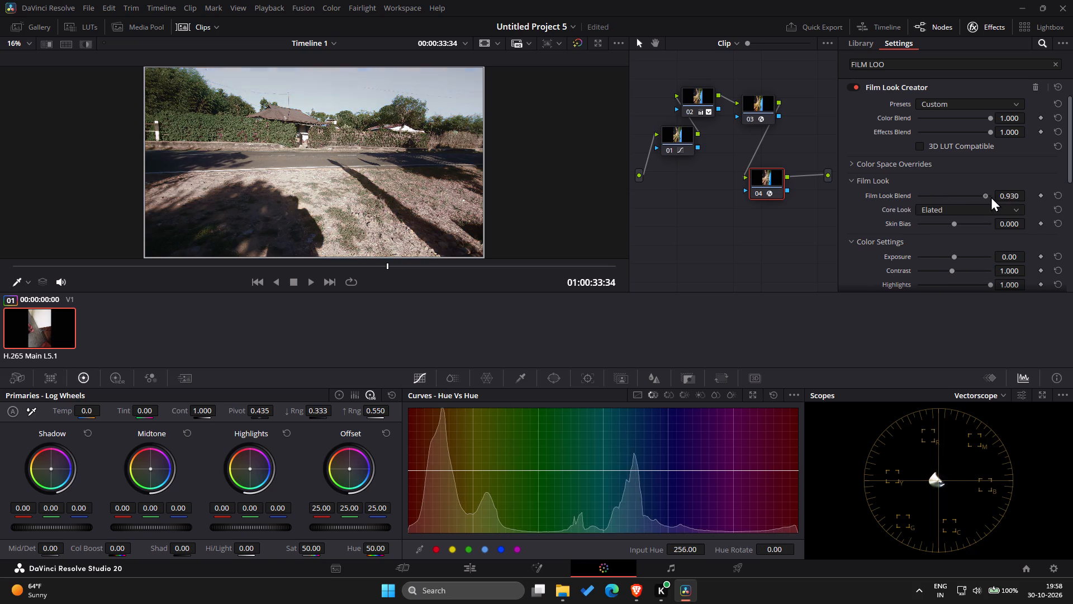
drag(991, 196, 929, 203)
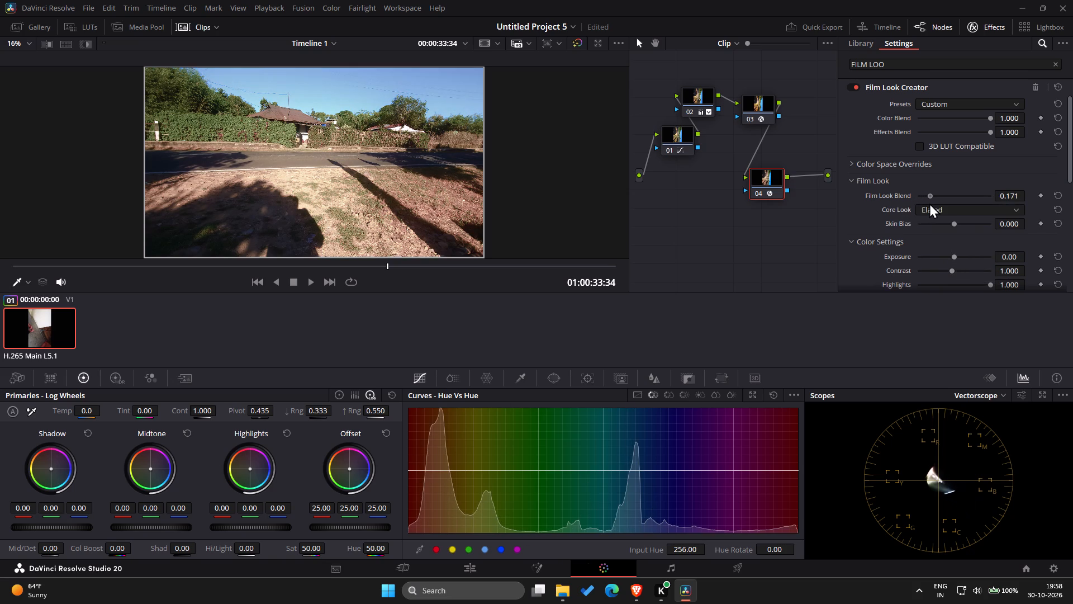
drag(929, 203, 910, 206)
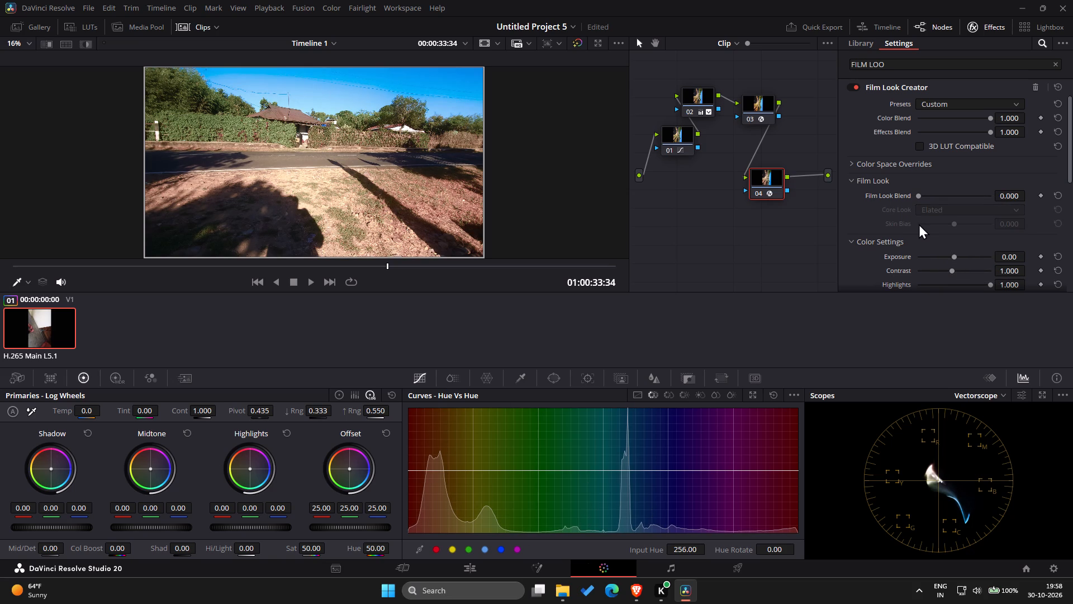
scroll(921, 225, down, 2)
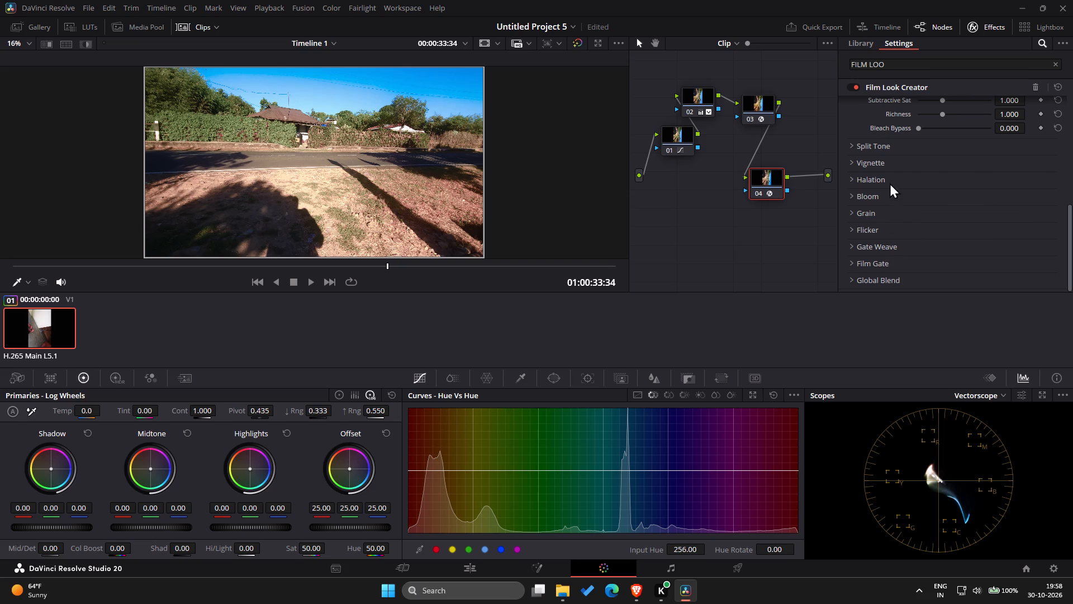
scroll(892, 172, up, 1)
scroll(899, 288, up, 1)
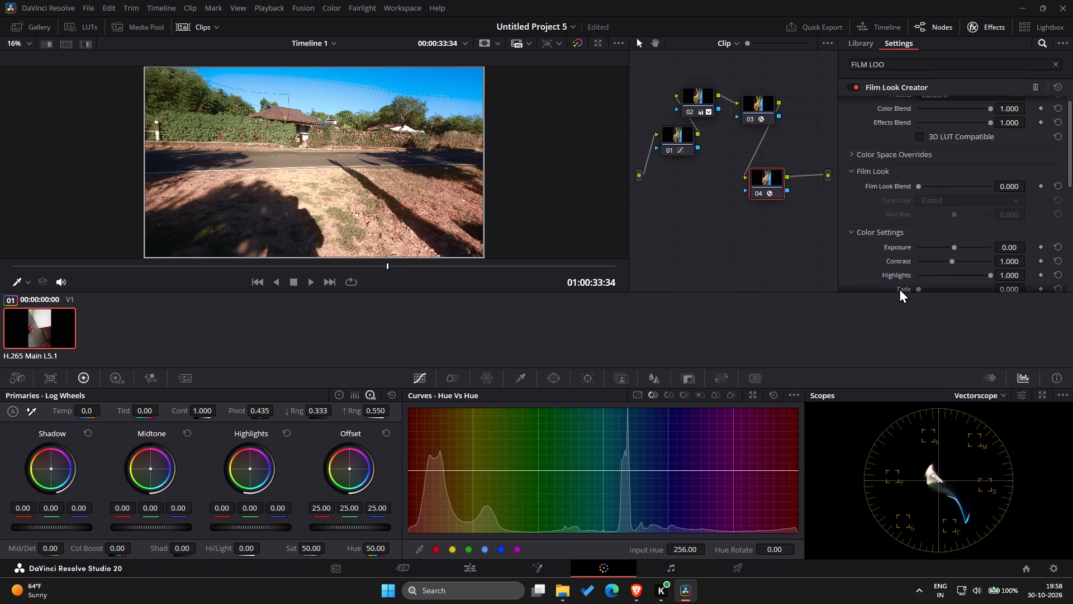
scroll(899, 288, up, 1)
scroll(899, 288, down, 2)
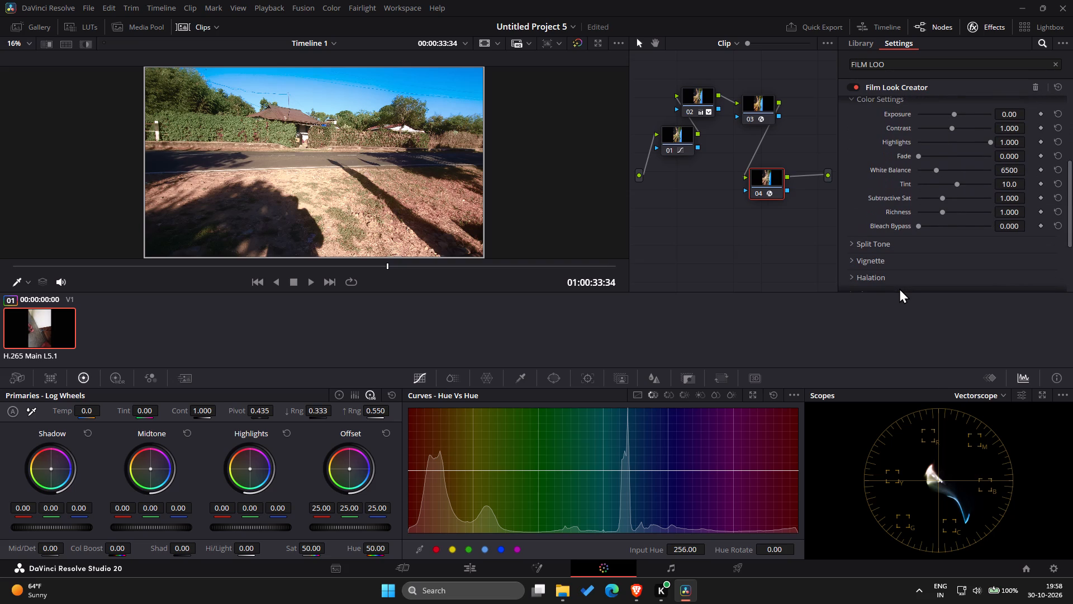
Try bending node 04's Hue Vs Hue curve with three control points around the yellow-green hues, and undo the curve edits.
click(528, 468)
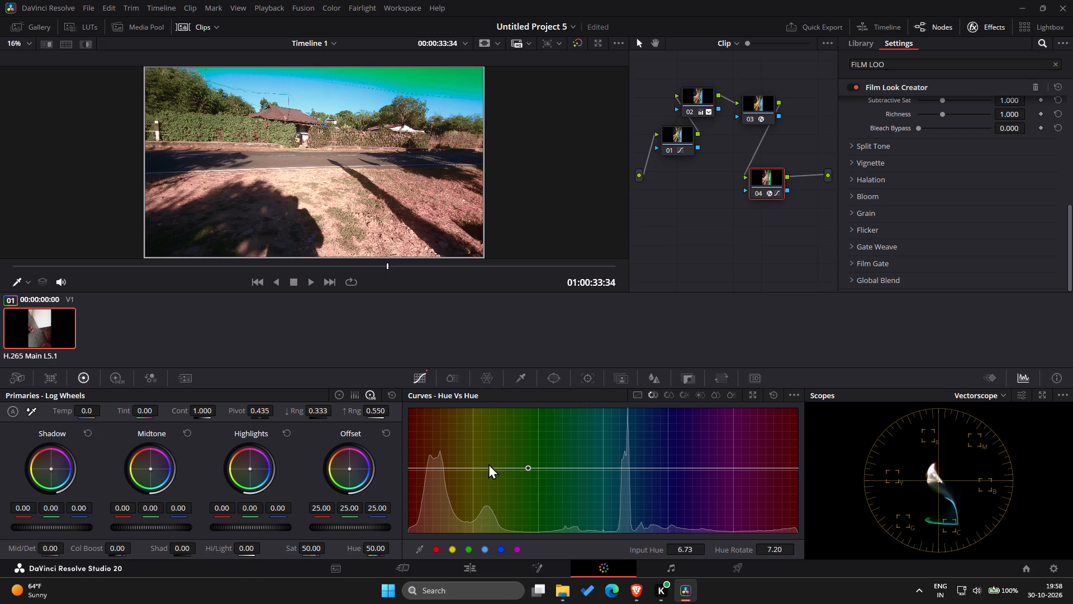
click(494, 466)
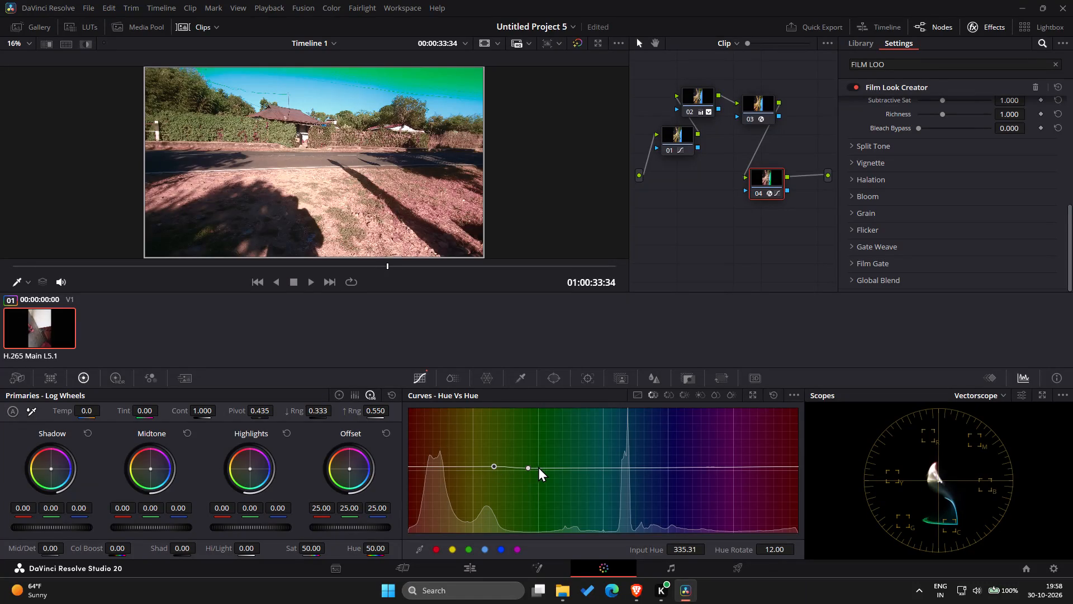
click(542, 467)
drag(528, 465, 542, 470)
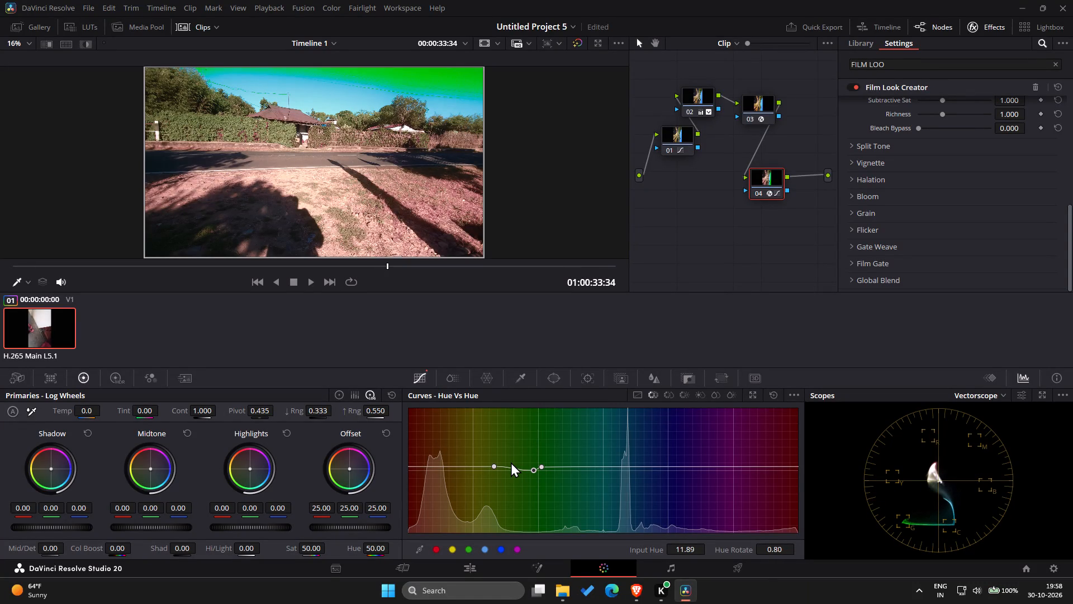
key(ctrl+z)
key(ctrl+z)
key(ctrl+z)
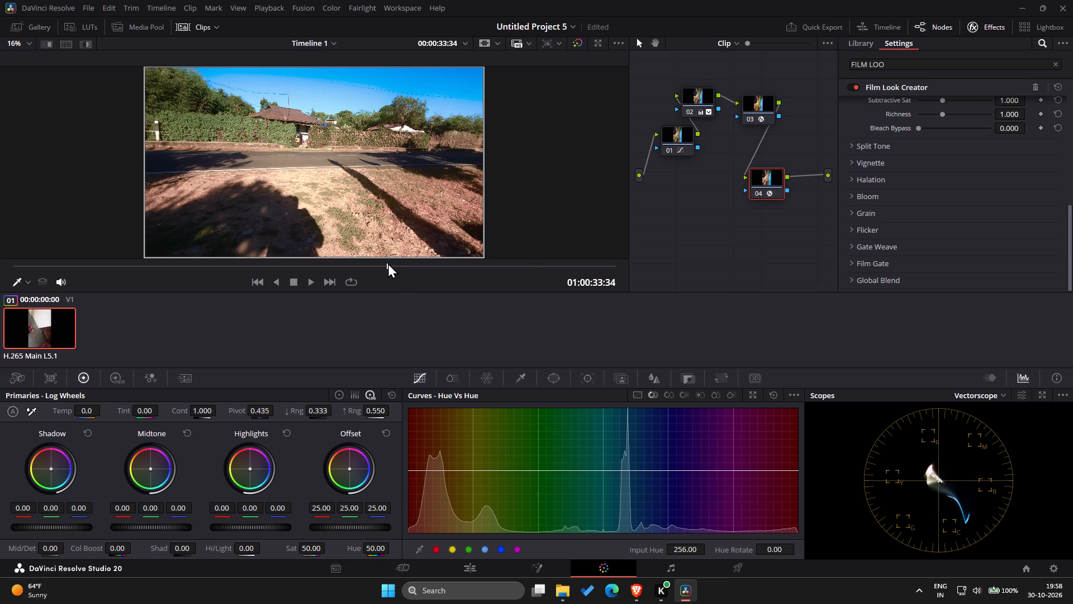
Check other frames back to 01:00:27:09 and reset the grade of node 04, removing Film Look Creator.
drag(388, 263, 355, 271)
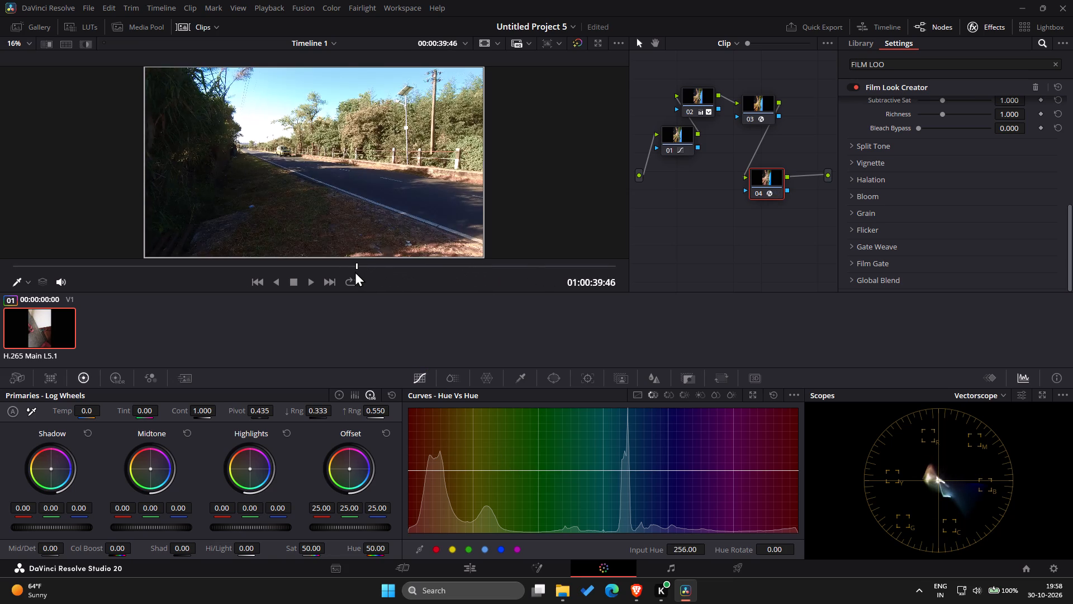
drag(355, 271, 320, 281)
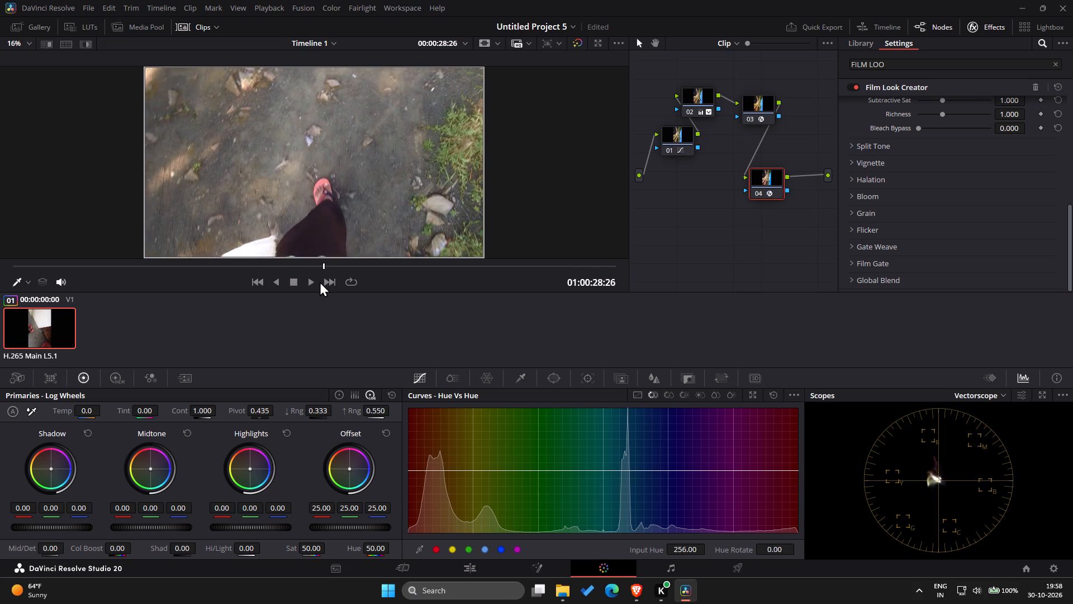
drag(320, 281, 316, 281)
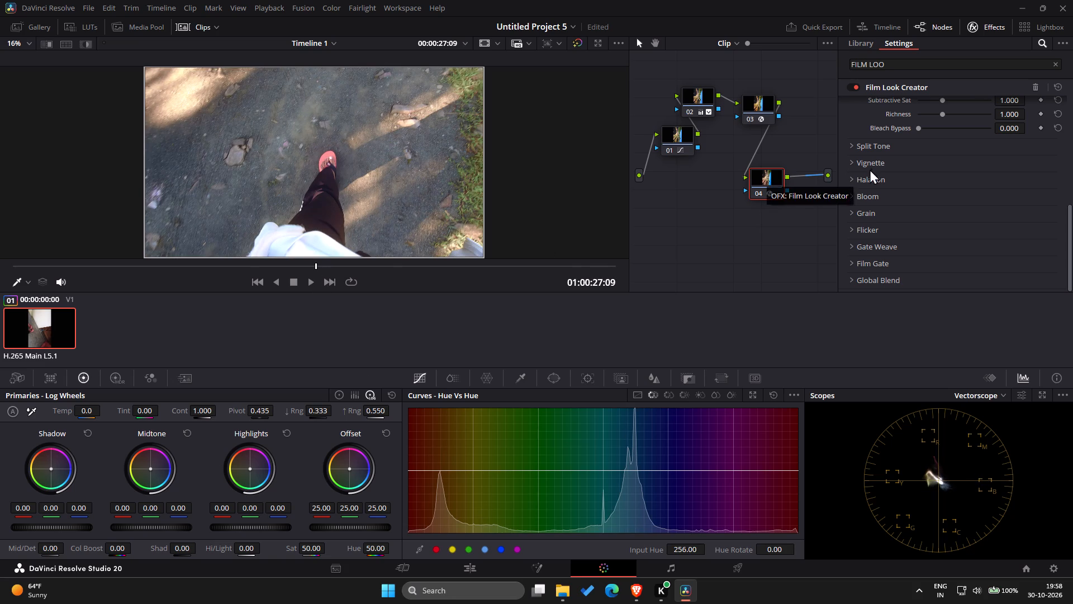
scroll(871, 168, up, 4)
right_click(760, 176)
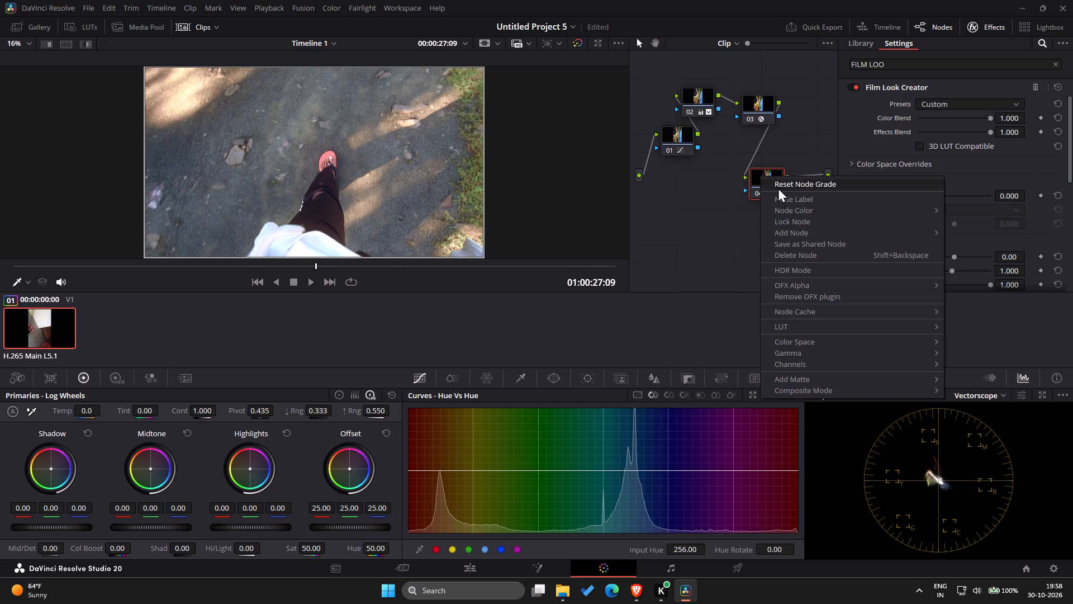
click(792, 186)
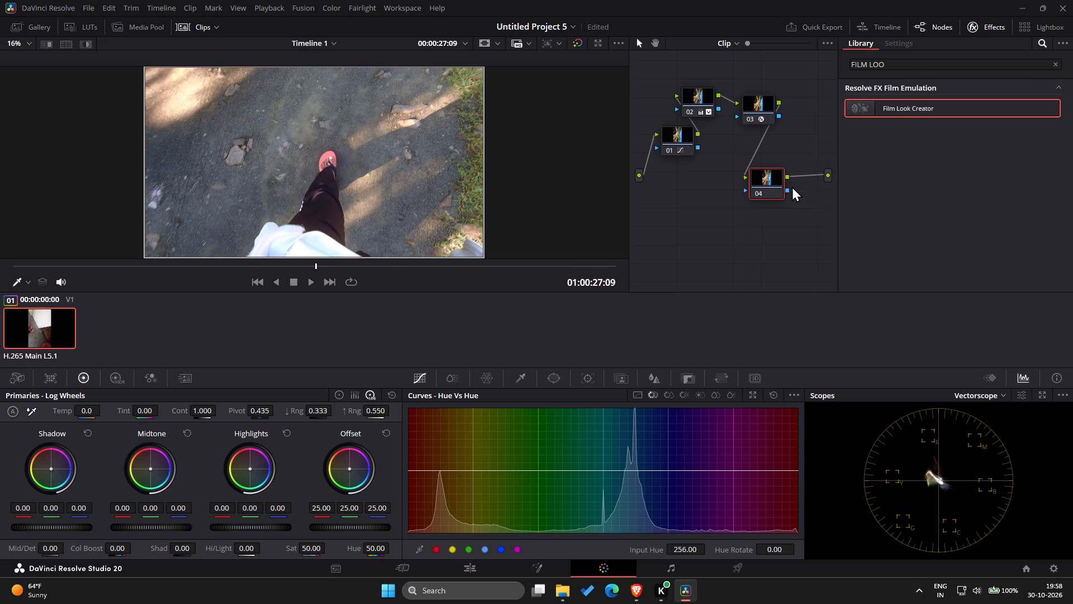
Check frames up to 01:00:40:41 and reset the grade of node 03, removing its effect.
click(434, 263)
drag(429, 265, 385, 266)
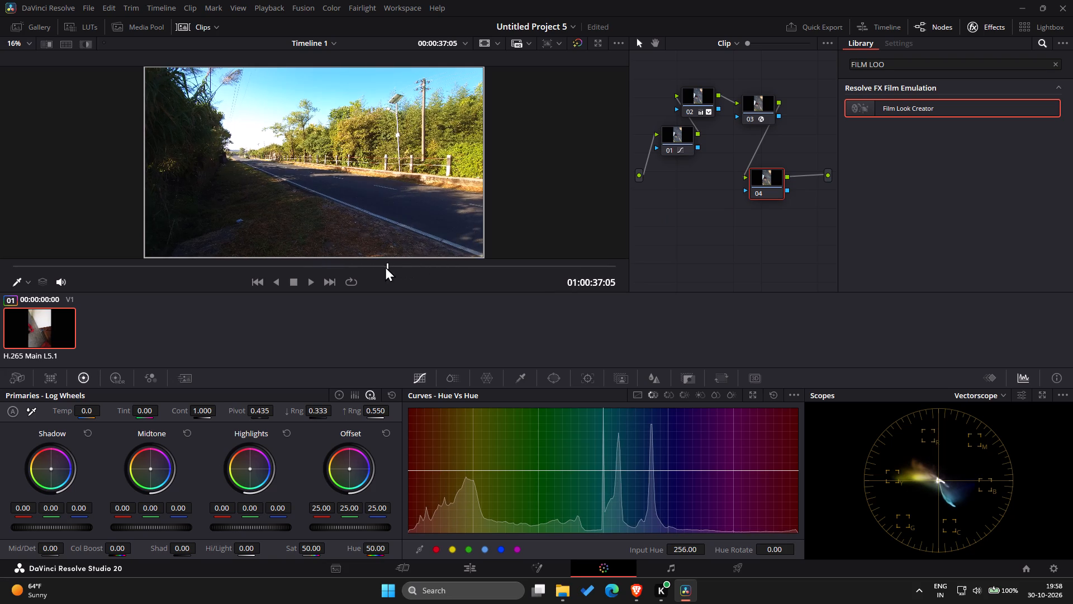
drag(385, 266, 468, 265)
right_click(753, 103)
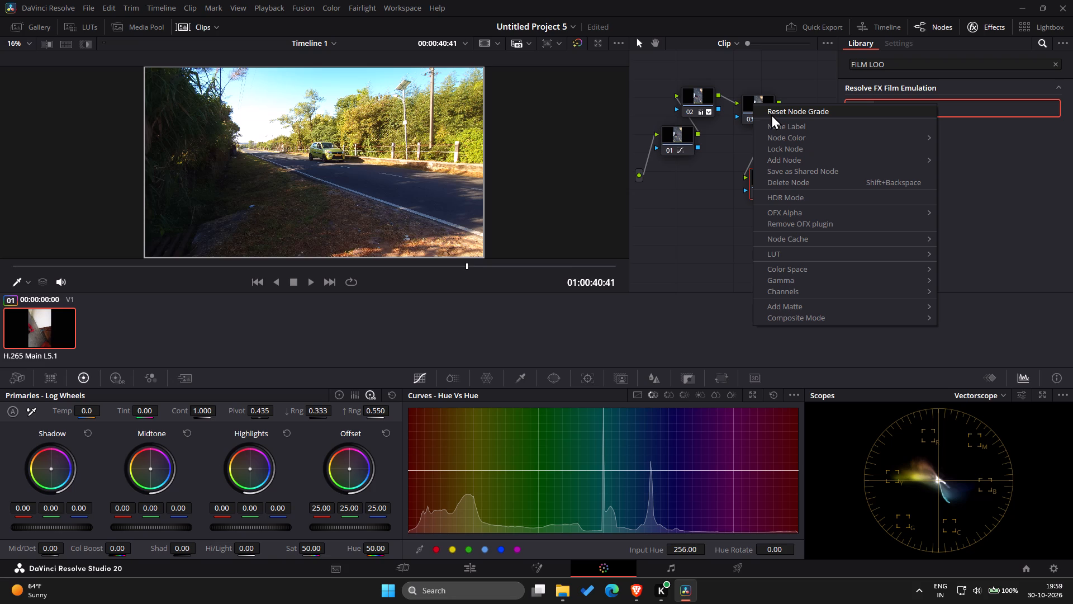
click(771, 114)
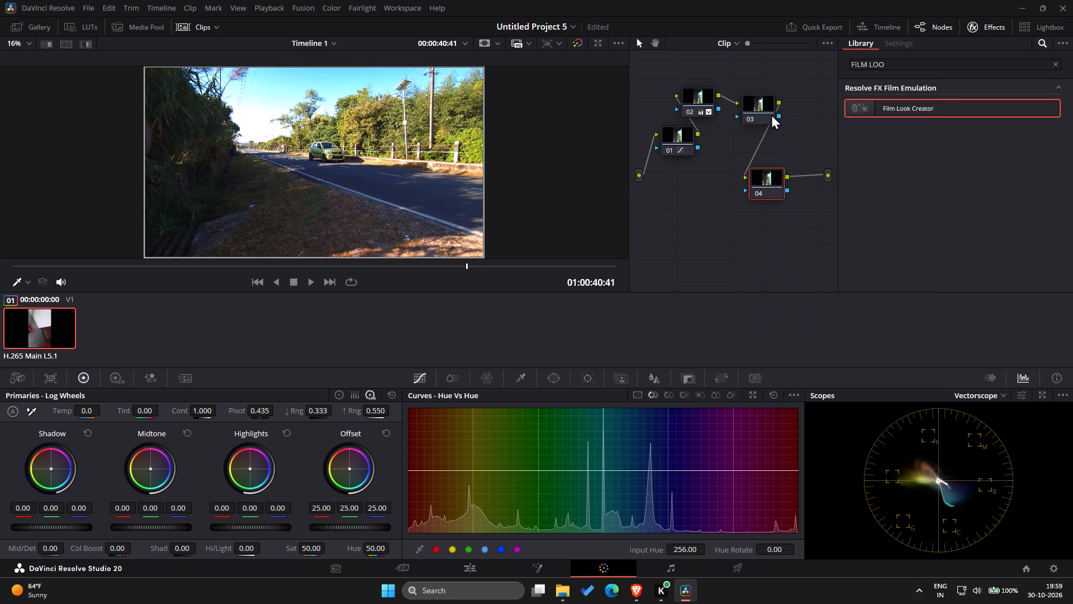
Move node 03 down in the node graph, closer to node 04.
drag(756, 103, 752, 136)
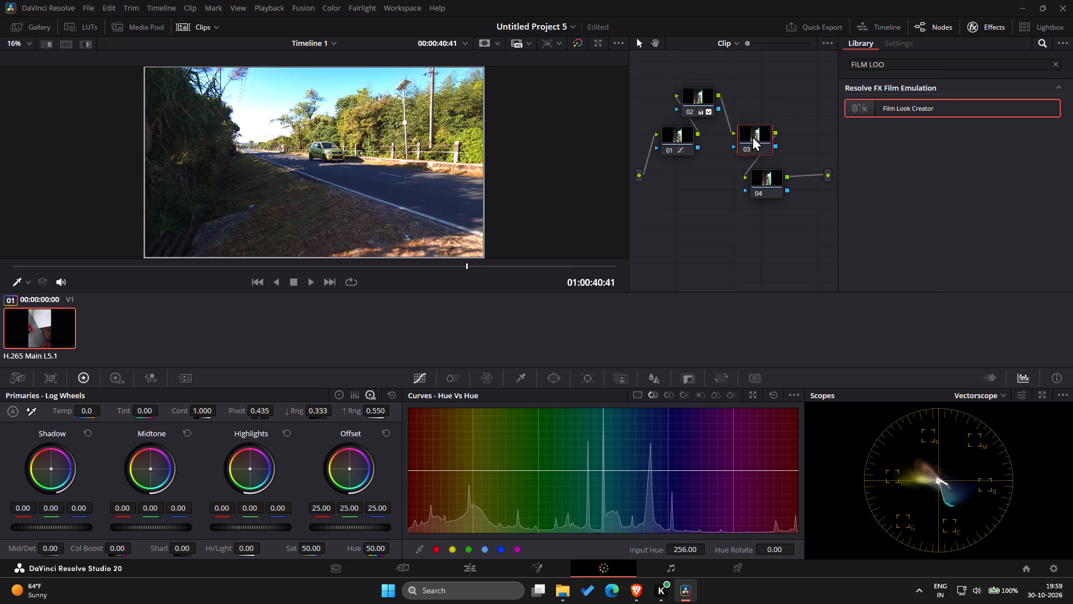
Delete the two cleared nodes 03 and 04 from the node graph, leaving only nodes 01 and 02.
drag(752, 136, 744, 149)
right_click(744, 149)
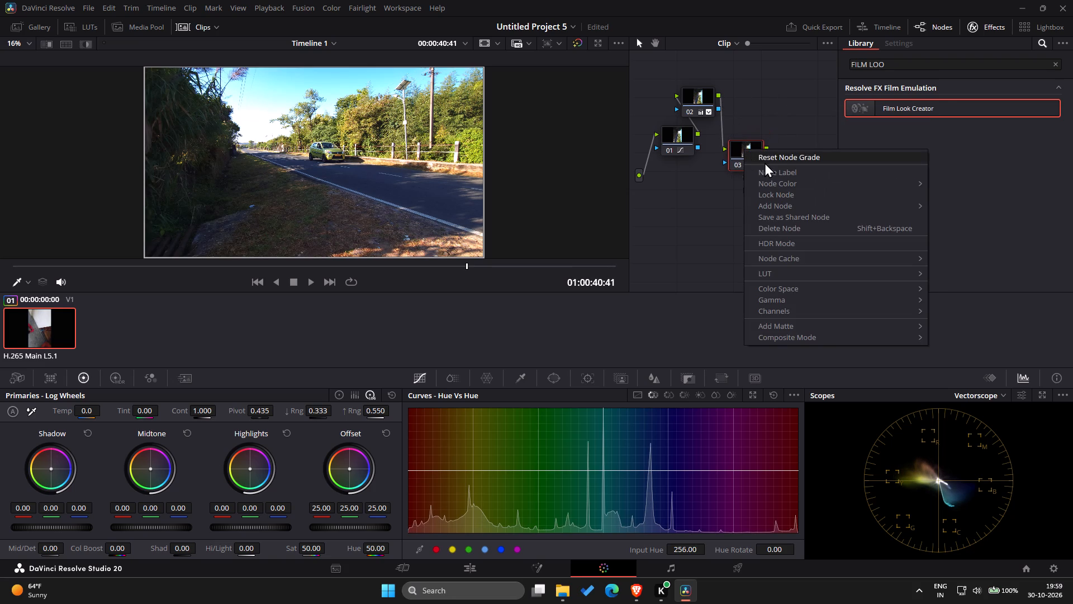
click(772, 232)
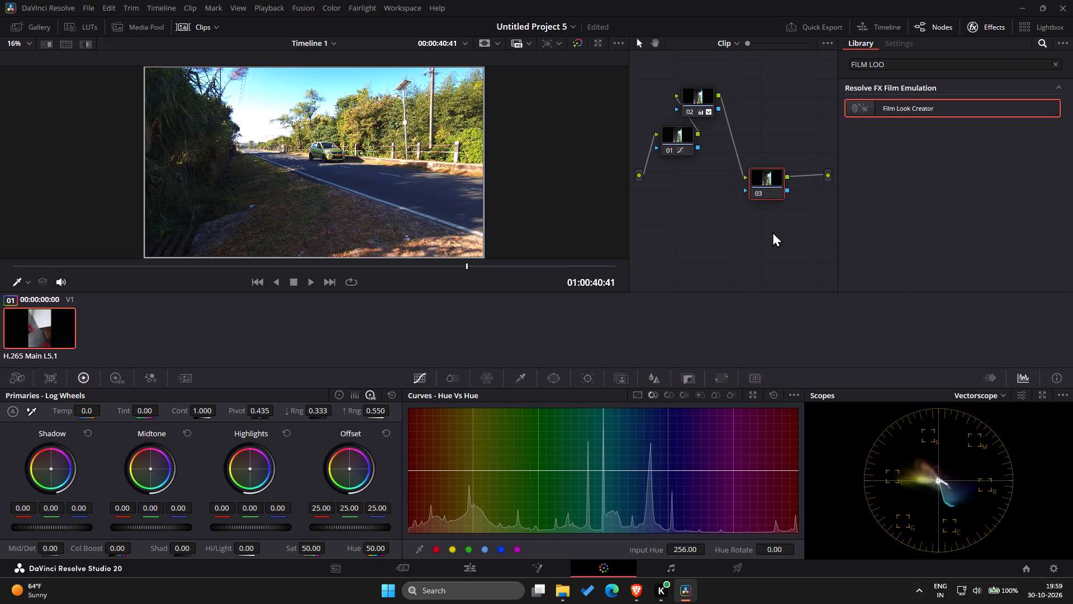
right_click(765, 171)
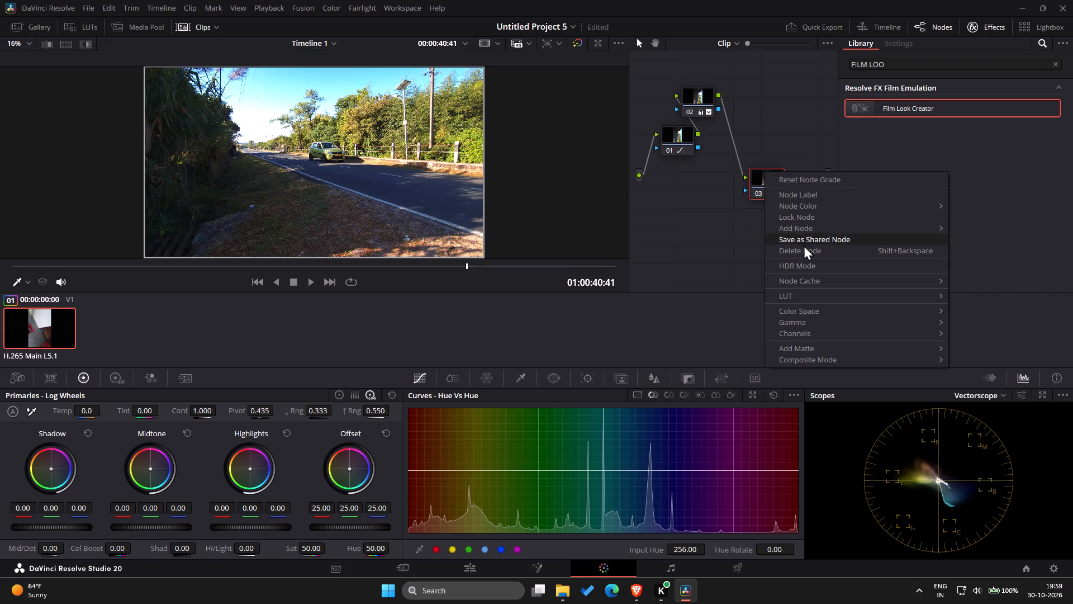
click(803, 247)
Rearrange the node graph so node 02 sits beside node 01 in a level row between the source and output.
drag(700, 109, 747, 156)
drag(678, 138, 676, 149)
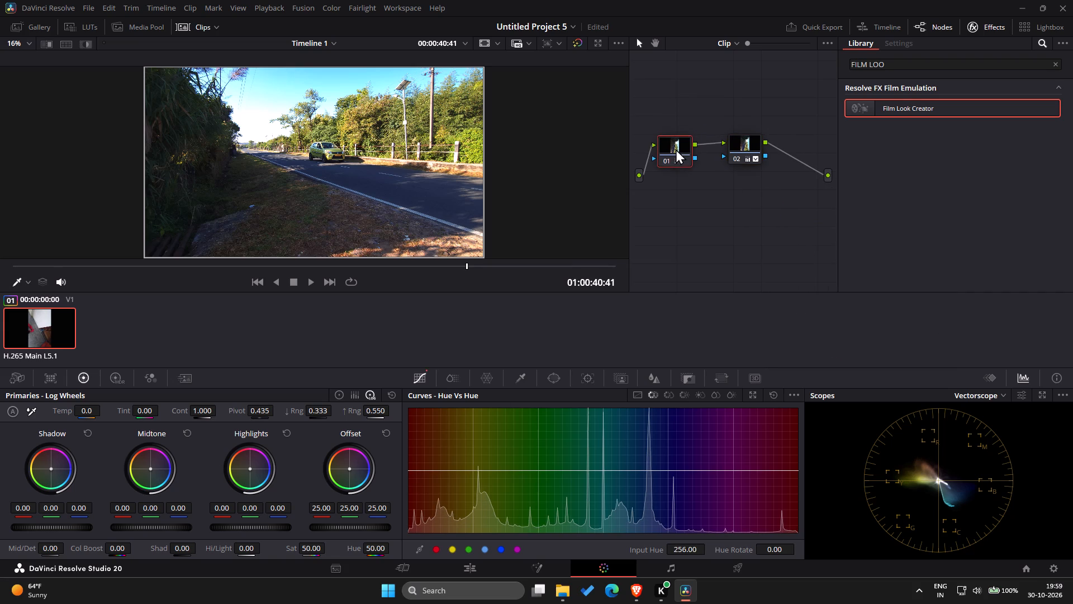
drag(676, 149, 677, 148)
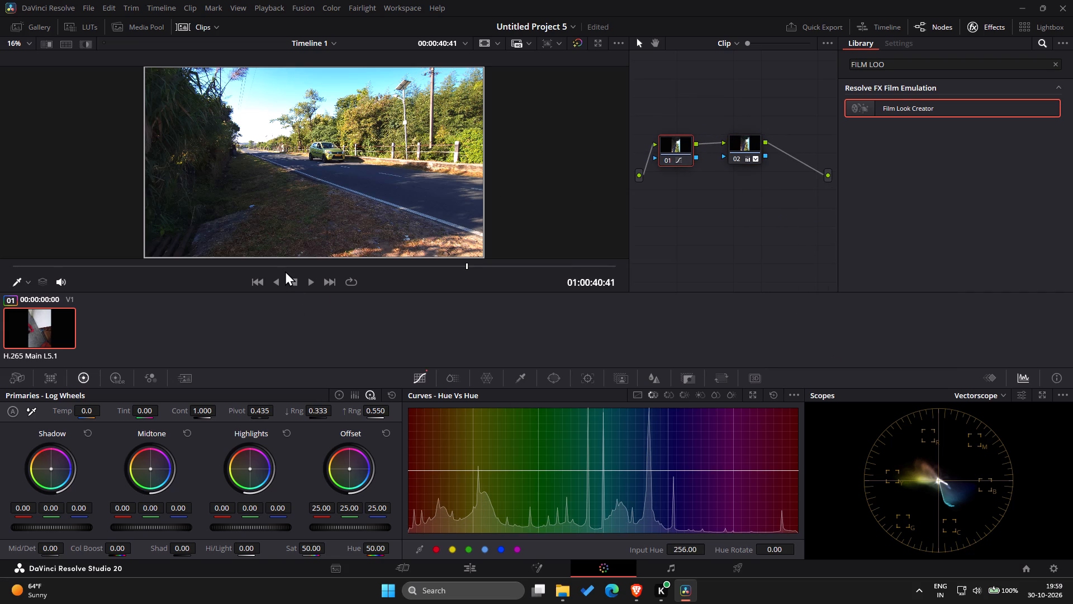
Scrub through the clip between about 01:00:28 and 01:00:43 to examine the remaining grade, ending at 01:00:39:27.
drag(284, 267, 357, 262)
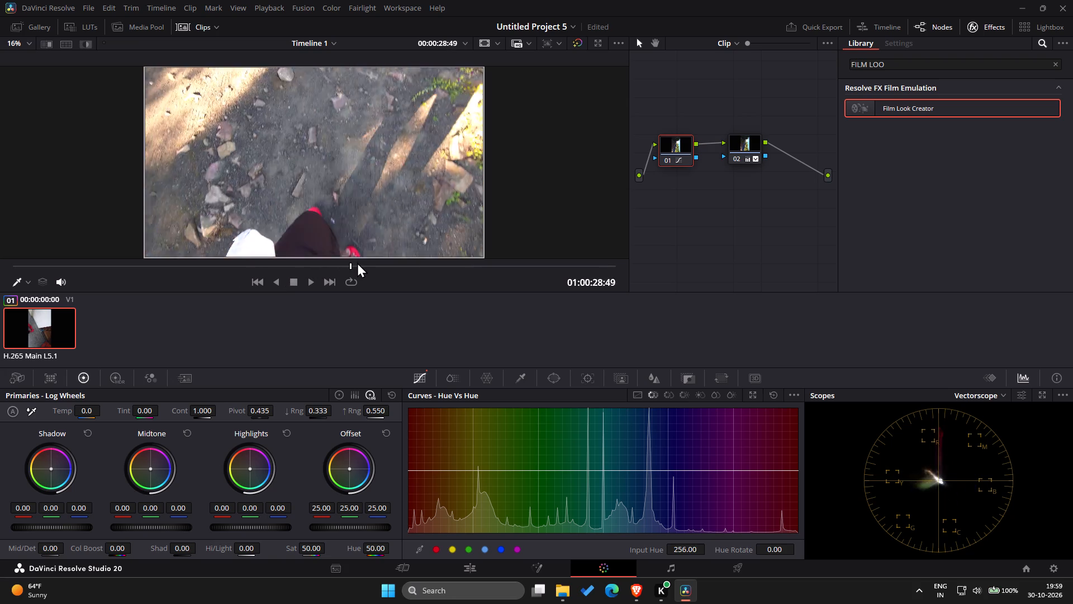
drag(357, 262, 436, 261)
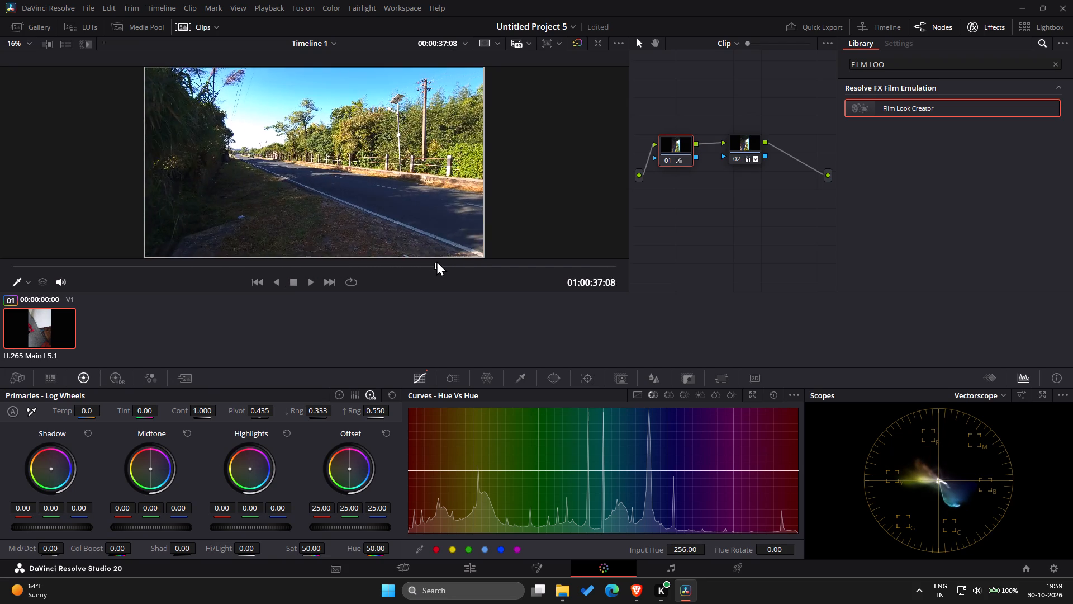
drag(436, 261, 498, 261)
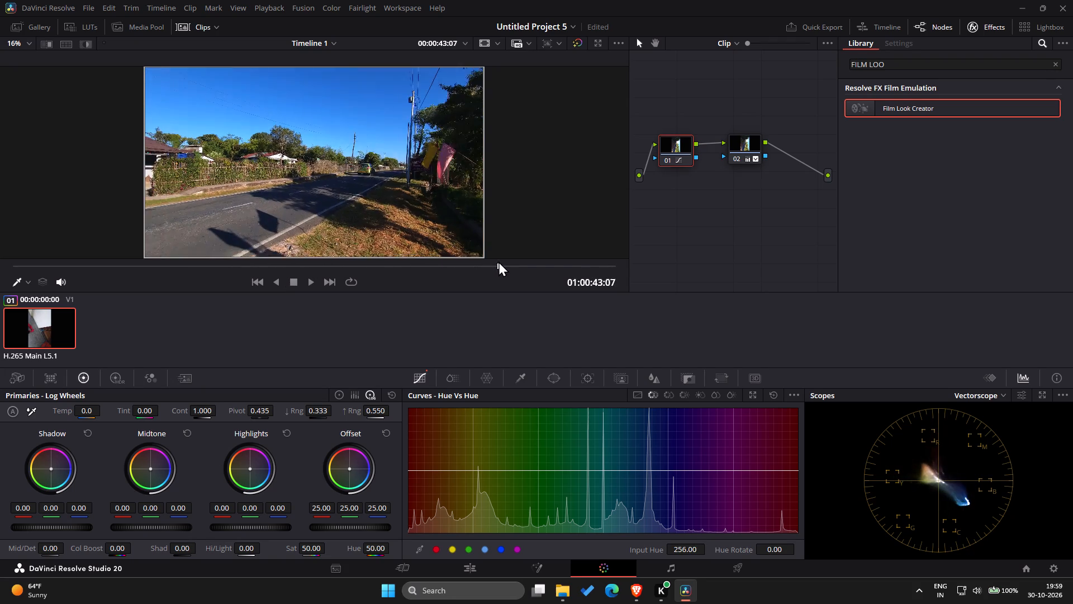
drag(498, 261, 443, 265)
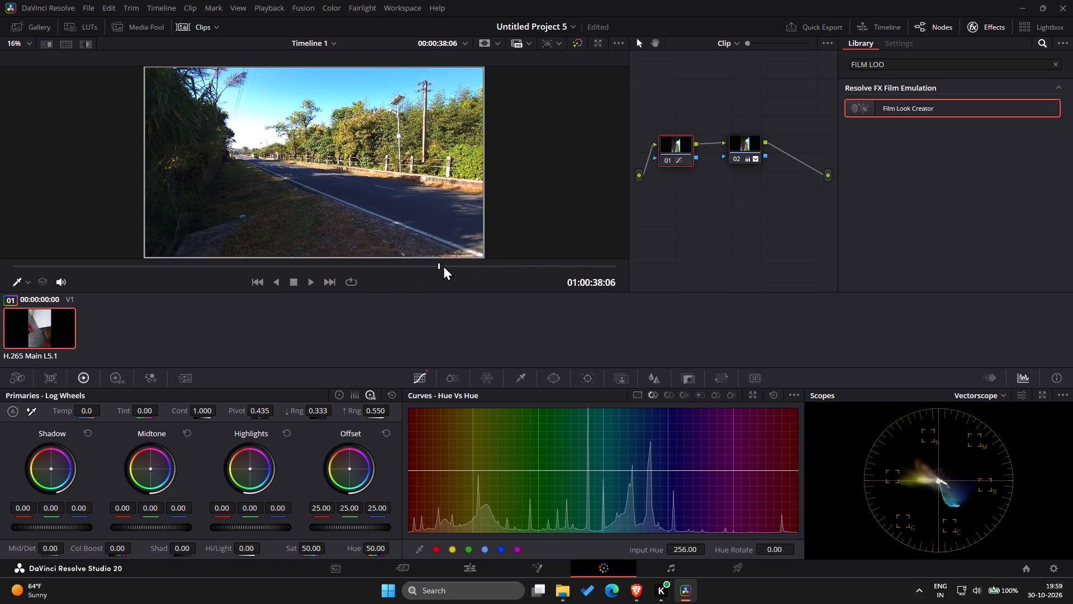
drag(443, 265, 492, 266)
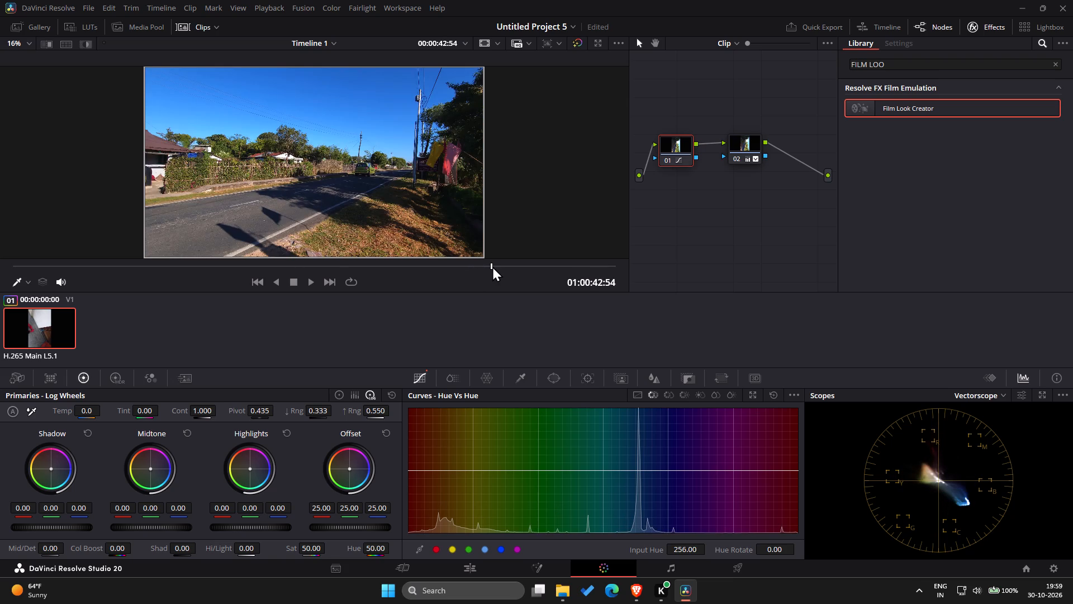
drag(492, 266, 454, 268)
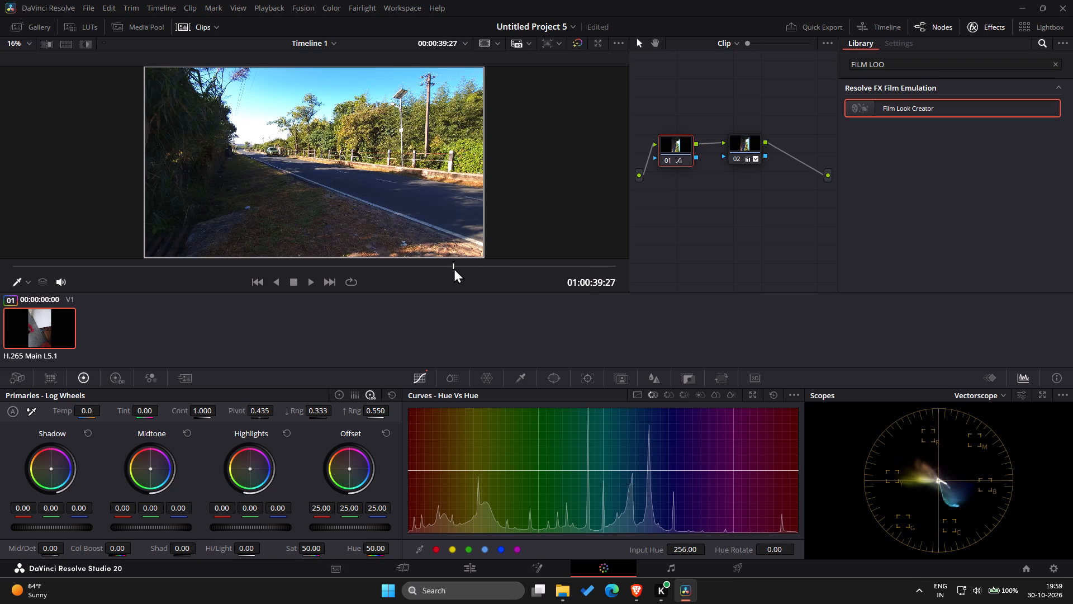